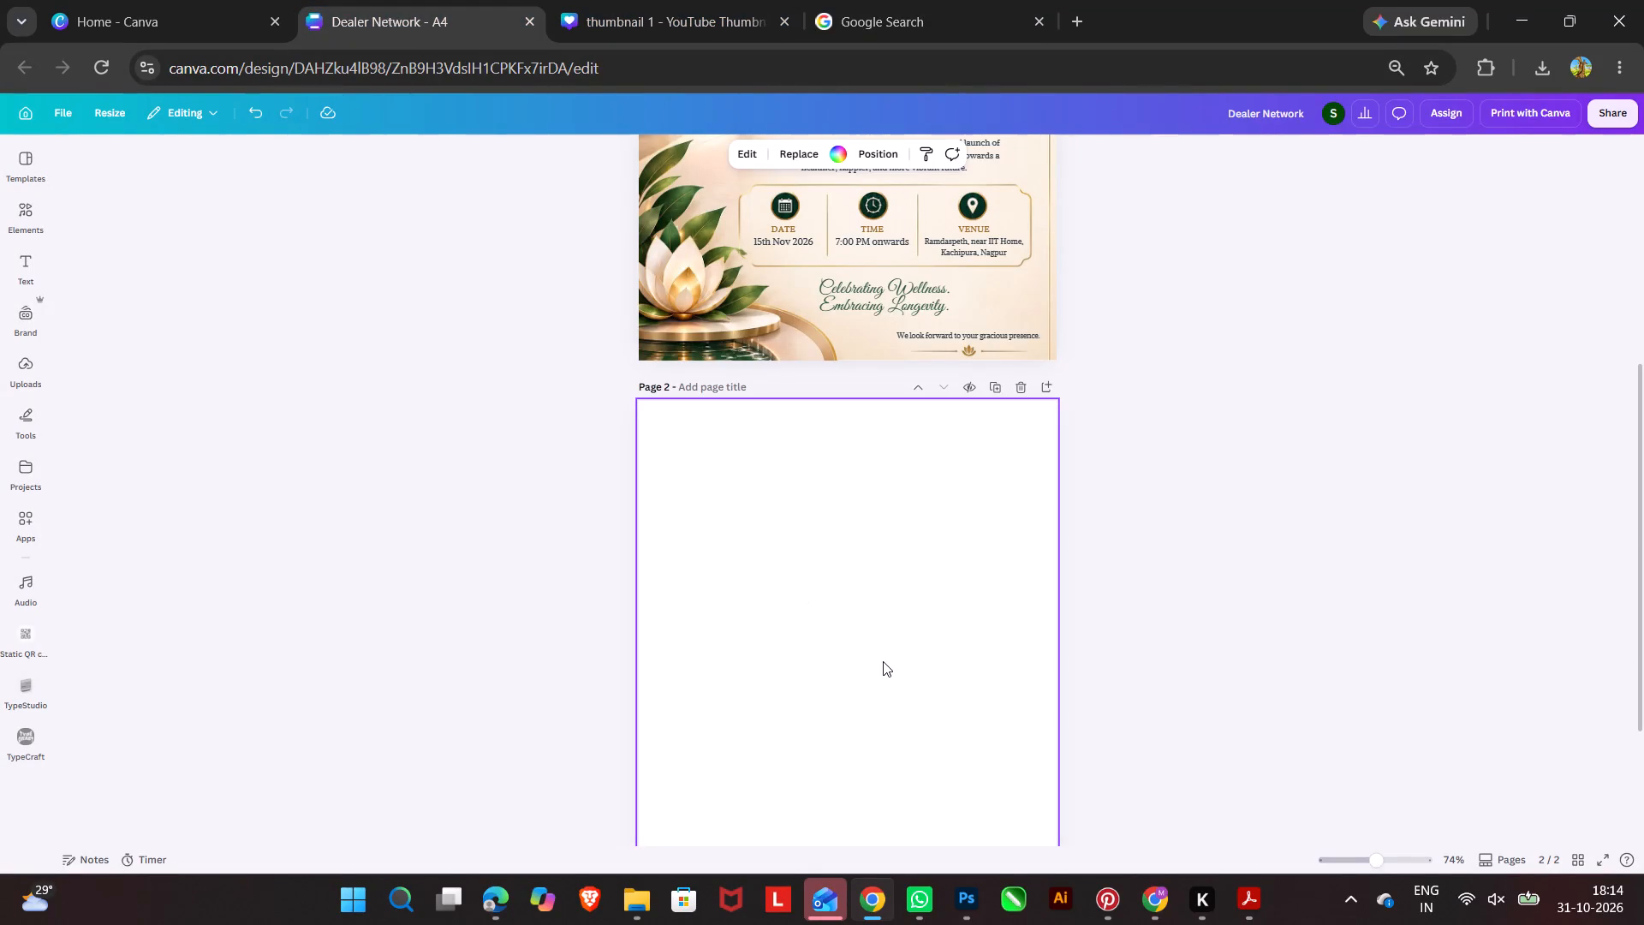
{"action": "key", "text": "ctrl+v"}
{"action": "left_click_drag", "start_coordinate": [865, 699], "coordinate": [832, 630]}
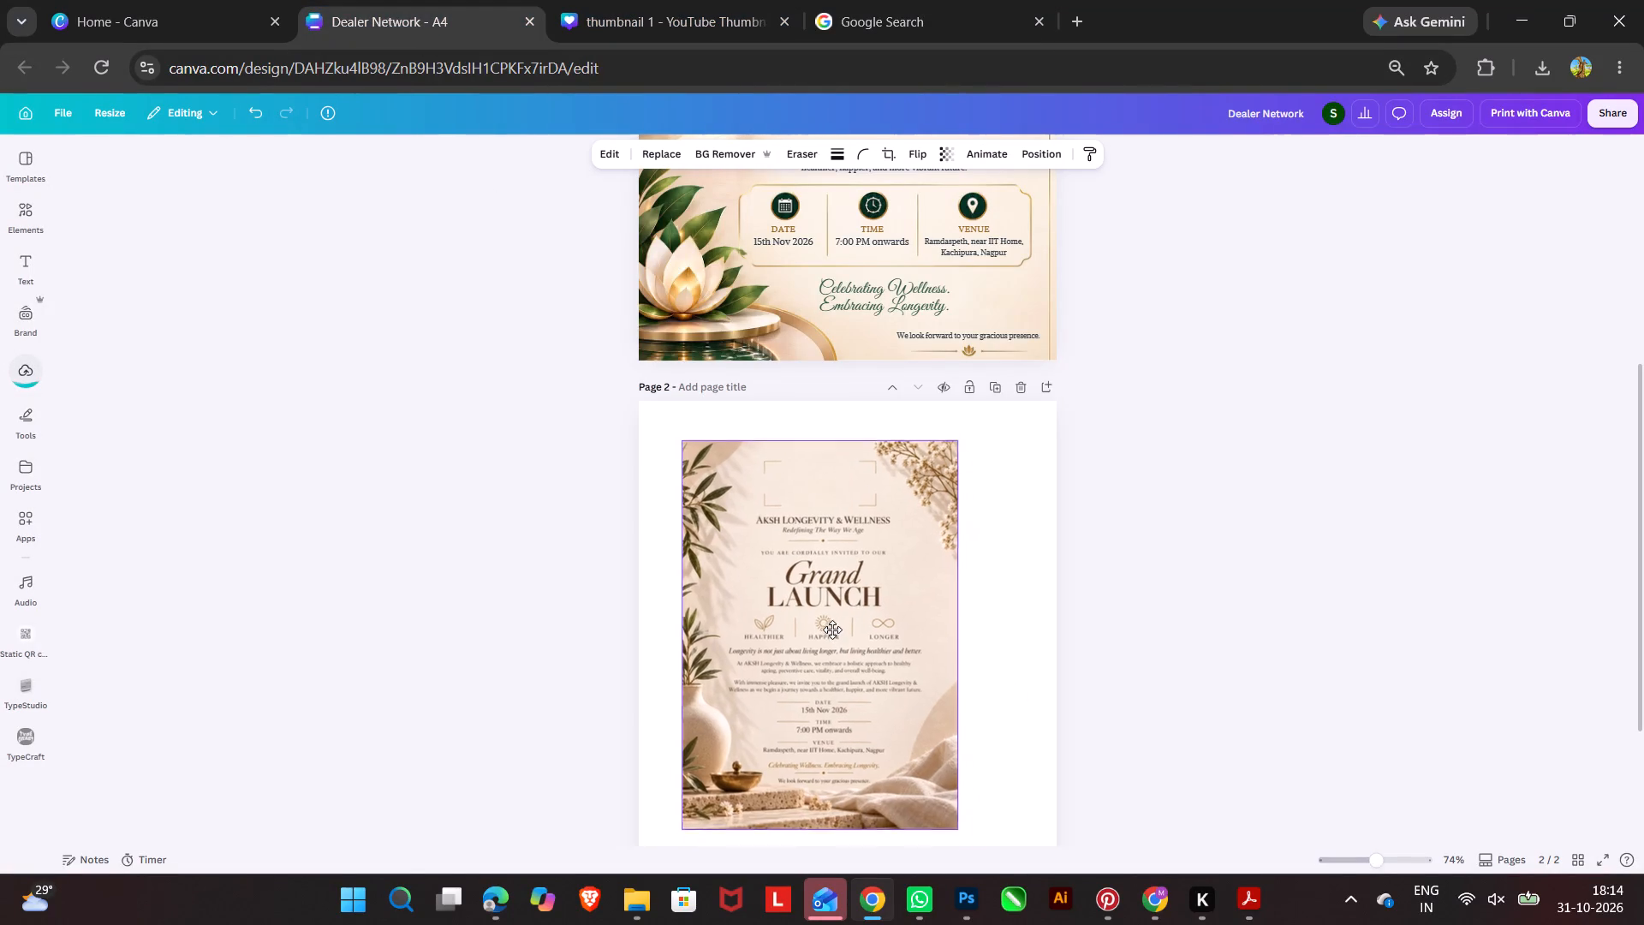
{"action": "left_click_drag", "start_coordinate": [832, 630], "coordinate": [795, 595]}
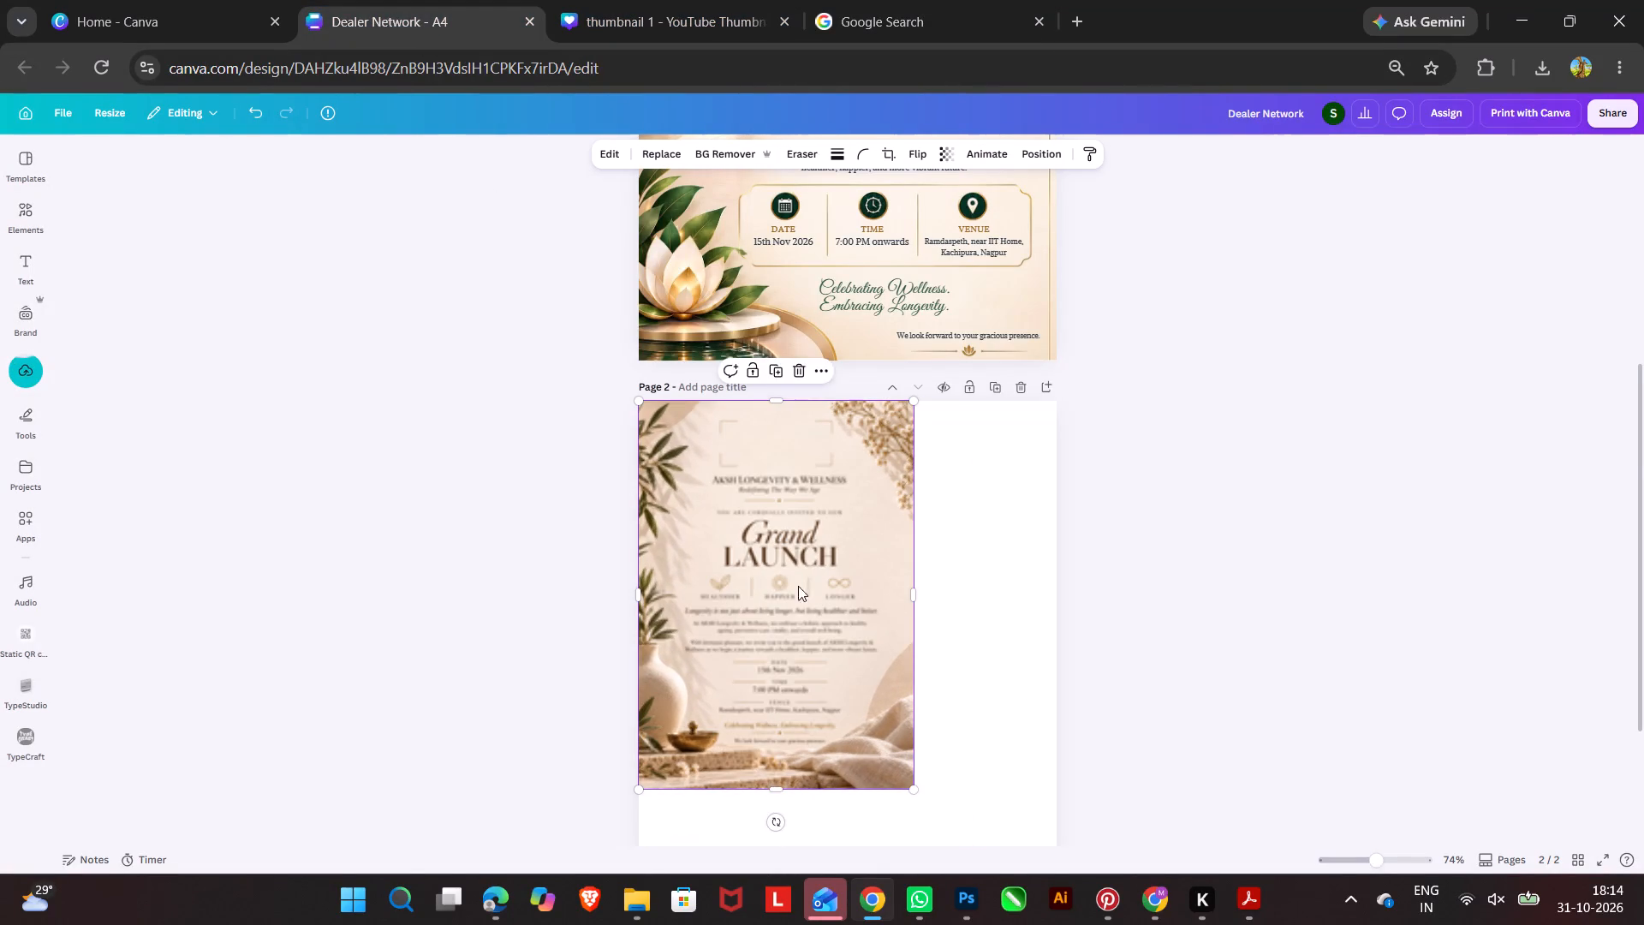
{"action": "scroll", "coordinate": [807, 578], "scroll_direction": "down", "scroll_amount": 2}
{"action": "left_click_drag", "start_coordinate": [912, 586], "coordinate": [1062, 779]}
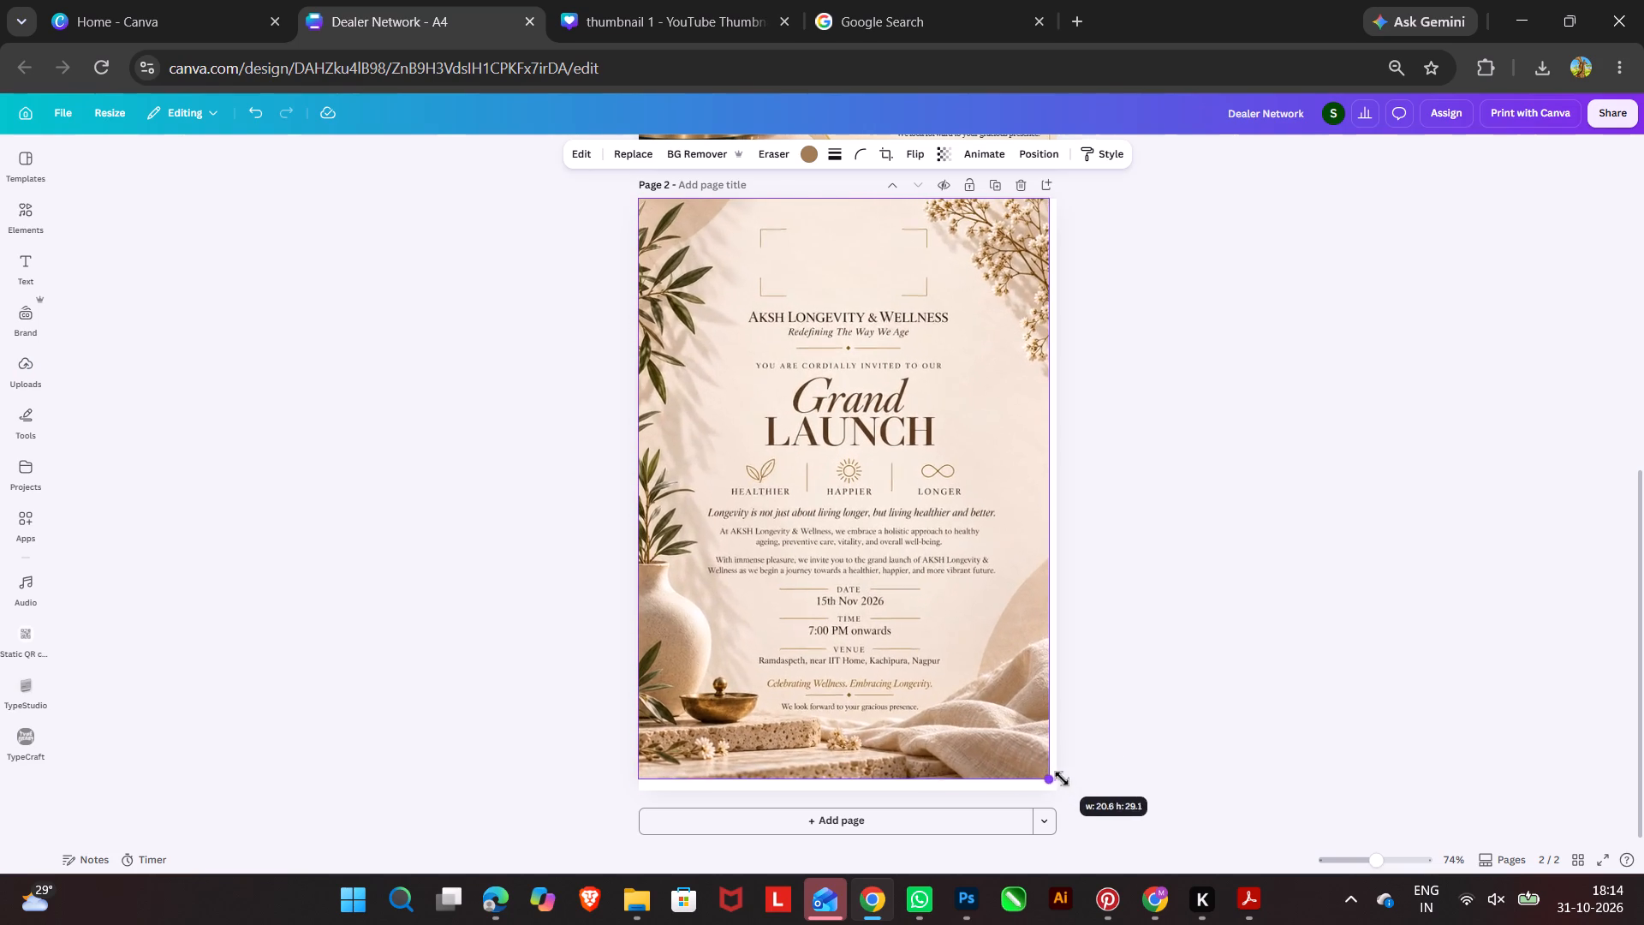
{"action": "left_click_drag", "start_coordinate": [1062, 779], "coordinate": [1067, 785]}
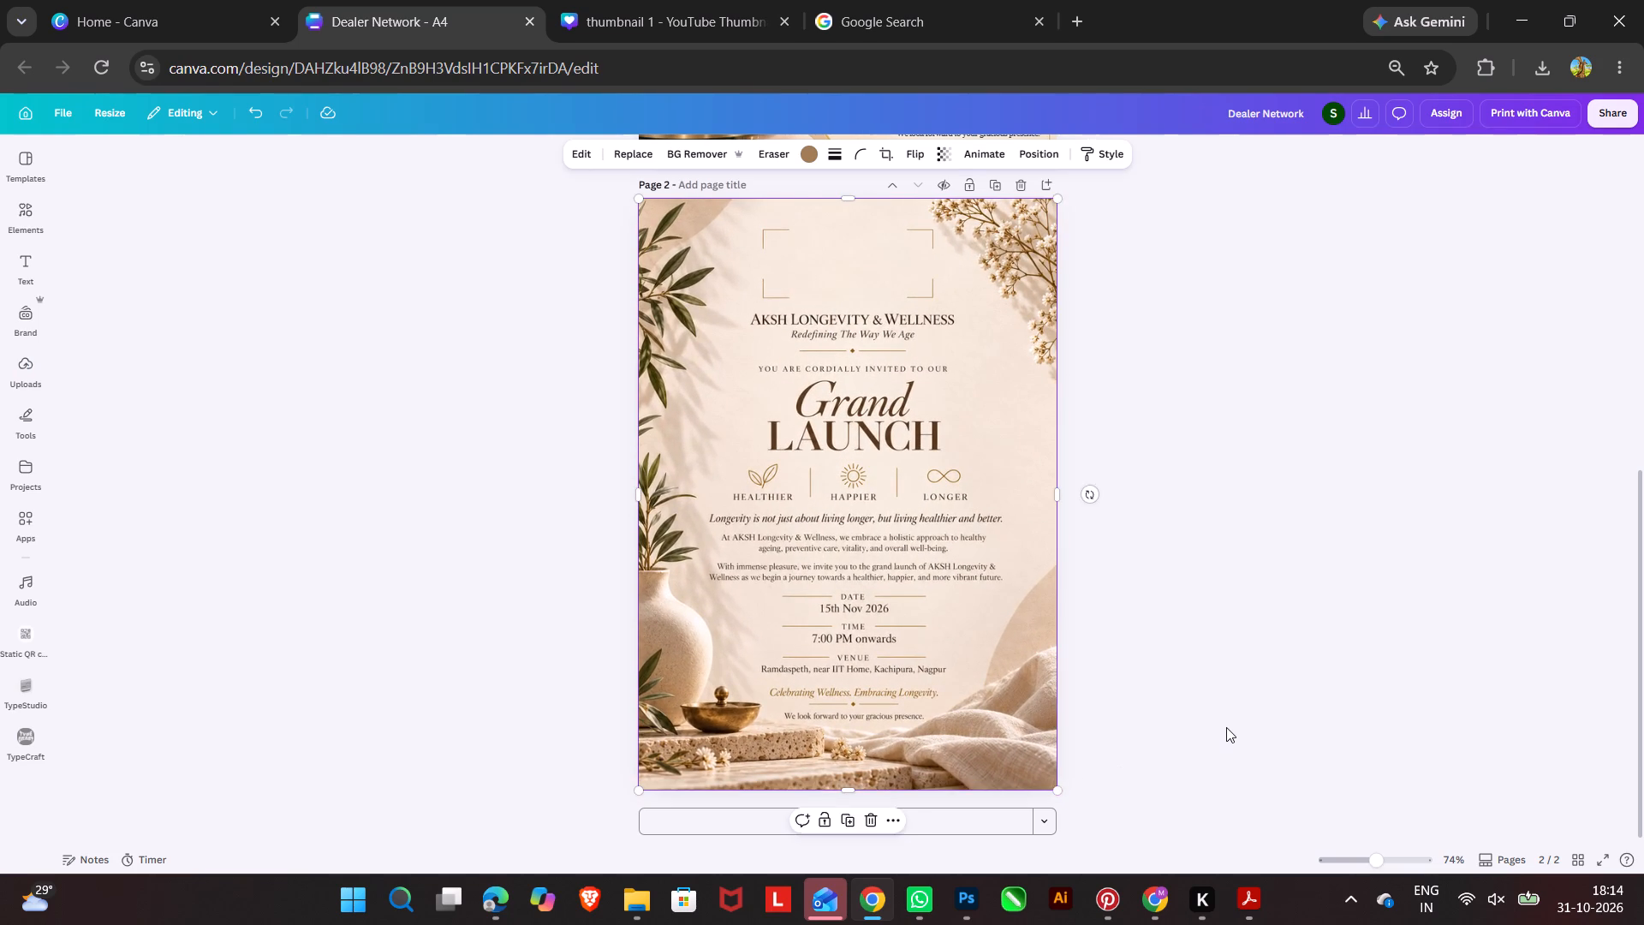
{"action": "left_click", "coordinate": [1226, 727]}
Split the page 2 invitation image into separate editable elements with Magic Layers.
{"action": "scroll", "coordinate": [1226, 727], "scroll_direction": "up", "scroll_amount": 1}
{"action": "left_click", "coordinate": [913, 589]}
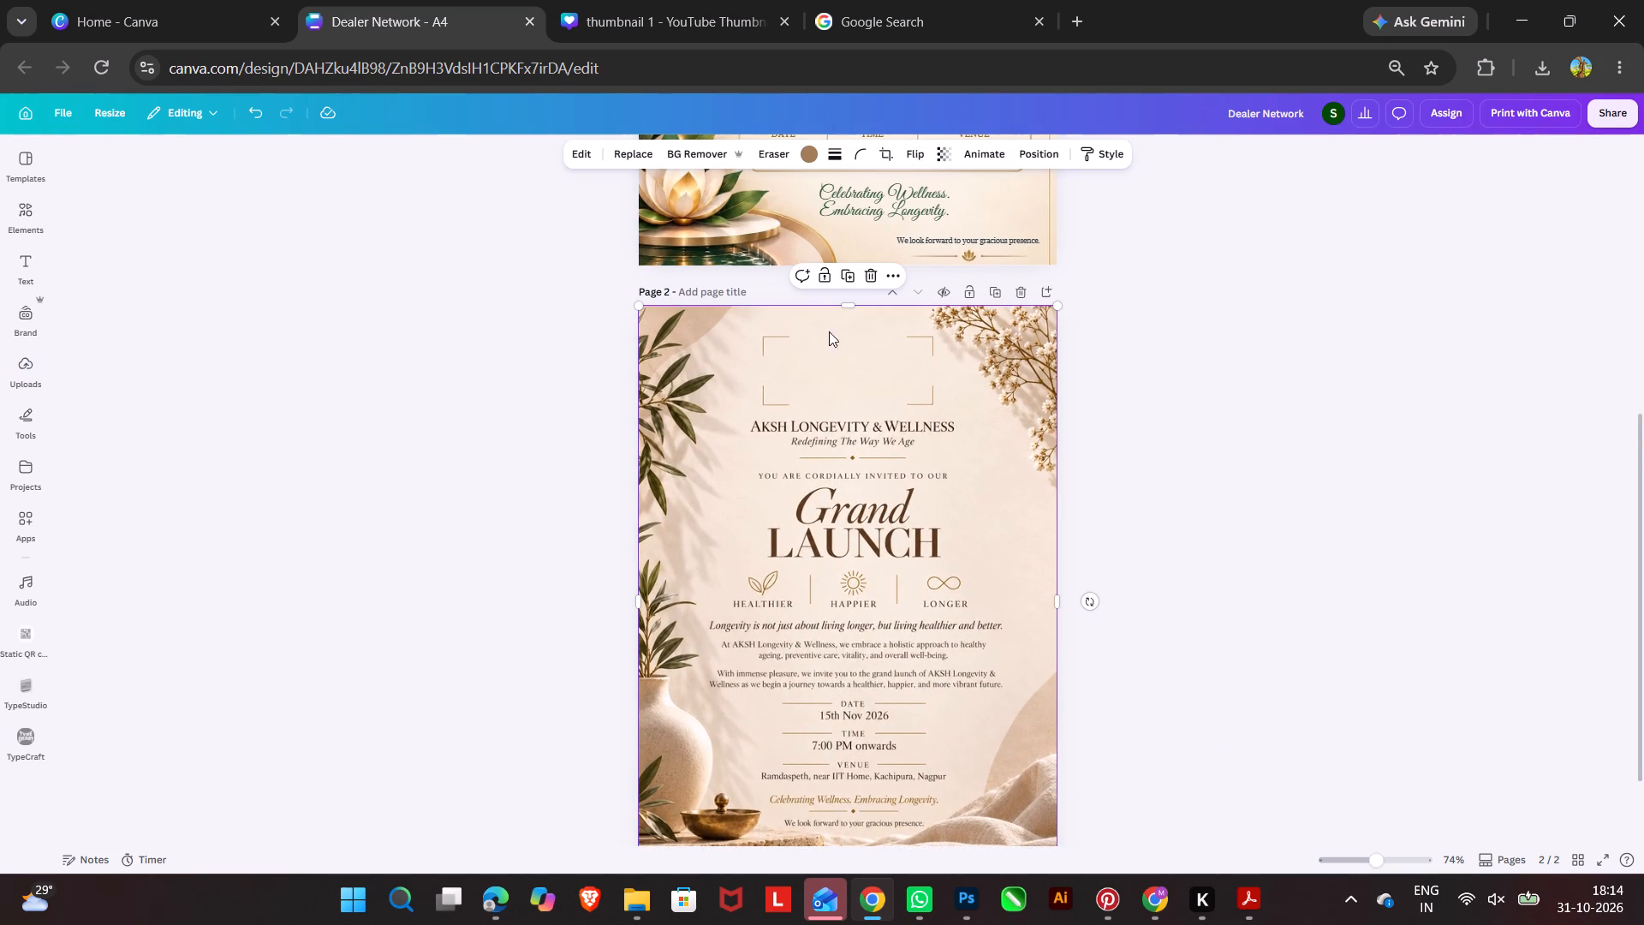
{"action": "scroll", "coordinate": [1035, 428], "scroll_direction": "up", "scroll_amount": 5}
{"action": "scroll", "coordinate": [1035, 428], "scroll_direction": "down", "scroll_amount": 5}
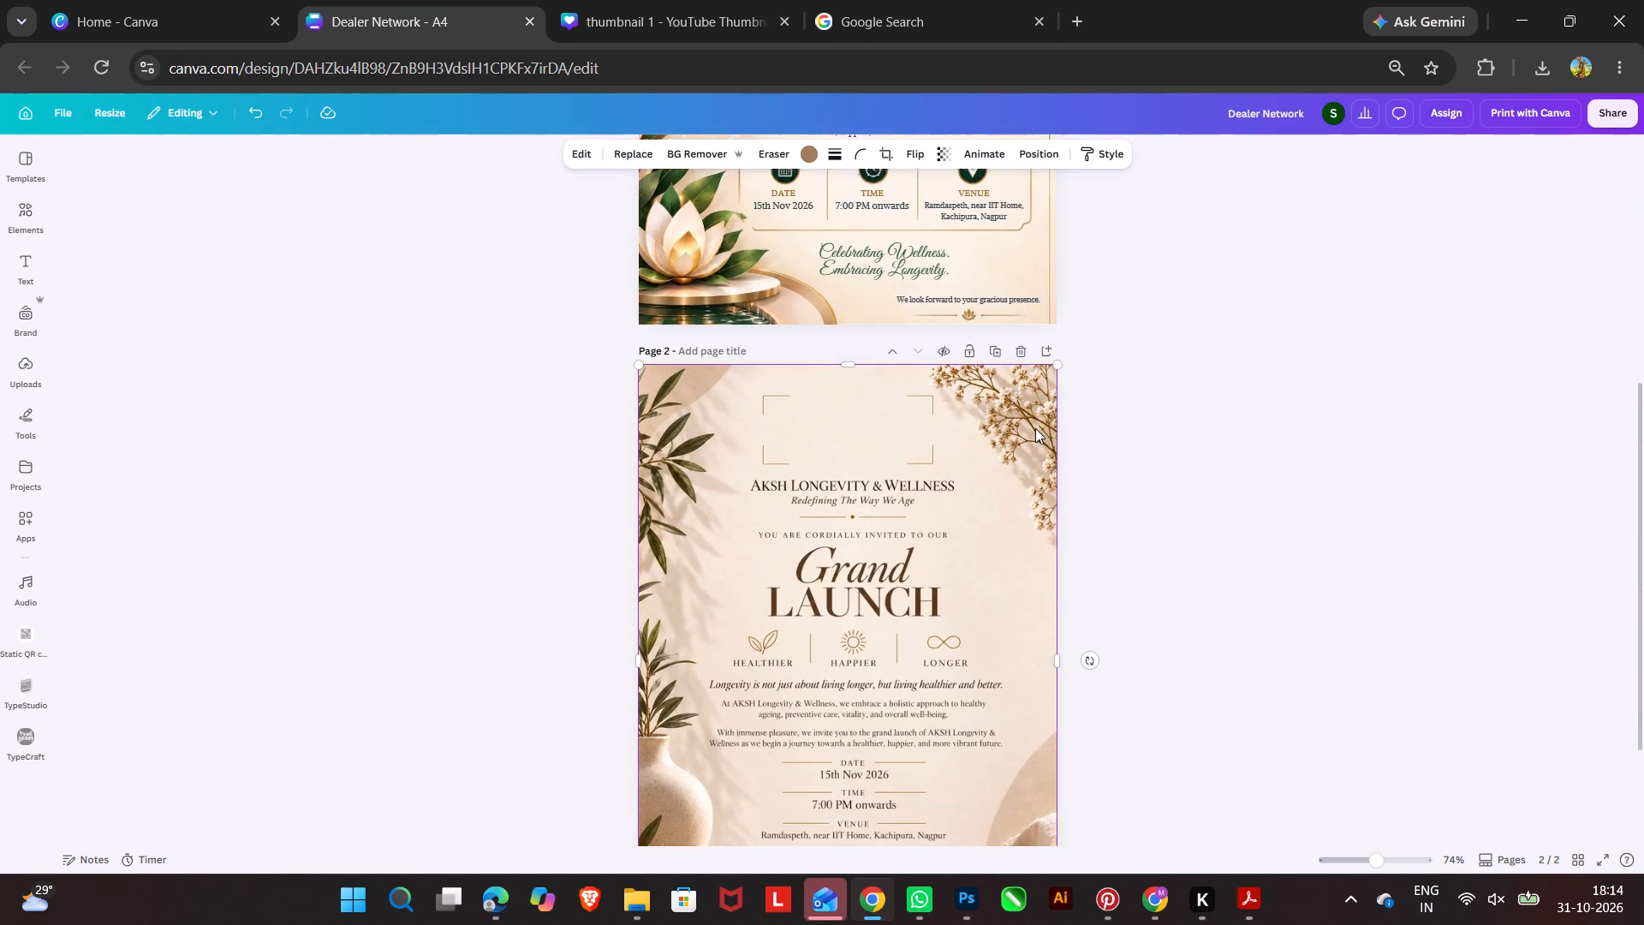
{"action": "left_click", "coordinate": [901, 437]}
{"action": "left_click", "coordinate": [779, 373]}
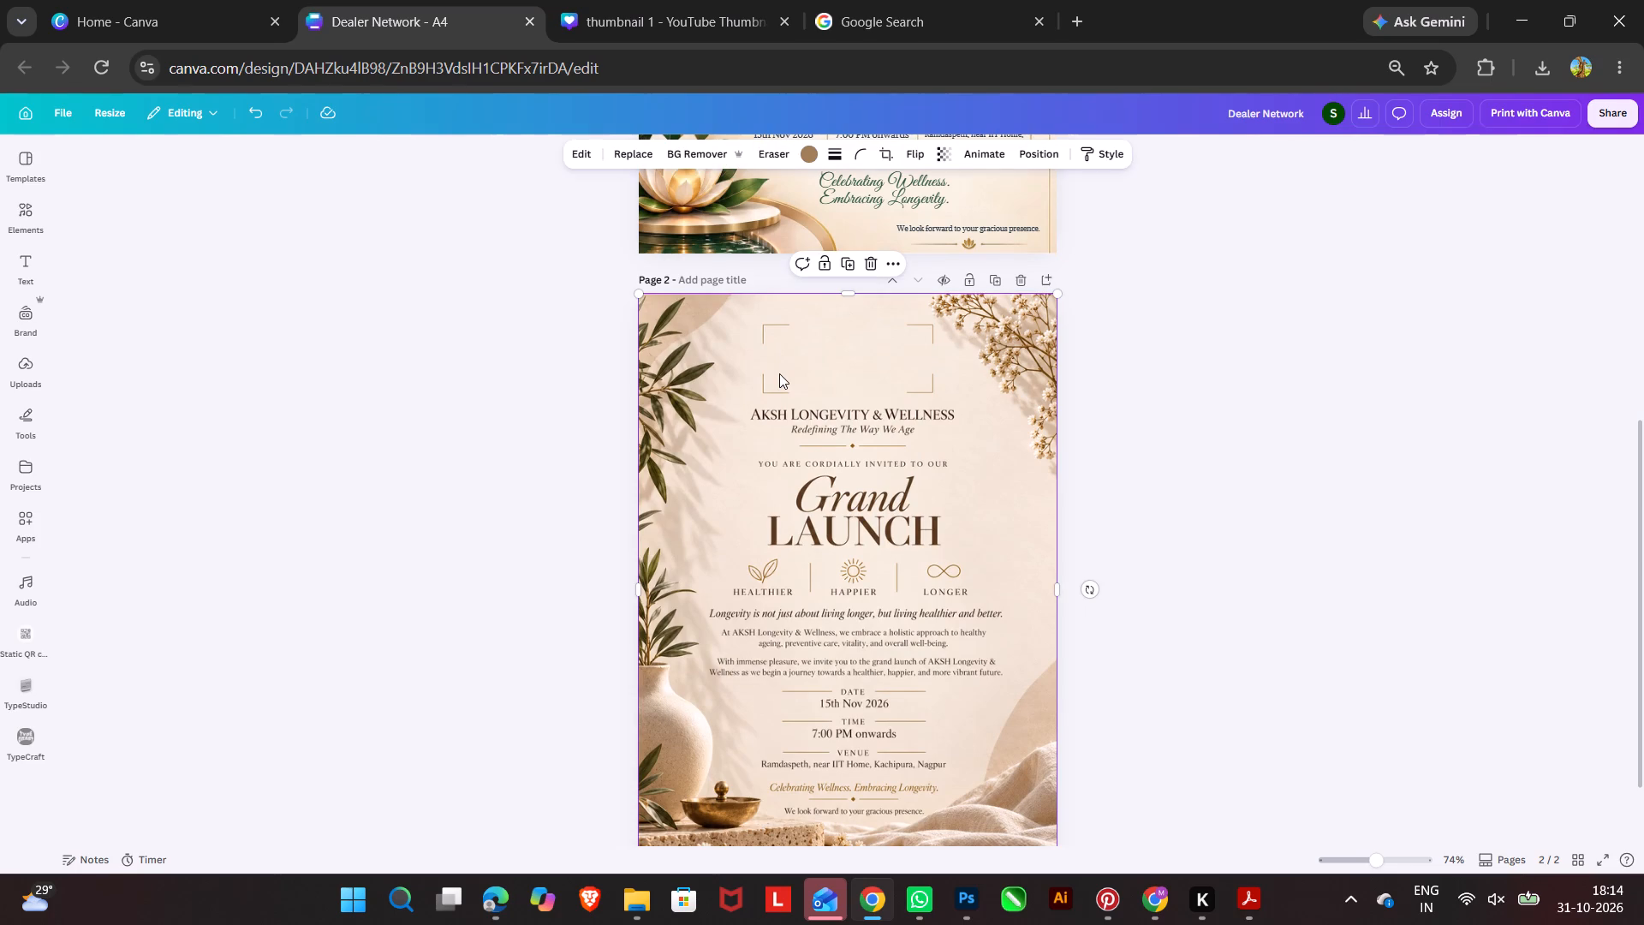
{"action": "left_click", "coordinate": [587, 152]}
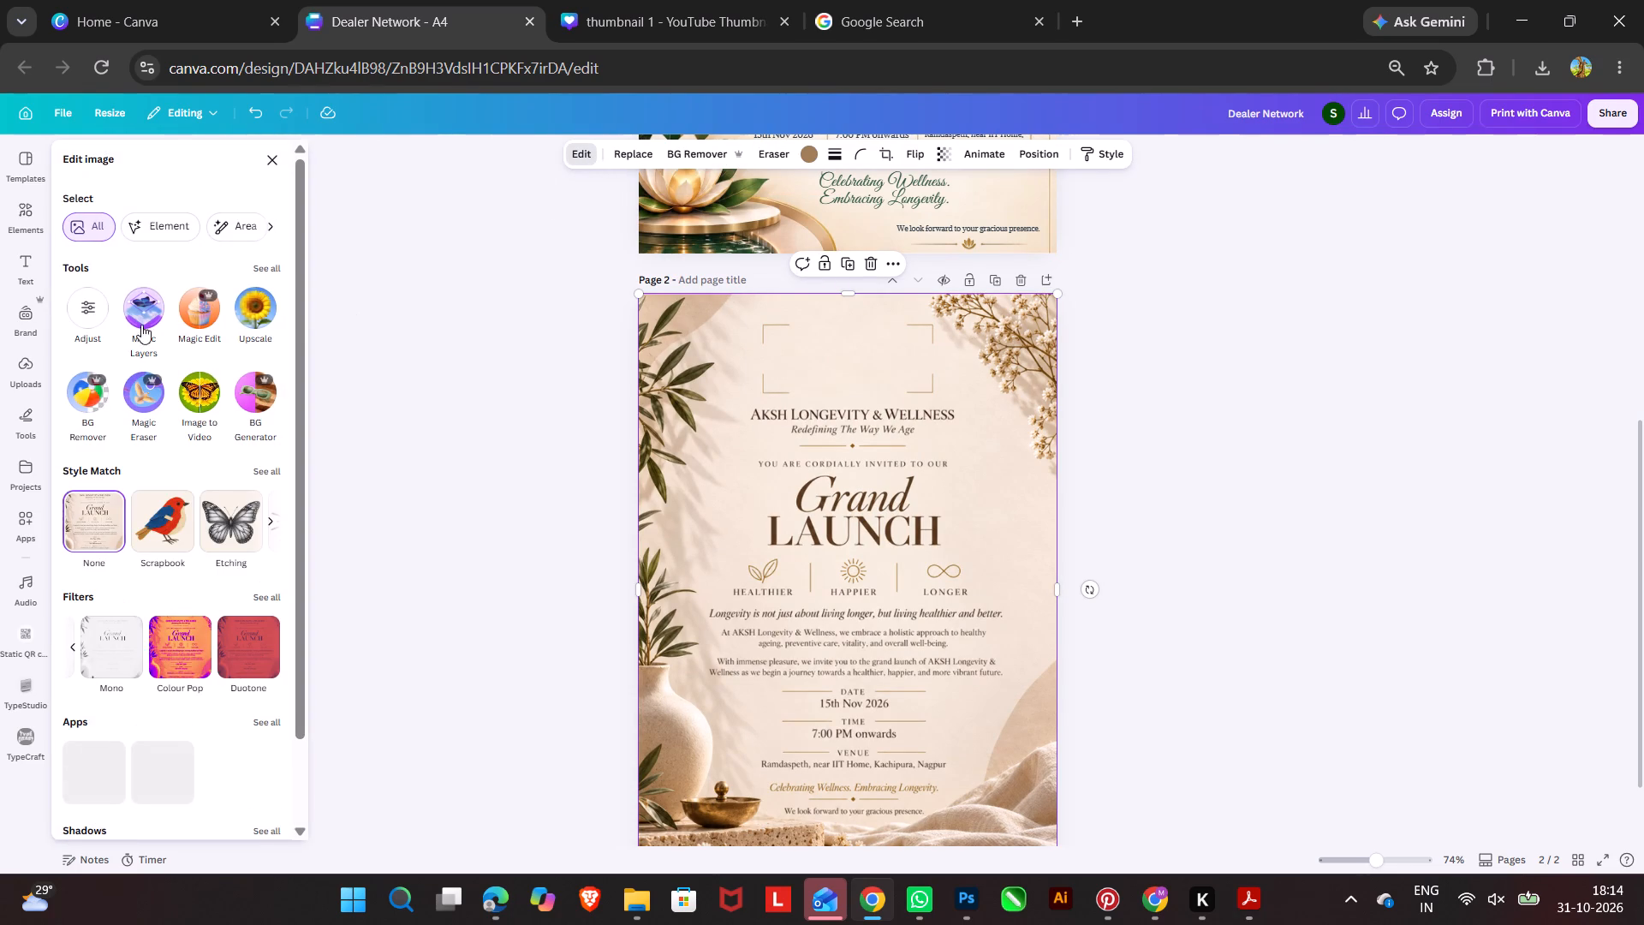
{"action": "left_click", "coordinate": [140, 313]}
{"action": "scroll", "coordinate": [1075, 516], "scroll_direction": "up", "scroll_amount": 4}
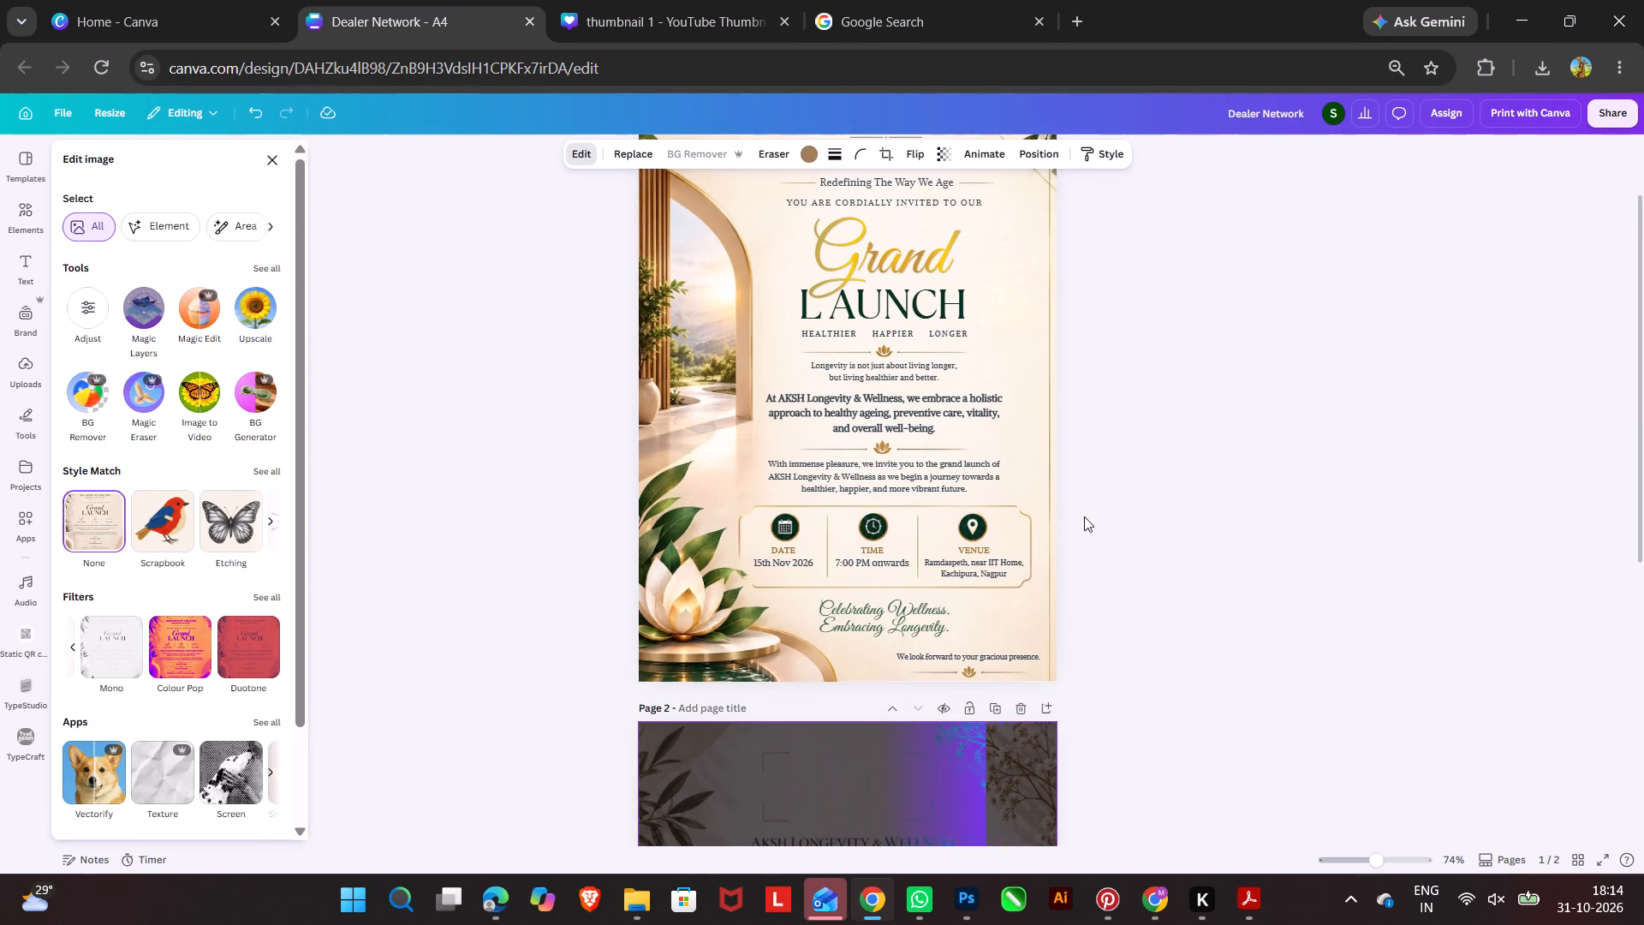
{"action": "scroll", "coordinate": [1019, 438], "scroll_direction": "up", "scroll_amount": 3}
{"action": "scroll", "coordinate": [1081, 397], "scroll_direction": "down", "scroll_amount": 4}
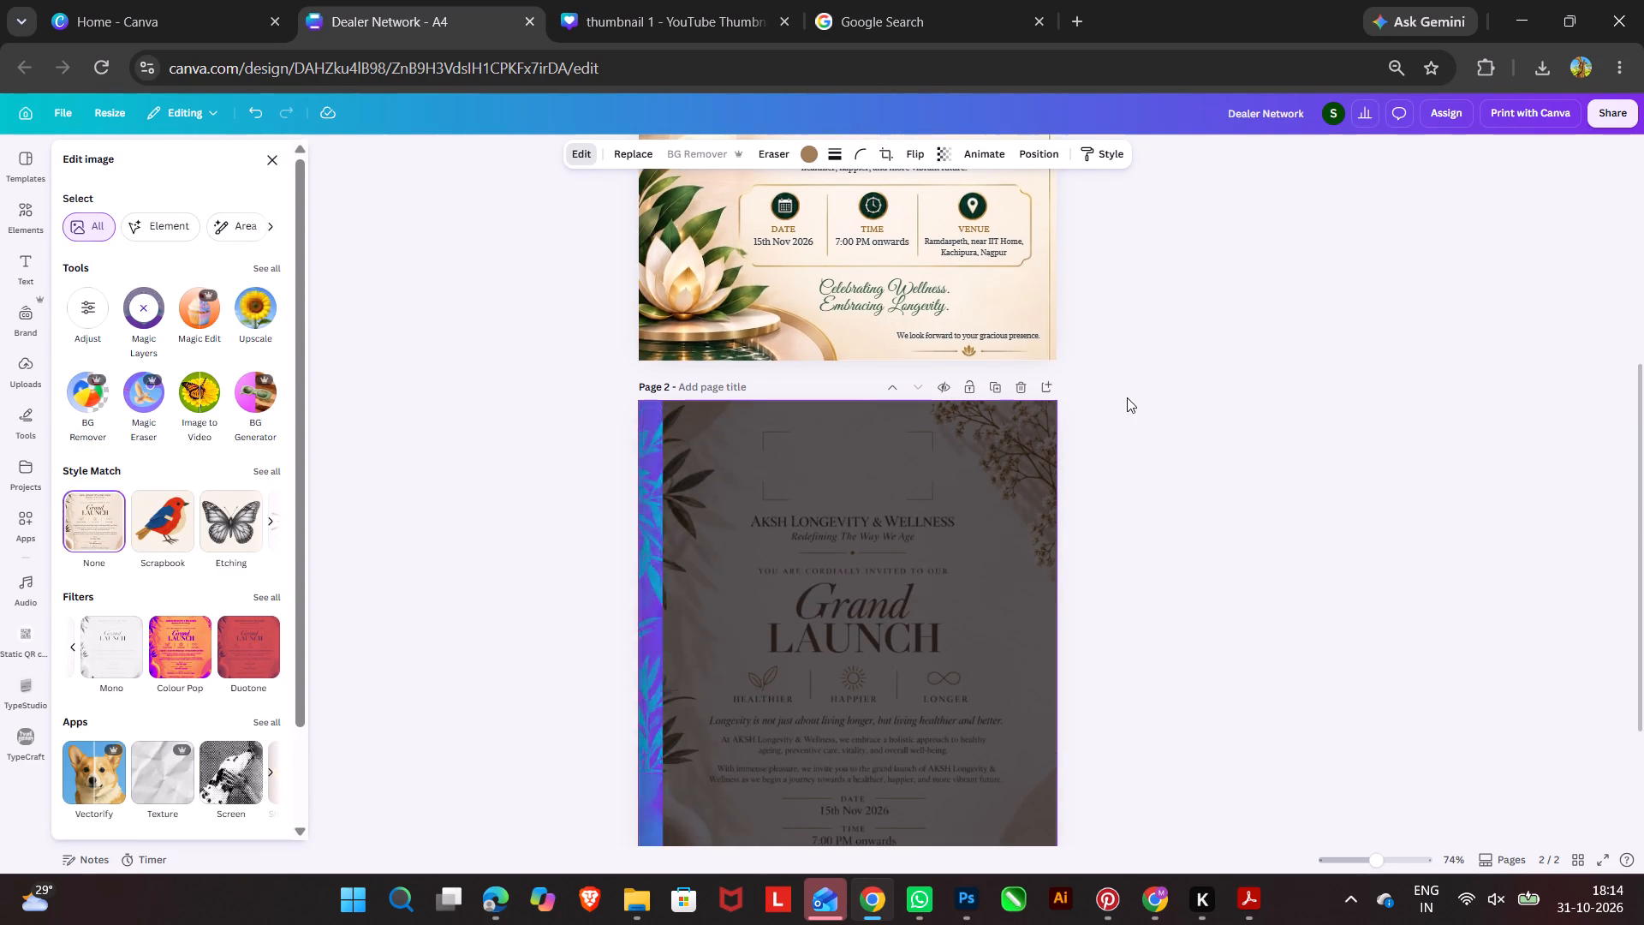
{"action": "scroll", "coordinate": [1129, 397], "scroll_direction": "down", "scroll_amount": 2}
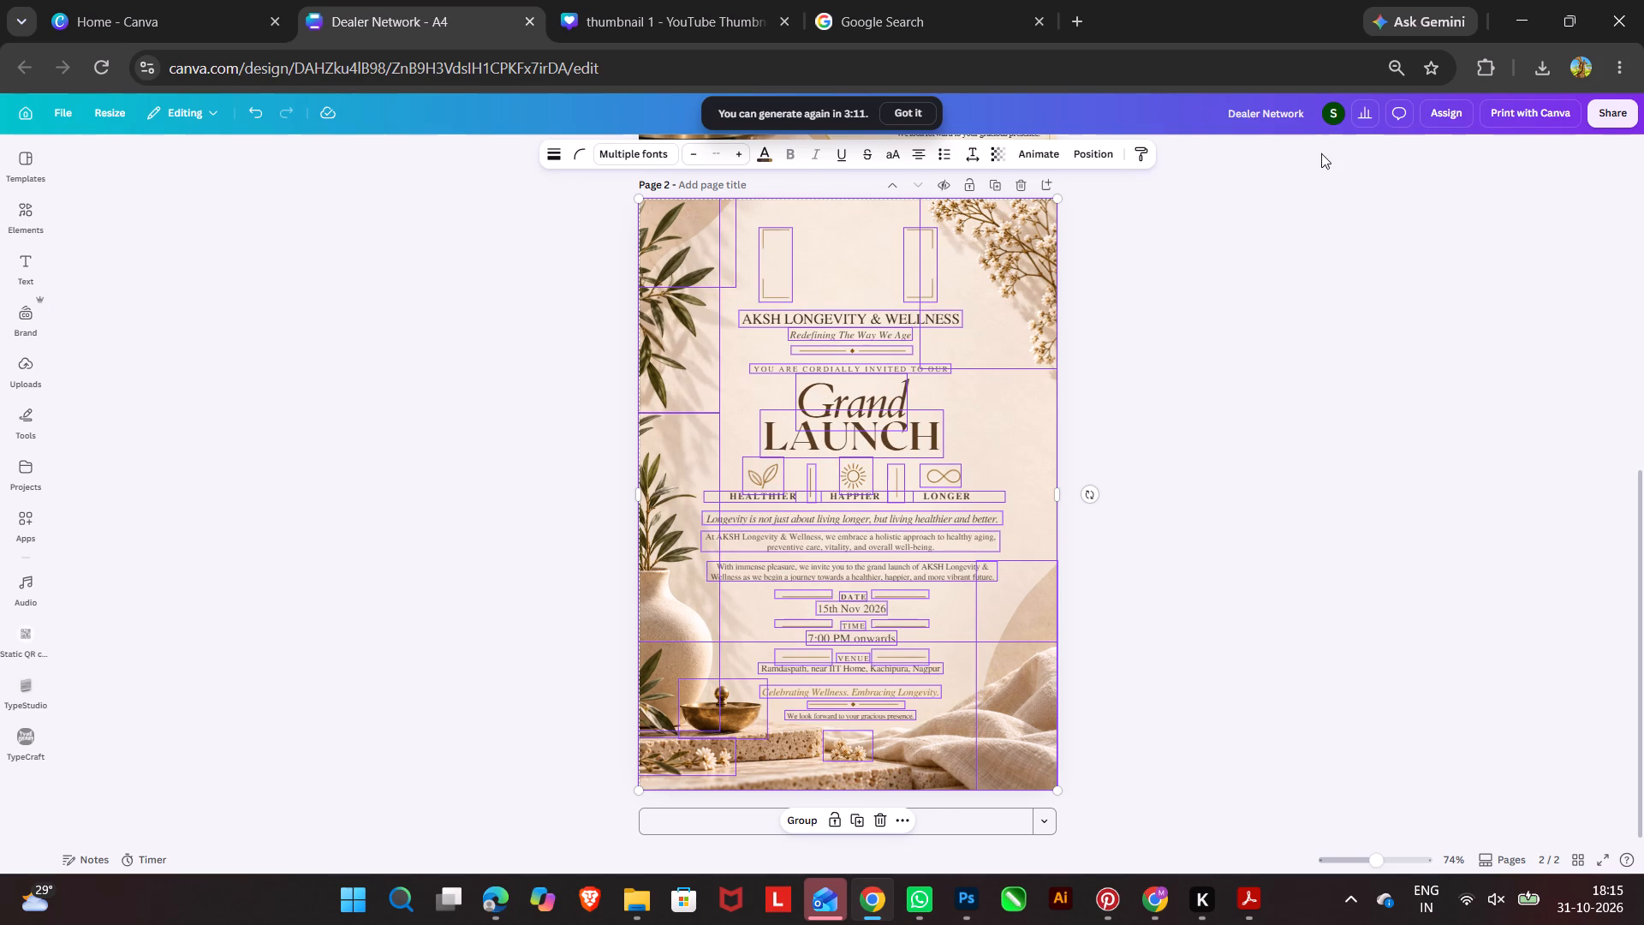
{"action": "left_click", "coordinate": [1358, 507]}
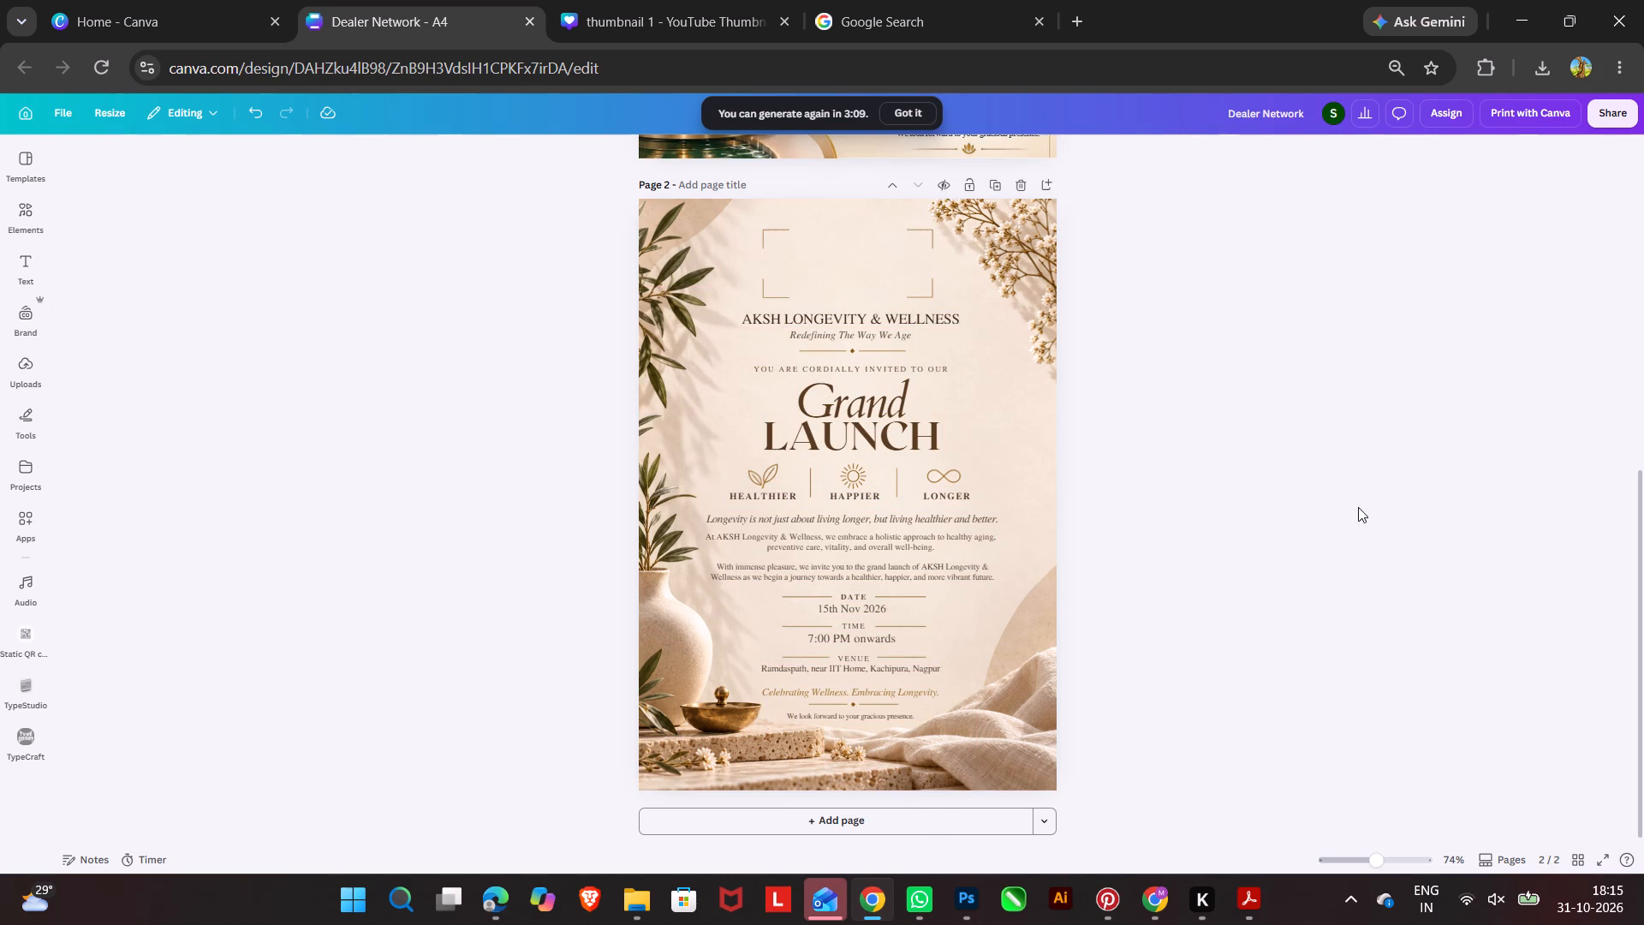
Delete the two corner-bracket pieces framing the logo space above the AKSH Longevity & Wellness heading.
{"action": "left_click", "coordinate": [930, 252]}
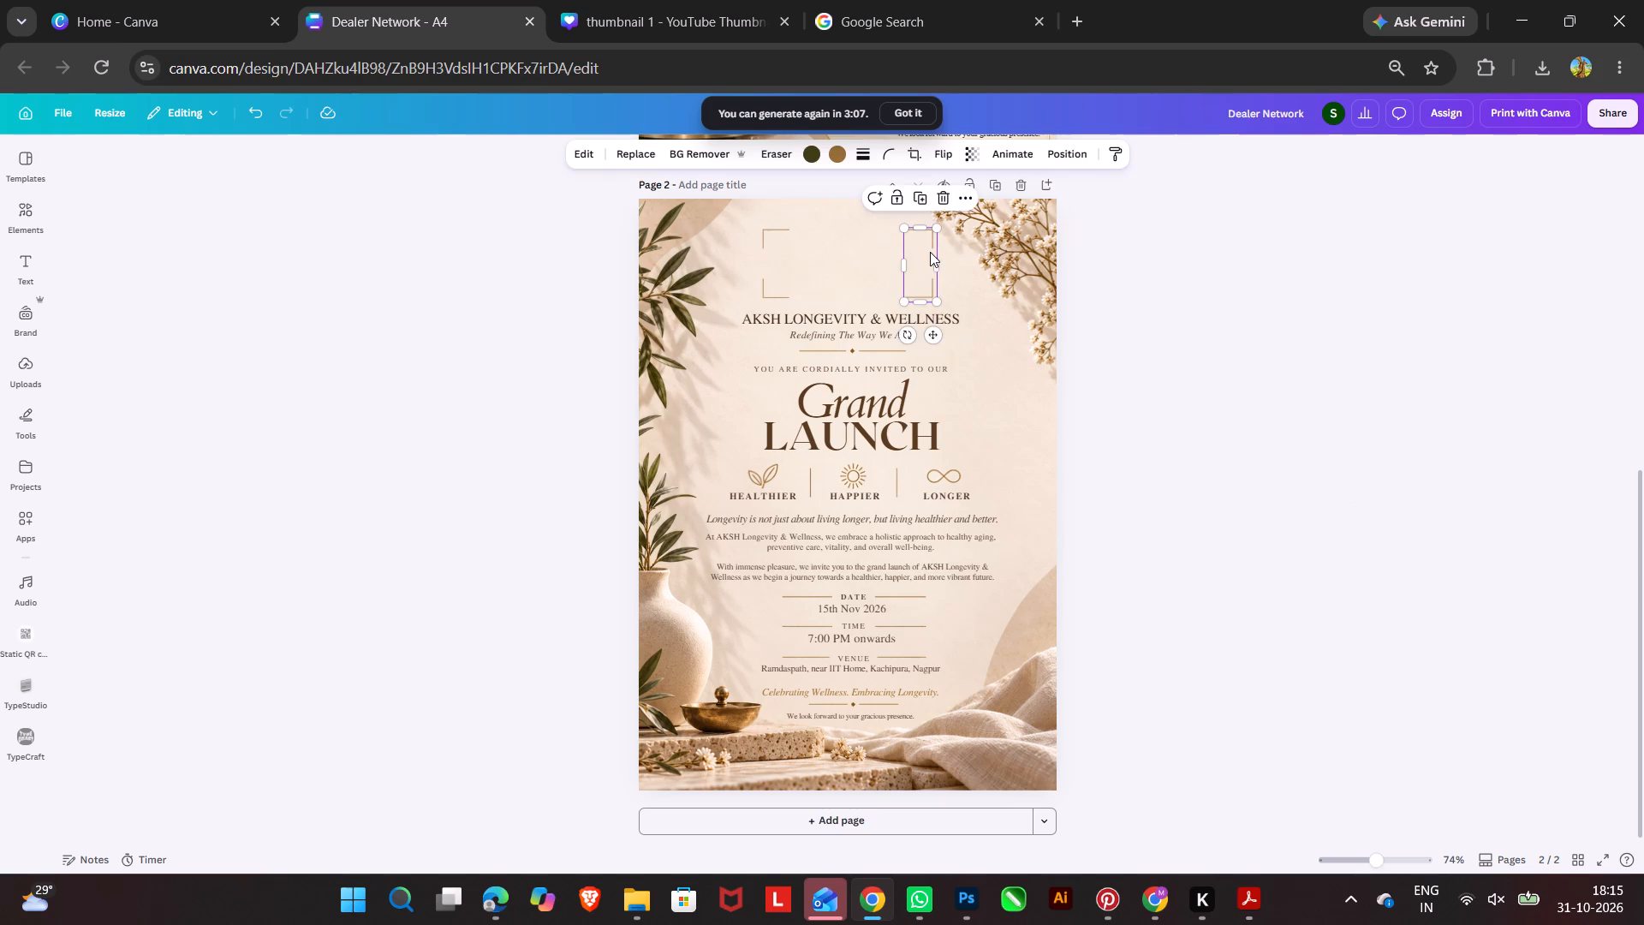
{"action": "left_click", "coordinate": [942, 198]}
{"action": "left_click", "coordinate": [789, 254]}
{"action": "left_click", "coordinate": [798, 205]}
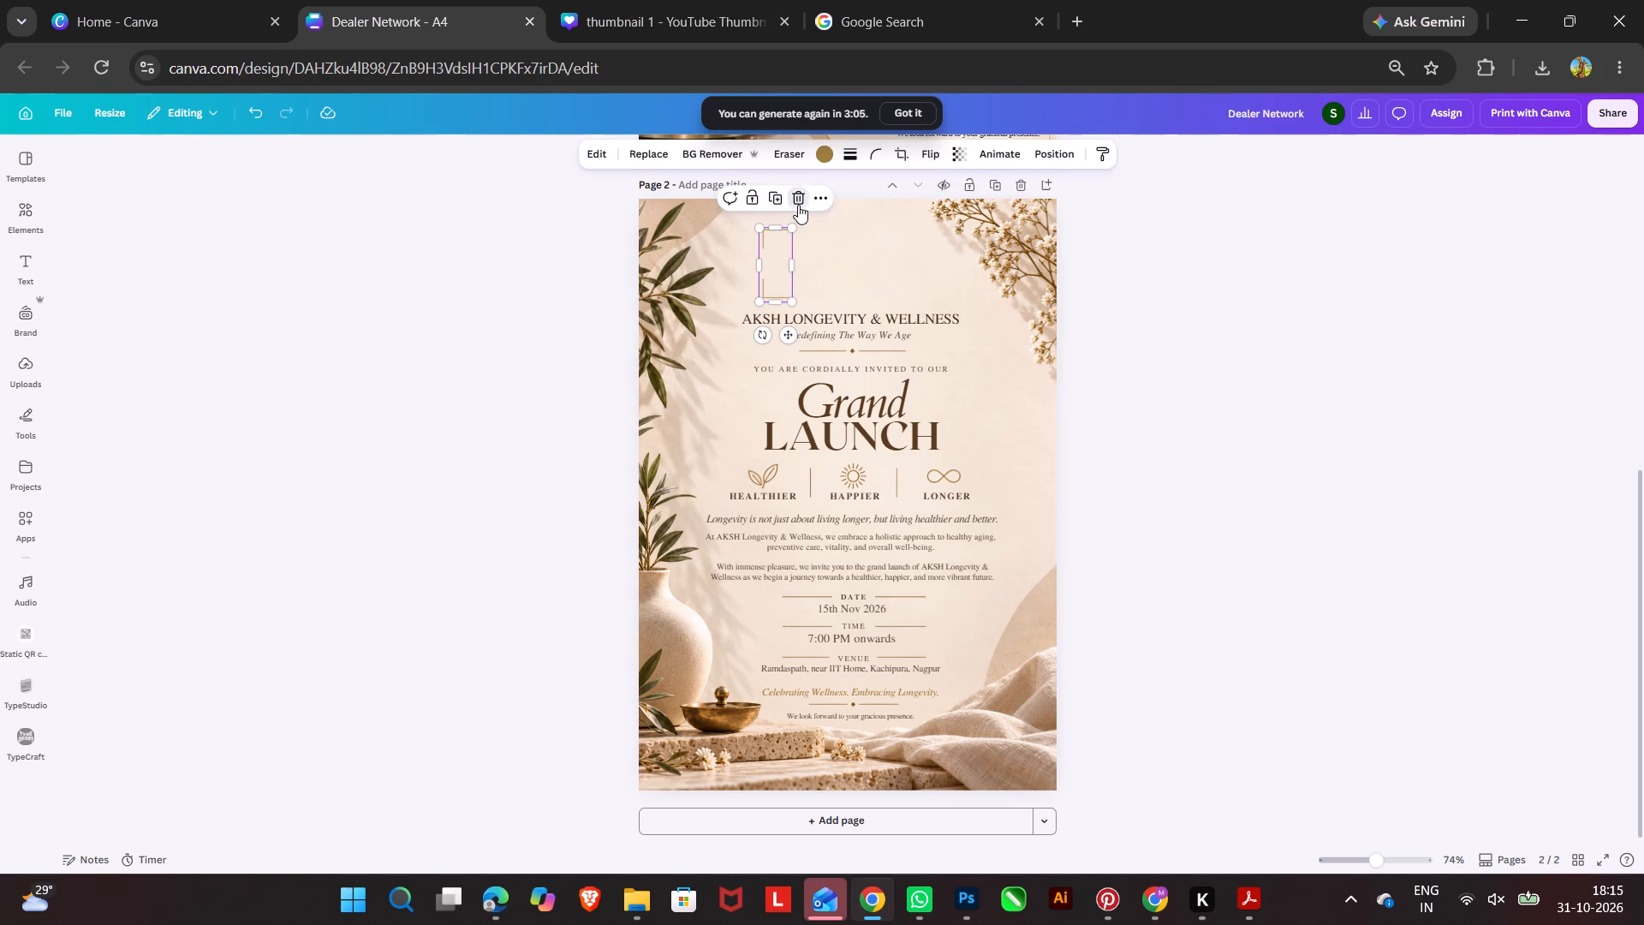
Select the central column of invitation text on page 2, leaving the stone-and-fabric background layer out of the selection.
{"action": "left_click_drag", "start_coordinate": [837, 180], "coordinate": [855, 348]}
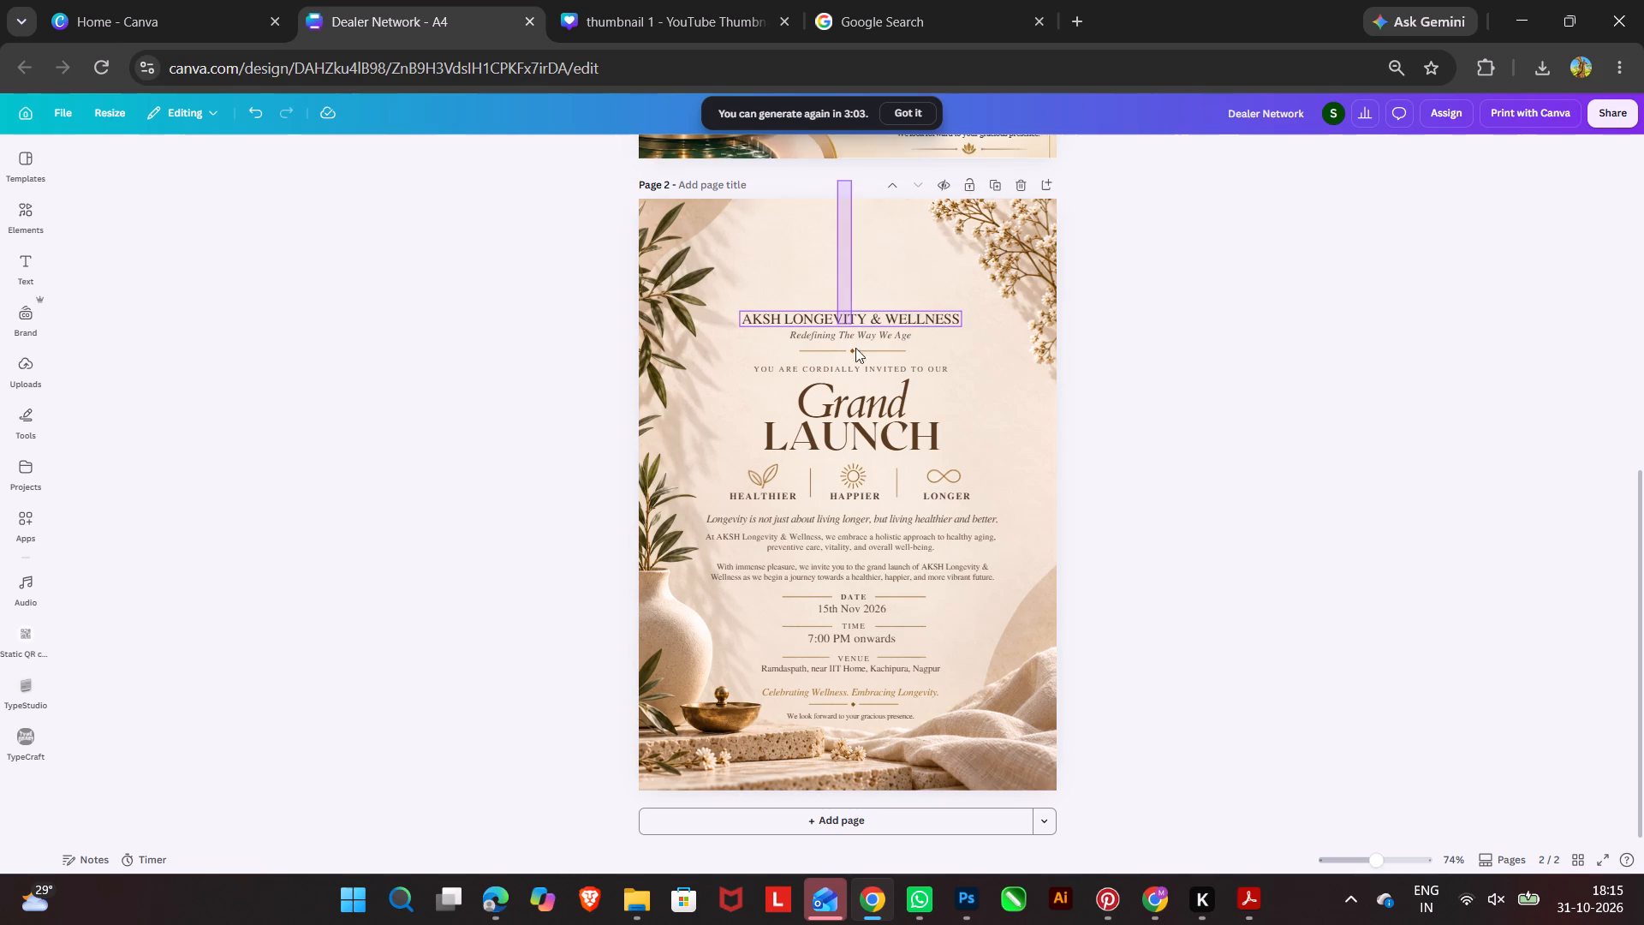
{"action": "left_click_drag", "start_coordinate": [855, 348], "coordinate": [865, 725]}
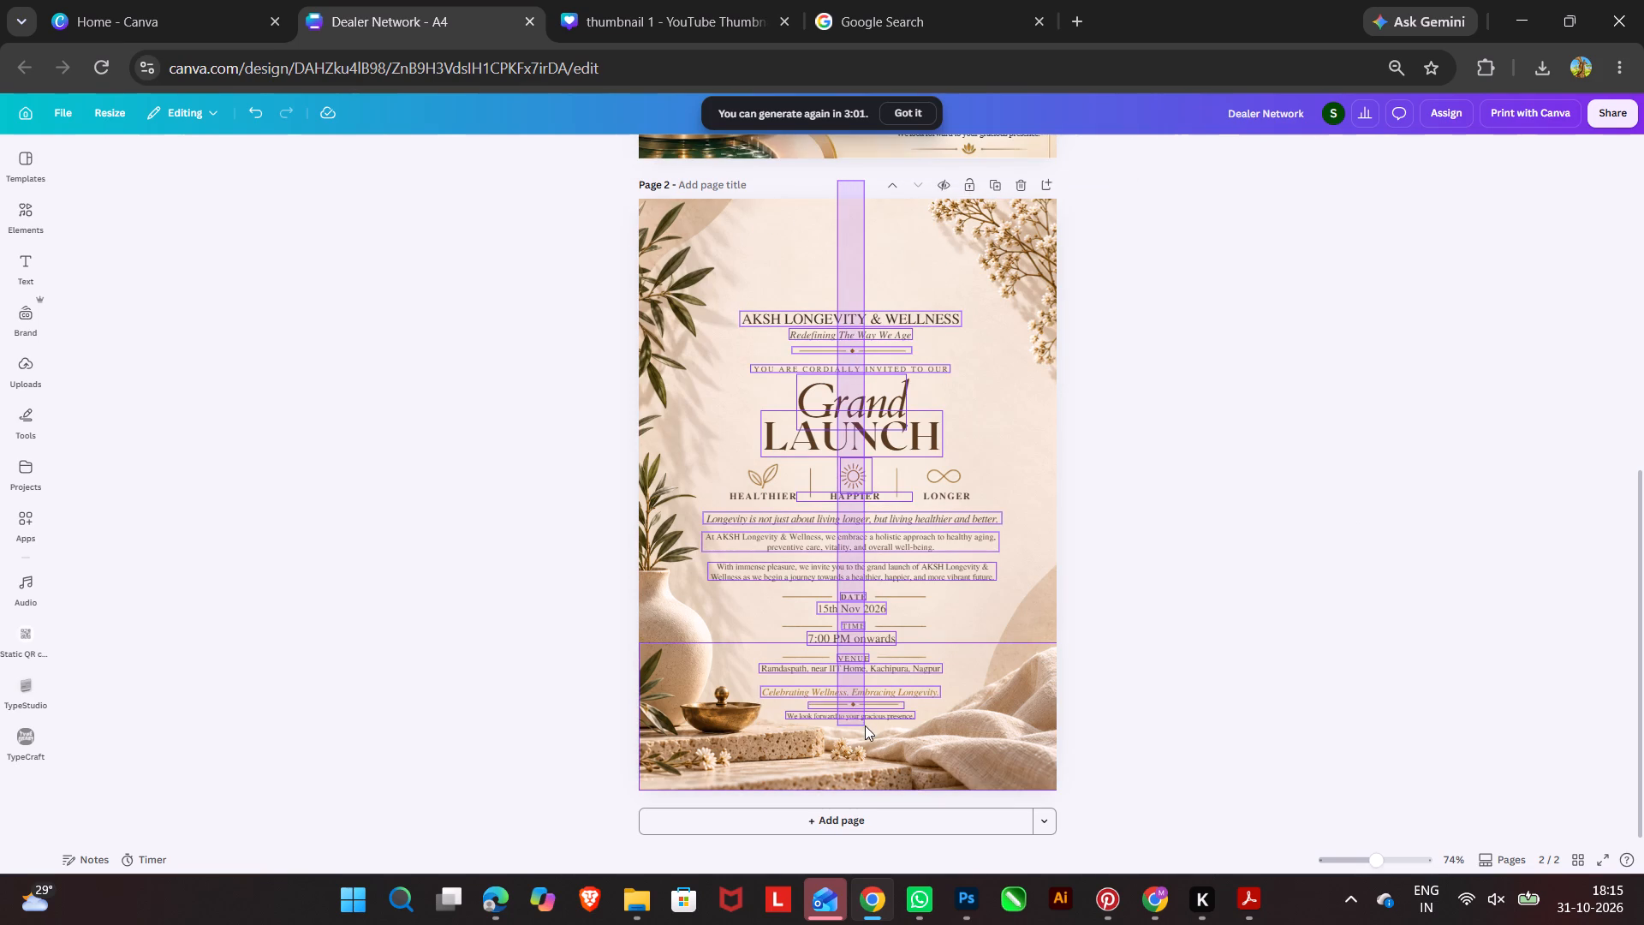
{"action": "left_click_drag", "start_coordinate": [865, 725], "coordinate": [865, 723]}
{"action": "left_click", "coordinate": [1101, 148]}
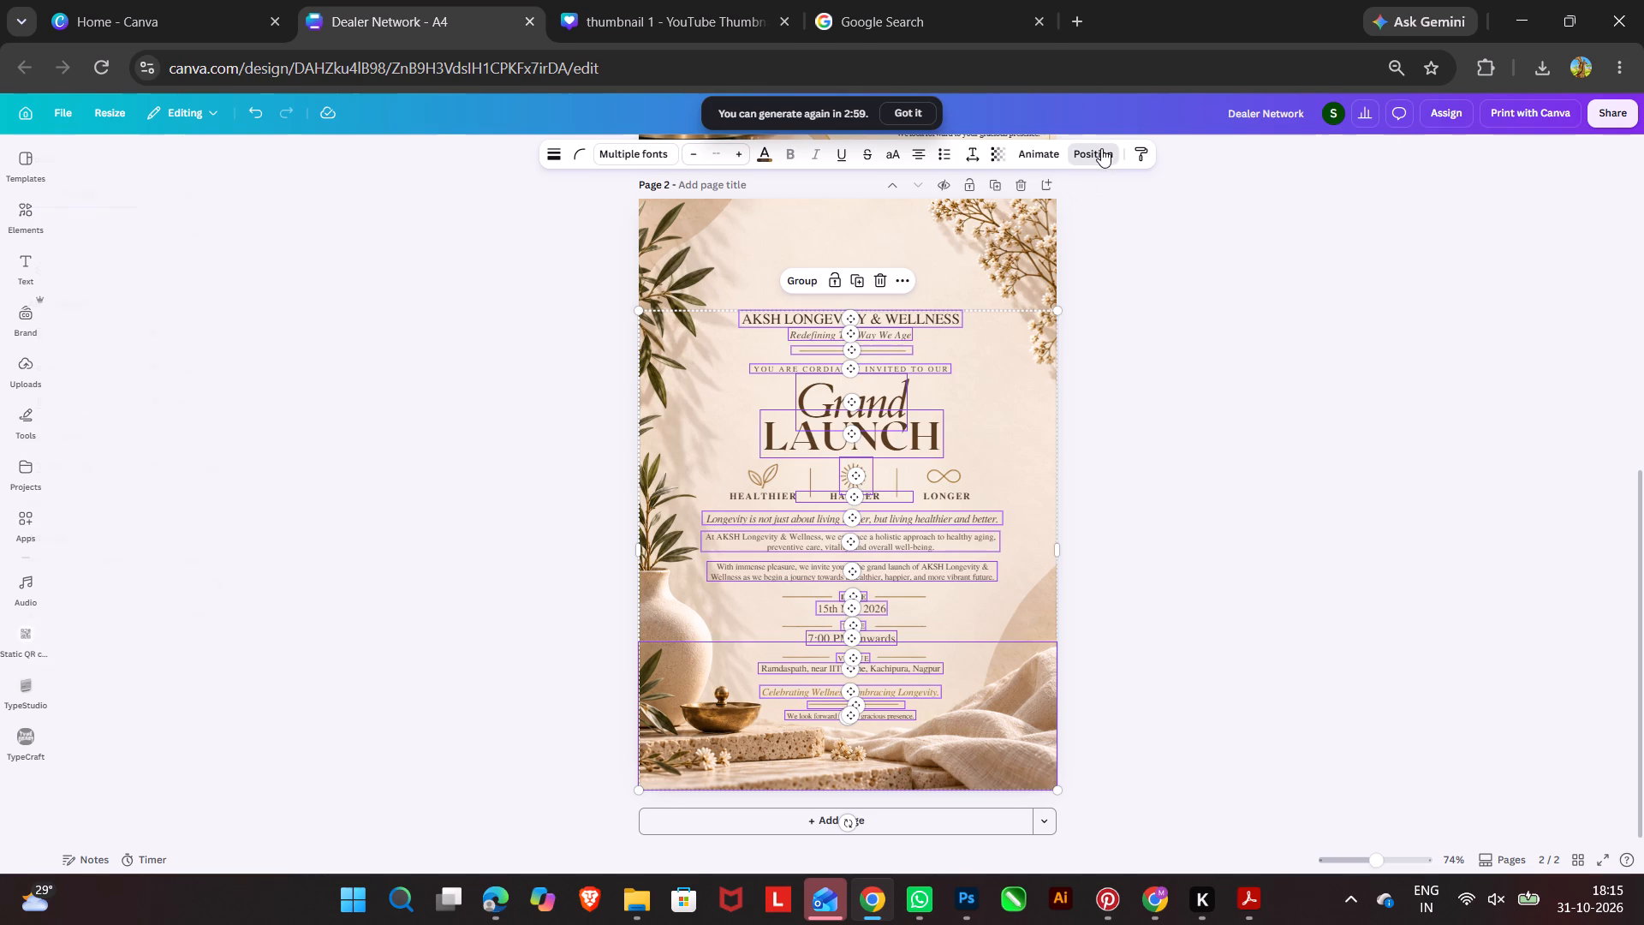
{"action": "left_click", "coordinate": [255, 200]}
{"action": "scroll", "coordinate": [205, 414], "scroll_direction": "down", "scroll_amount": 10}
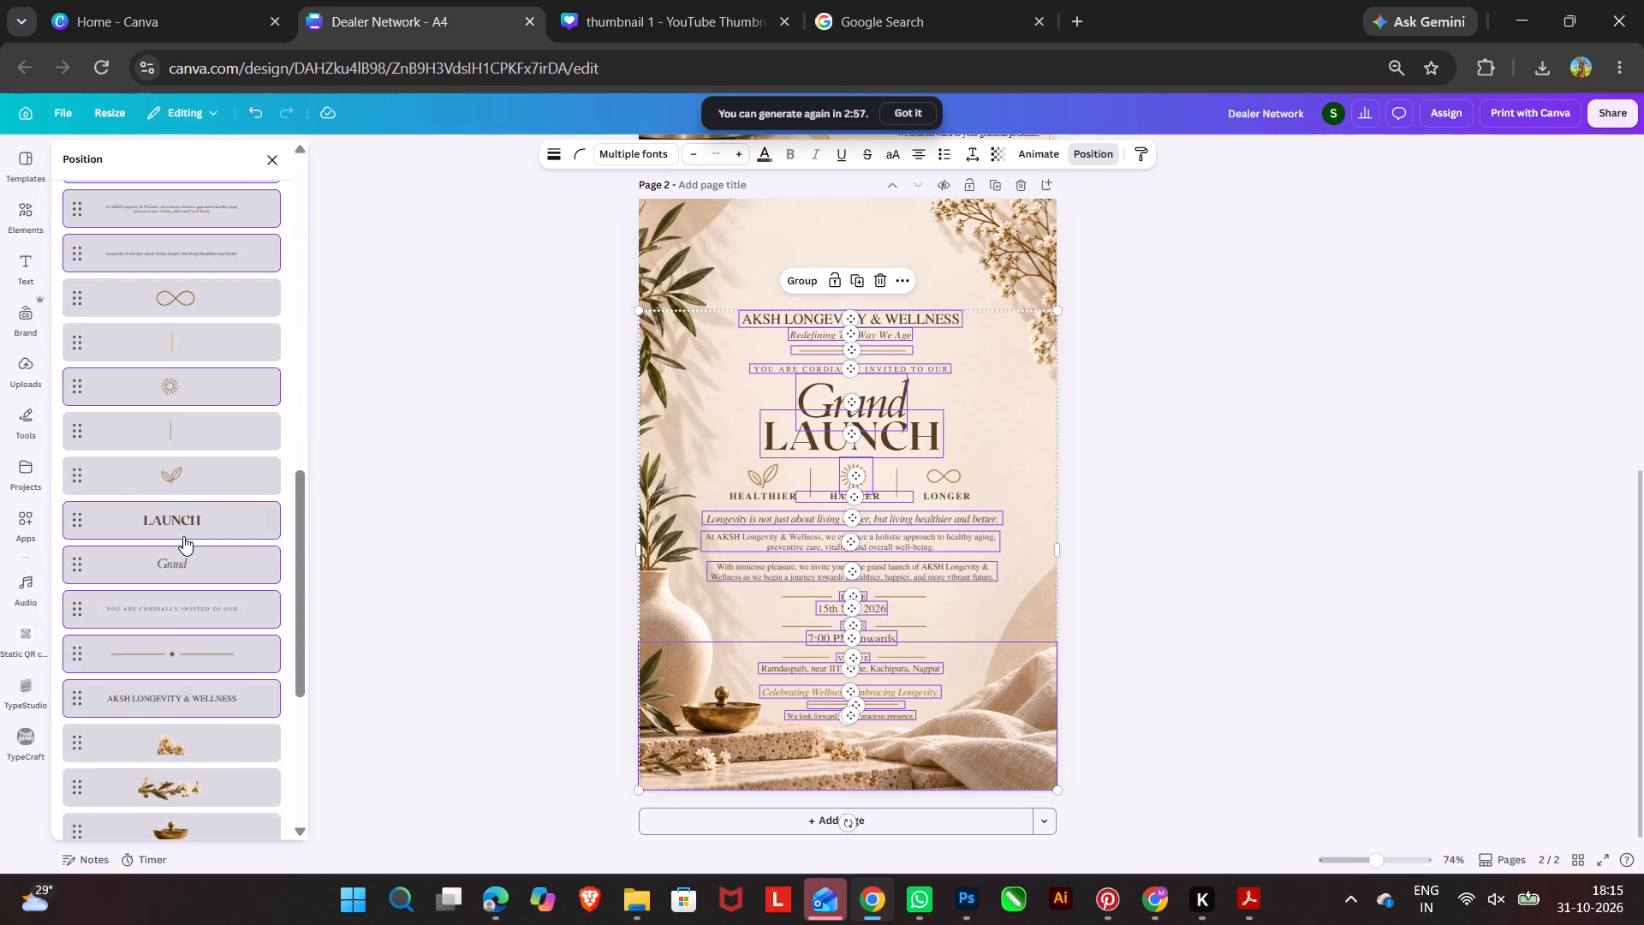
{"action": "scroll", "coordinate": [183, 536], "scroll_direction": "down", "scroll_amount": 7}
{"action": "left_click", "coordinate": [188, 493], "text": "ctrl"}
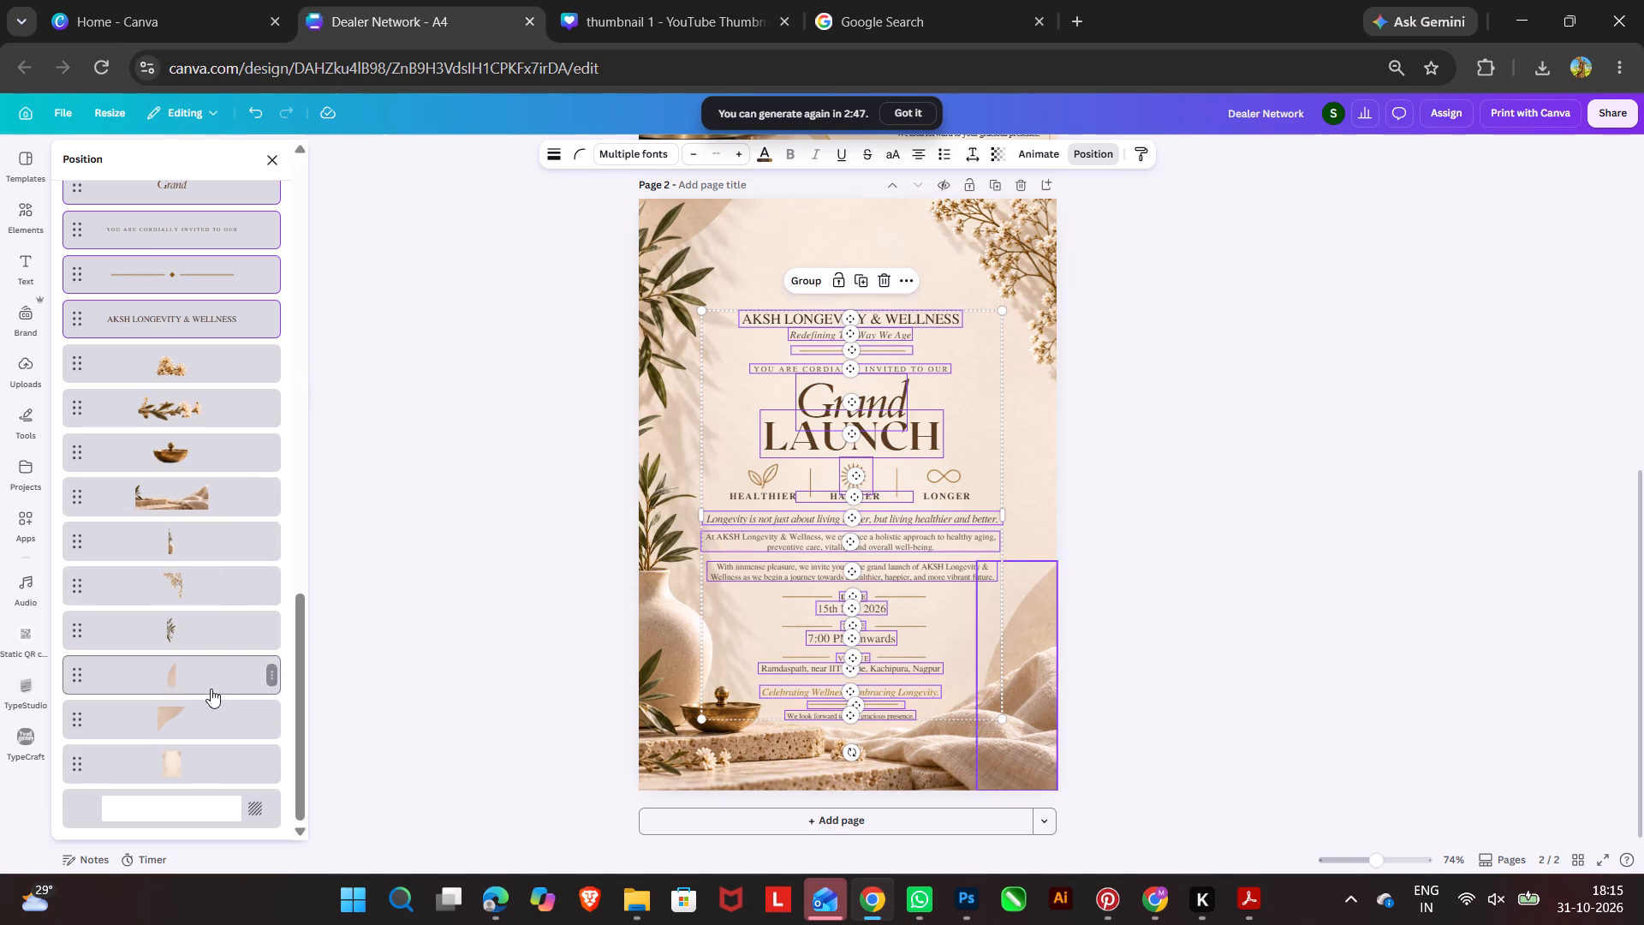
Add the leaf and infinity icons and the two vertical dividers between the icons to the selection.
{"action": "scroll", "coordinate": [200, 573], "scroll_direction": "up", "scroll_amount": 4}
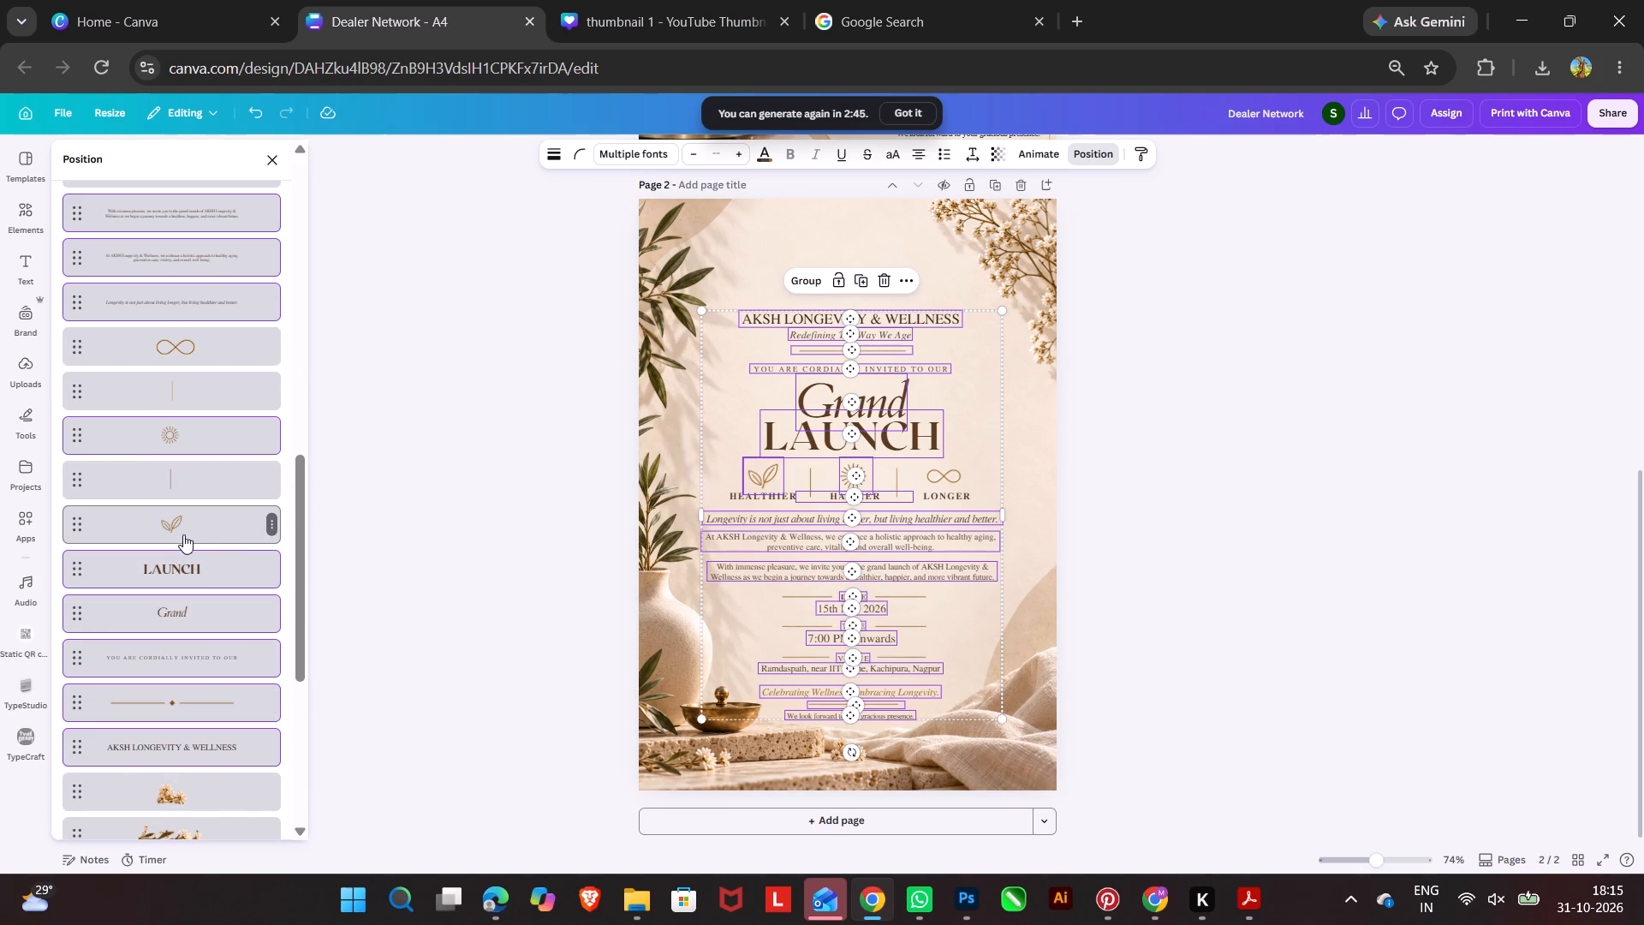
{"action": "left_click", "coordinate": [183, 532], "text": "ctrl"}
{"action": "left_click", "coordinate": [188, 474], "text": "ctrl"}
{"action": "left_click", "coordinate": [196, 405], "text": "ctrl"}
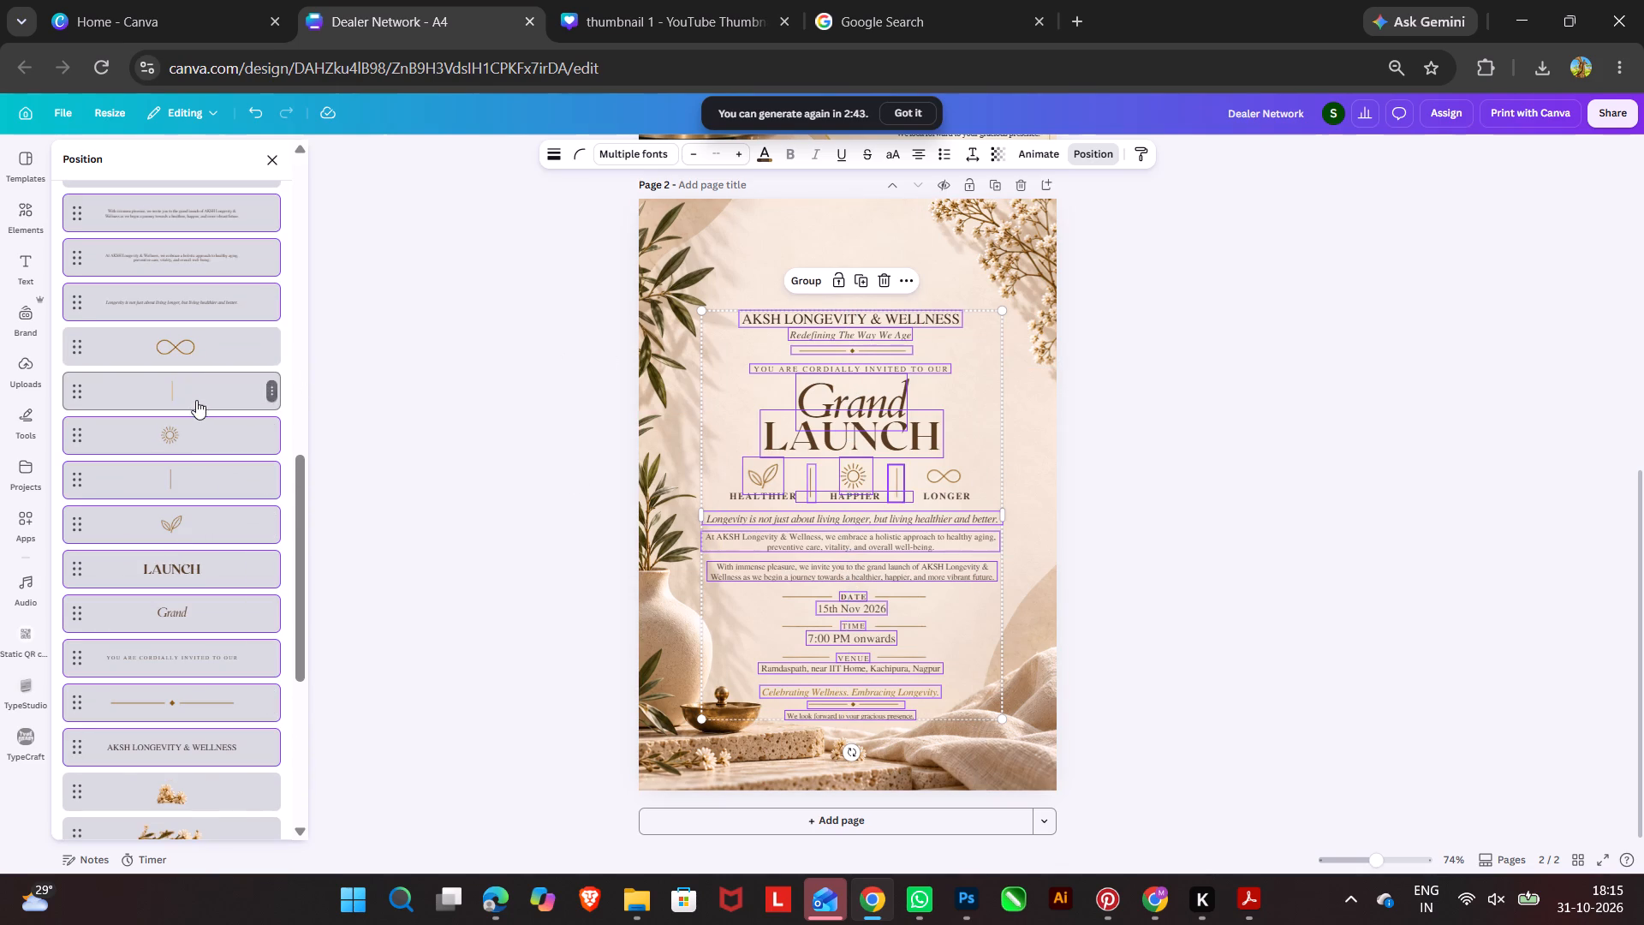
{"action": "left_click", "coordinate": [200, 348], "text": "ctrl"}
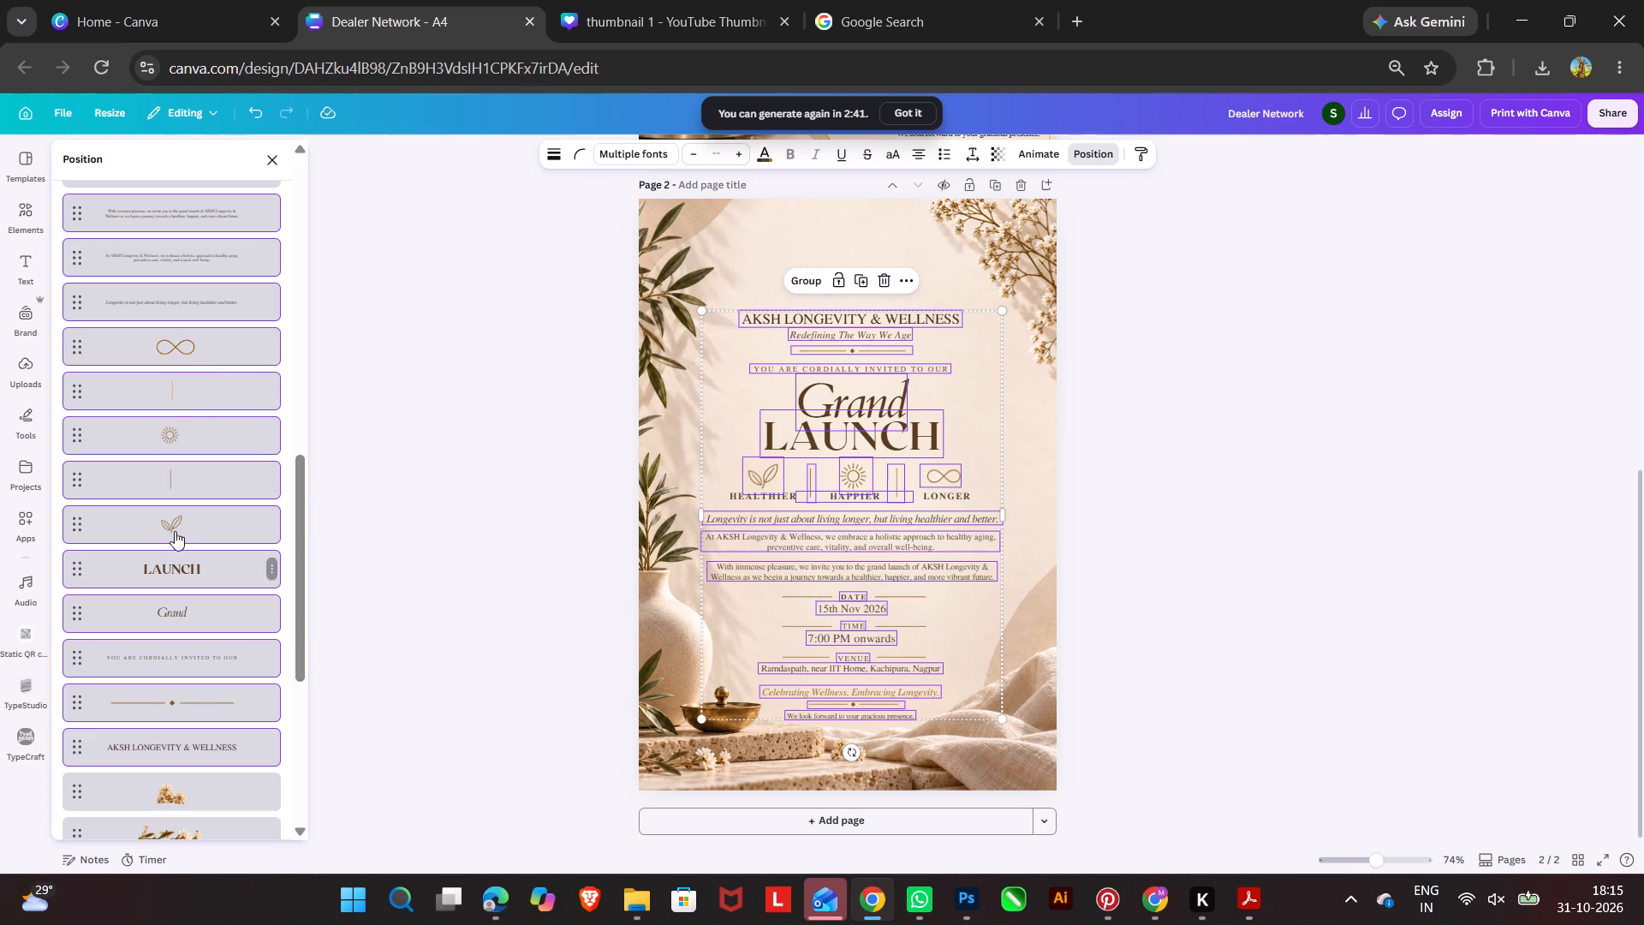
Add the lines on both sides of VENUE and TIME and the line before DATE to the selection.
{"action": "scroll", "coordinate": [199, 616], "scroll_direction": "down", "scroll_amount": 4}
{"action": "scroll", "coordinate": [199, 614], "scroll_direction": "up", "scroll_amount": 5}
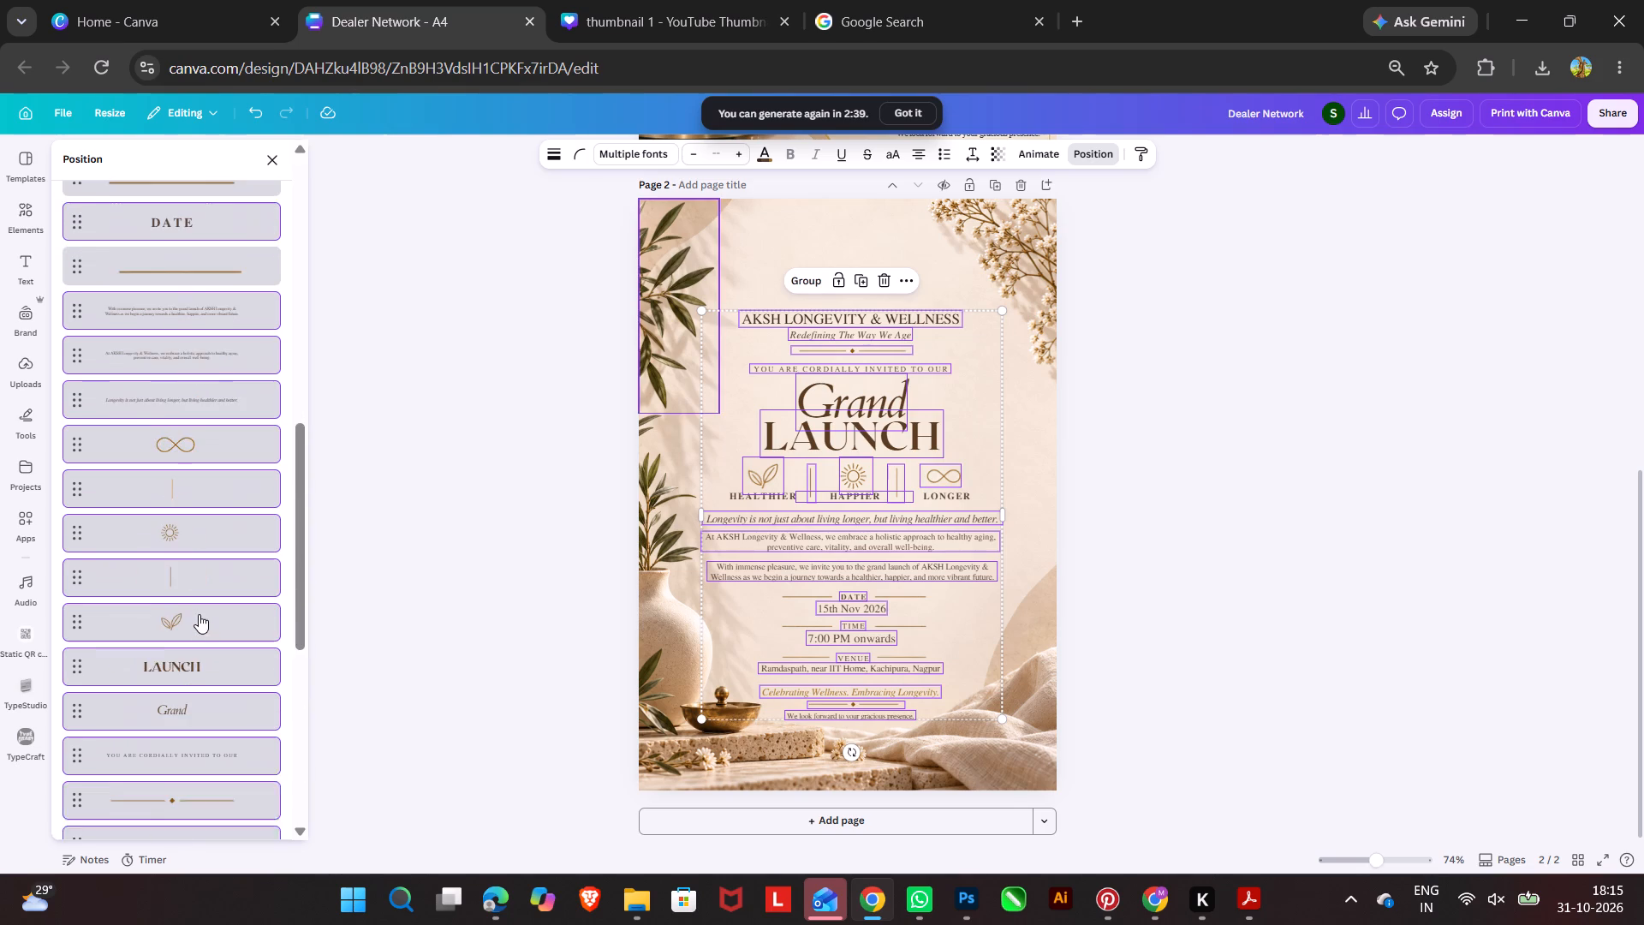
{"action": "scroll", "coordinate": [198, 612], "scroll_direction": "down", "scroll_amount": 2}
{"action": "scroll", "coordinate": [193, 603], "scroll_direction": "up", "scroll_amount": 6}
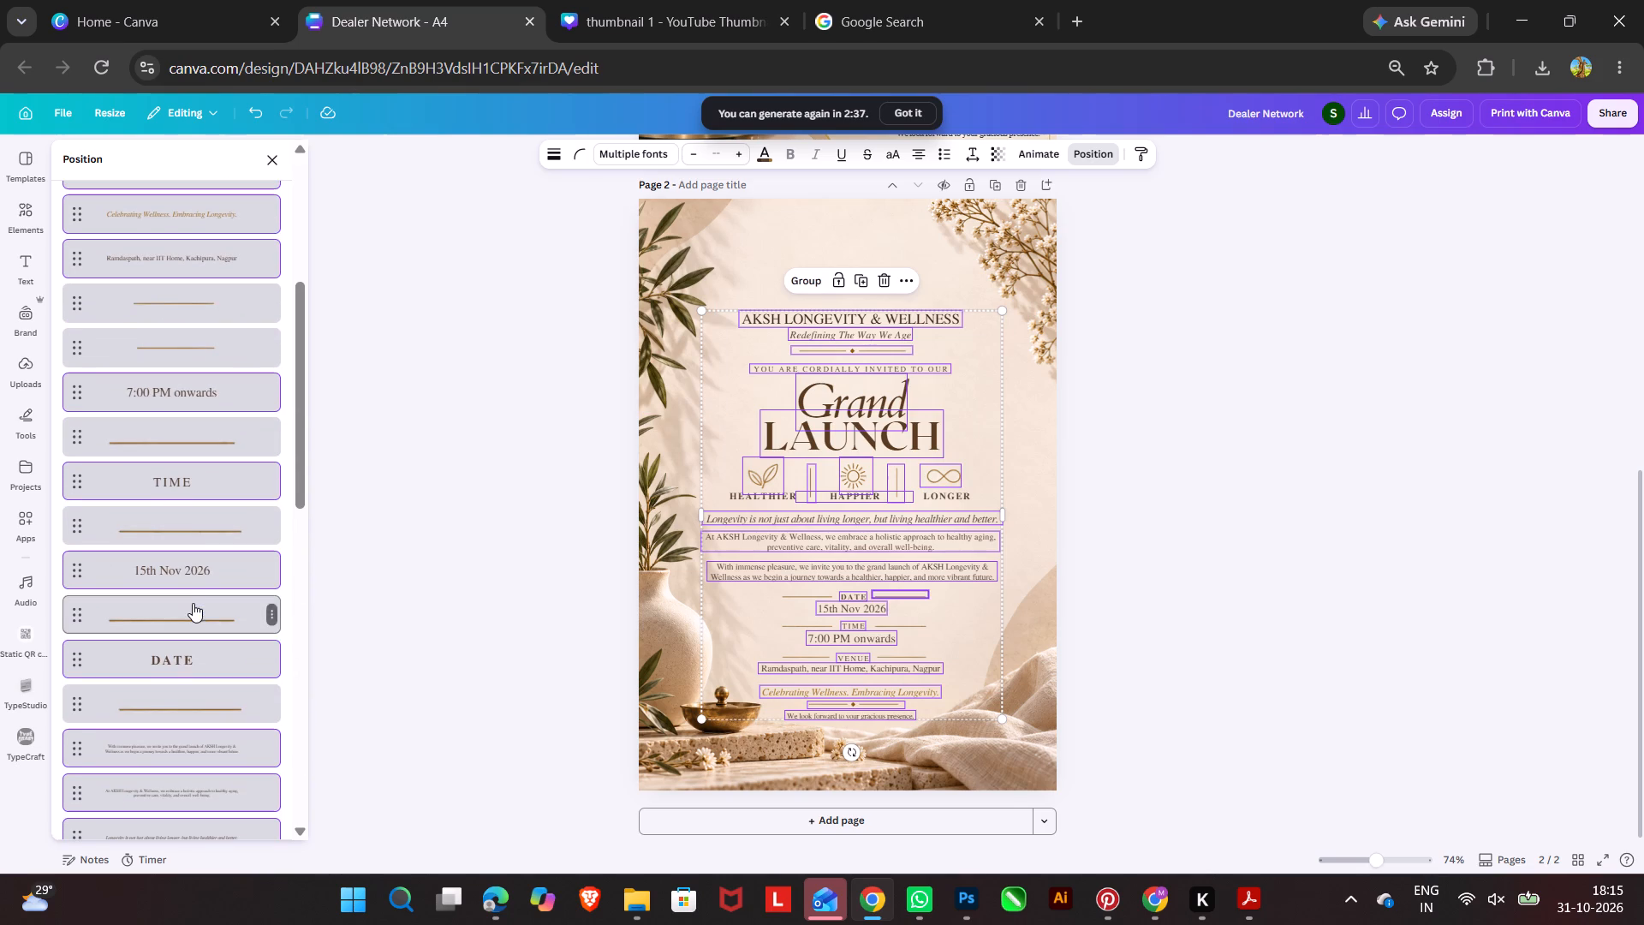
{"action": "scroll", "coordinate": [190, 579], "scroll_direction": "up", "scroll_amount": 1}
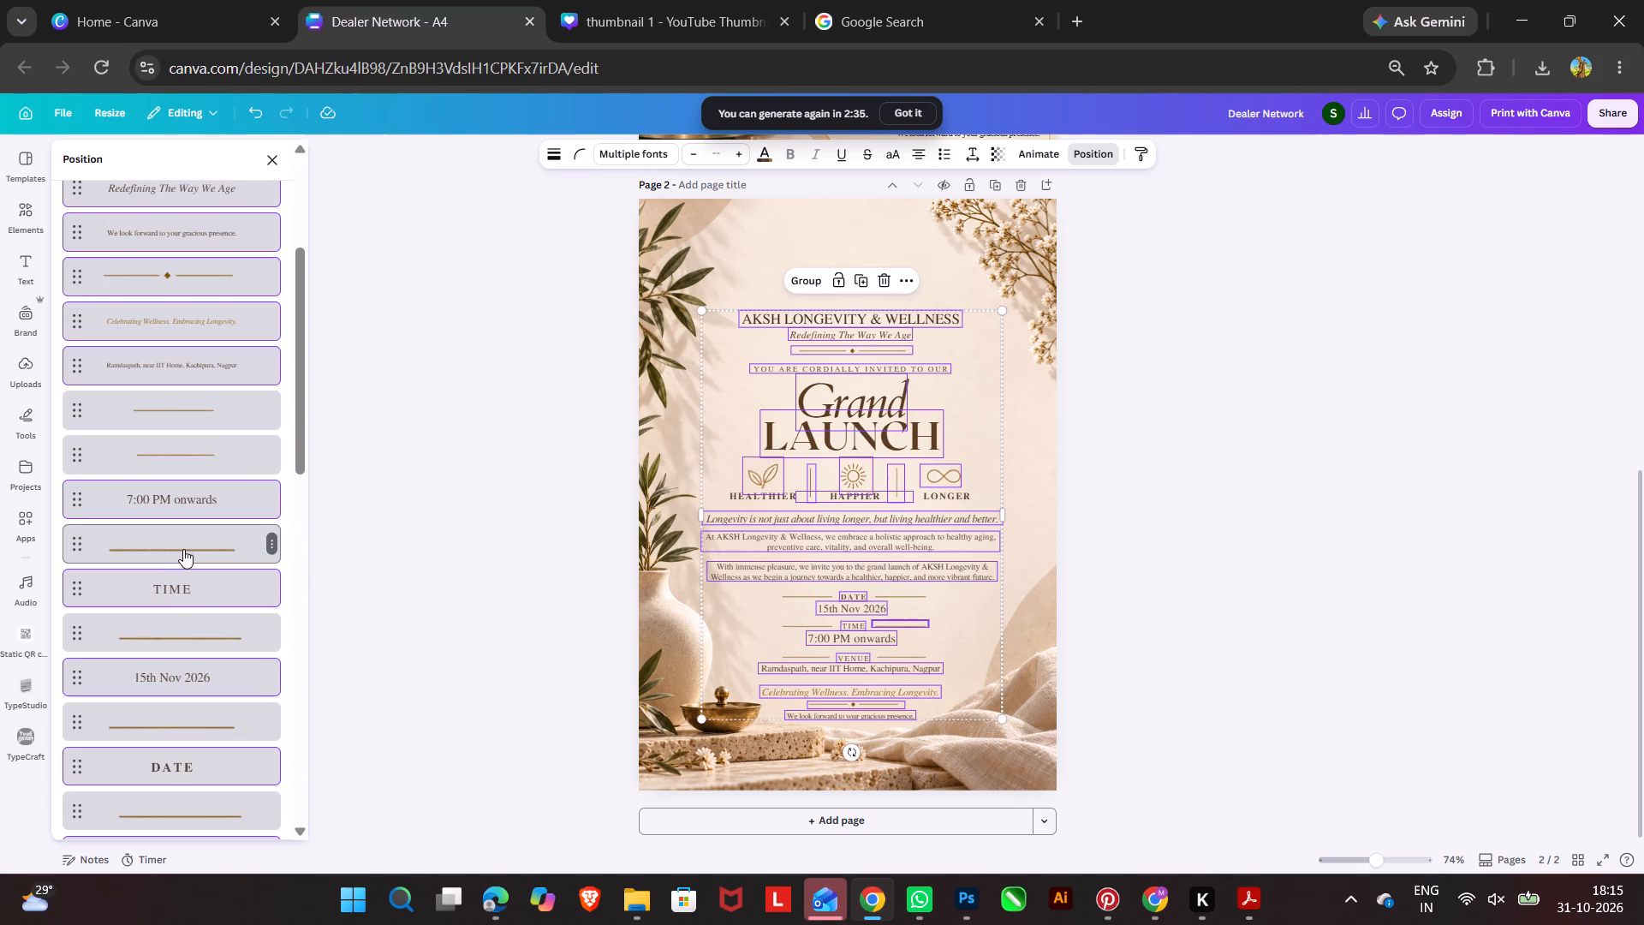
{"action": "left_click", "coordinate": [183, 549], "text": "ctrl"}
{"action": "left_click", "coordinate": [193, 456], "text": "ctrl"}
{"action": "left_click", "coordinate": [197, 409], "text": "ctrl"}
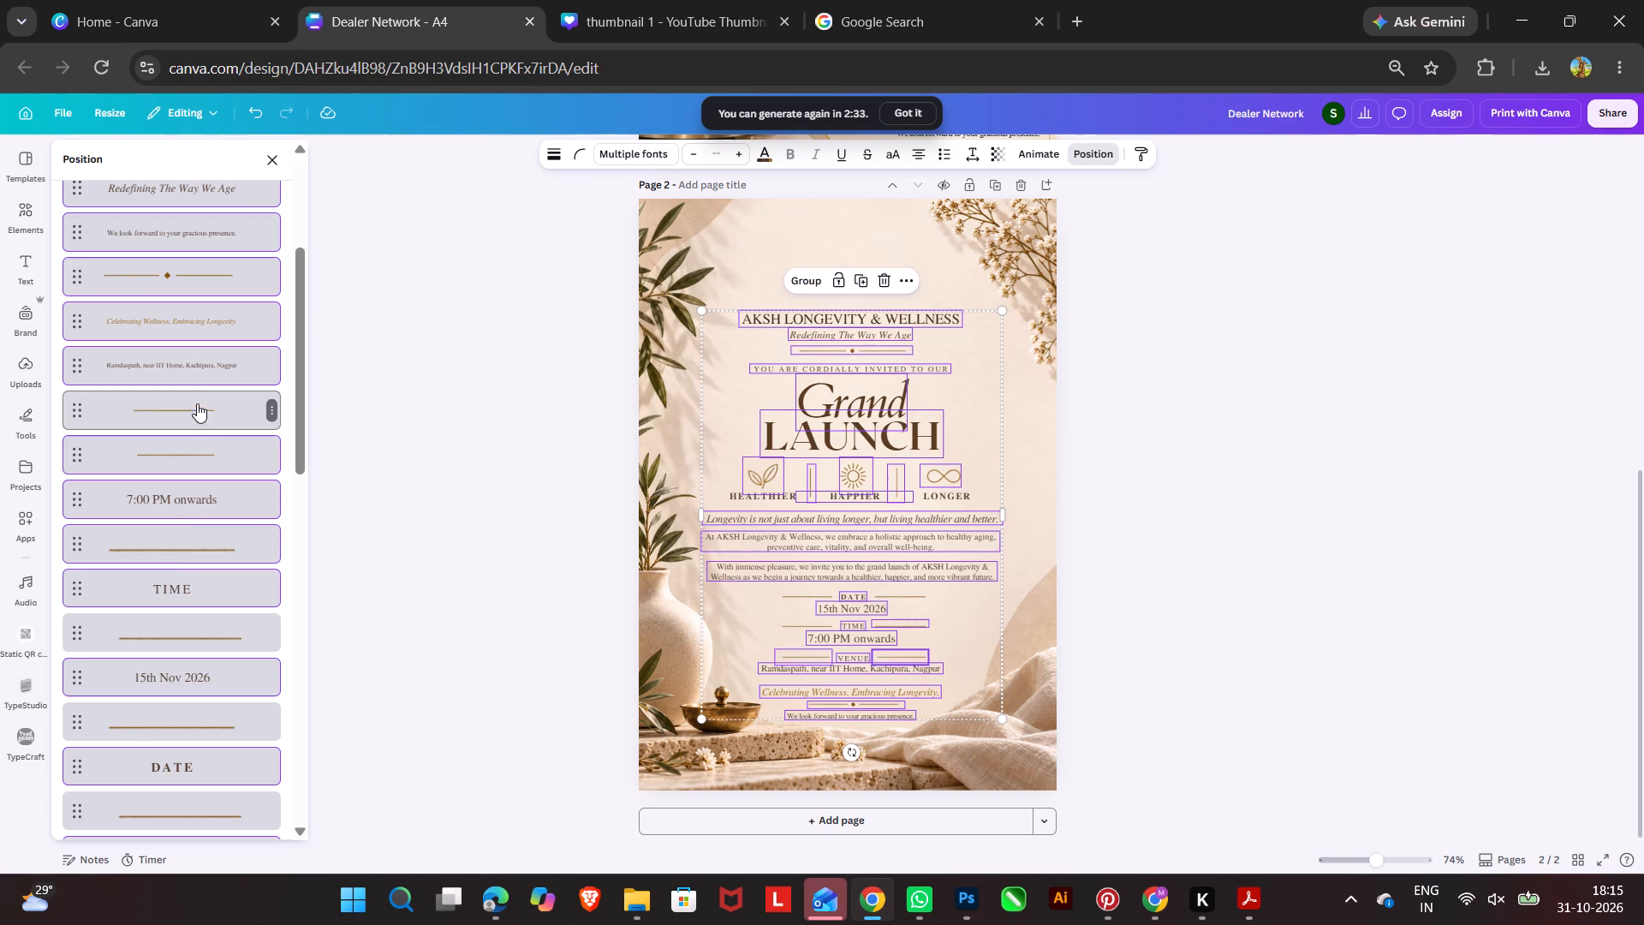
{"action": "left_click", "coordinate": [184, 631], "text": "ctrl"}
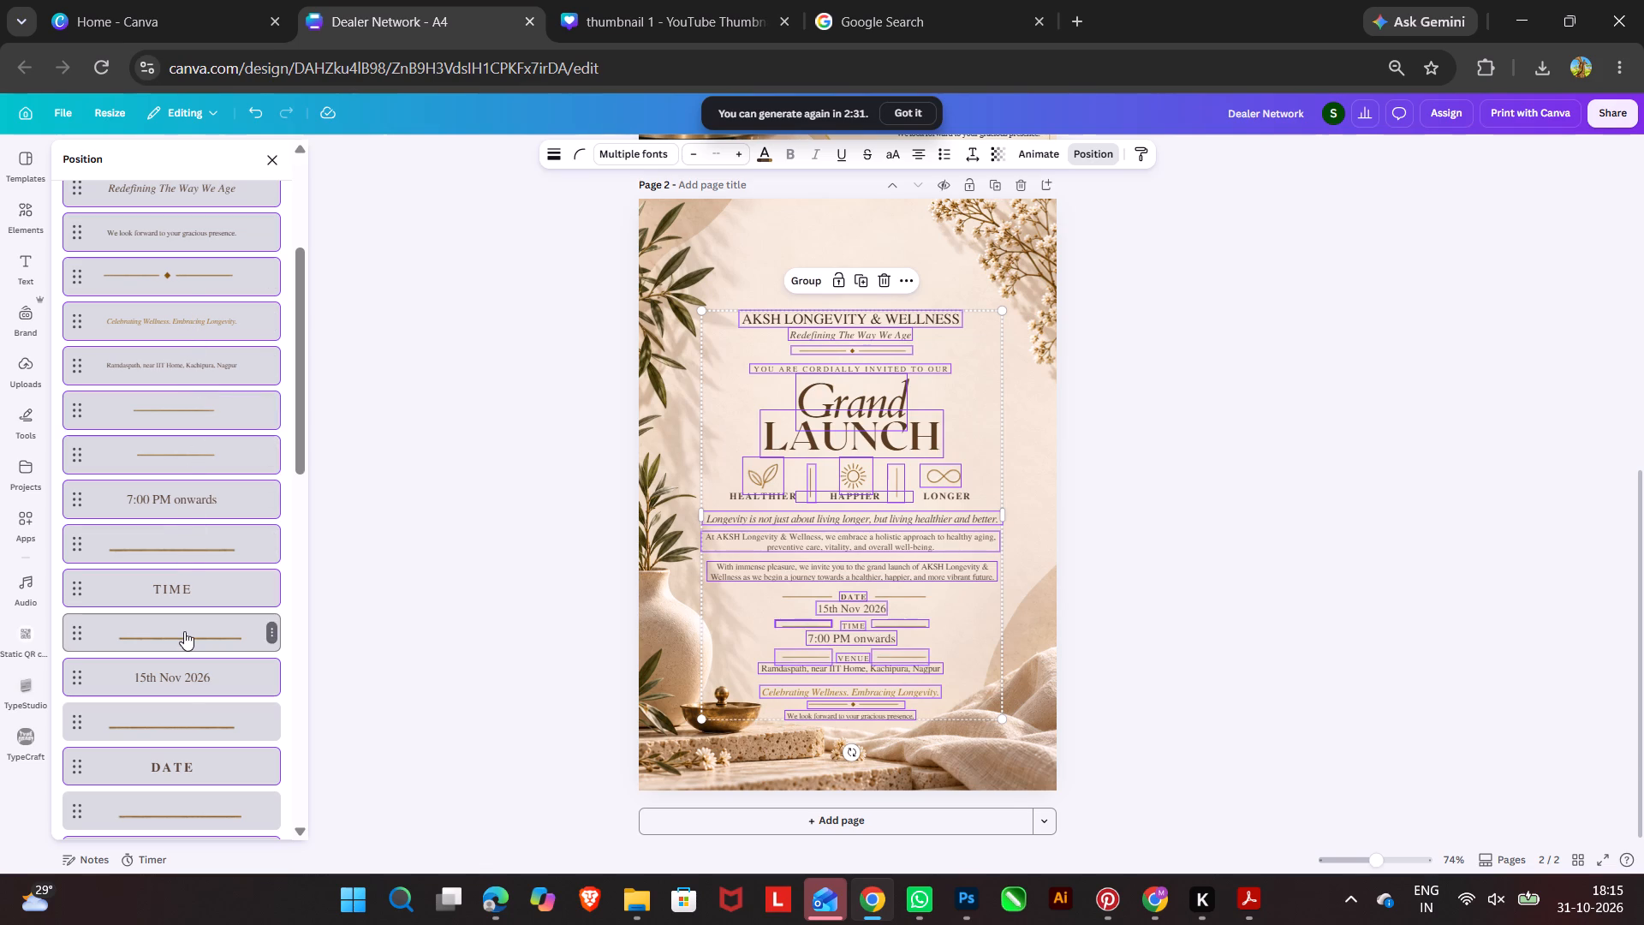
{"action": "left_click", "coordinate": [180, 724], "text": "ctrl"}
{"action": "scroll", "coordinate": [185, 744], "scroll_direction": "down", "scroll_amount": 2}
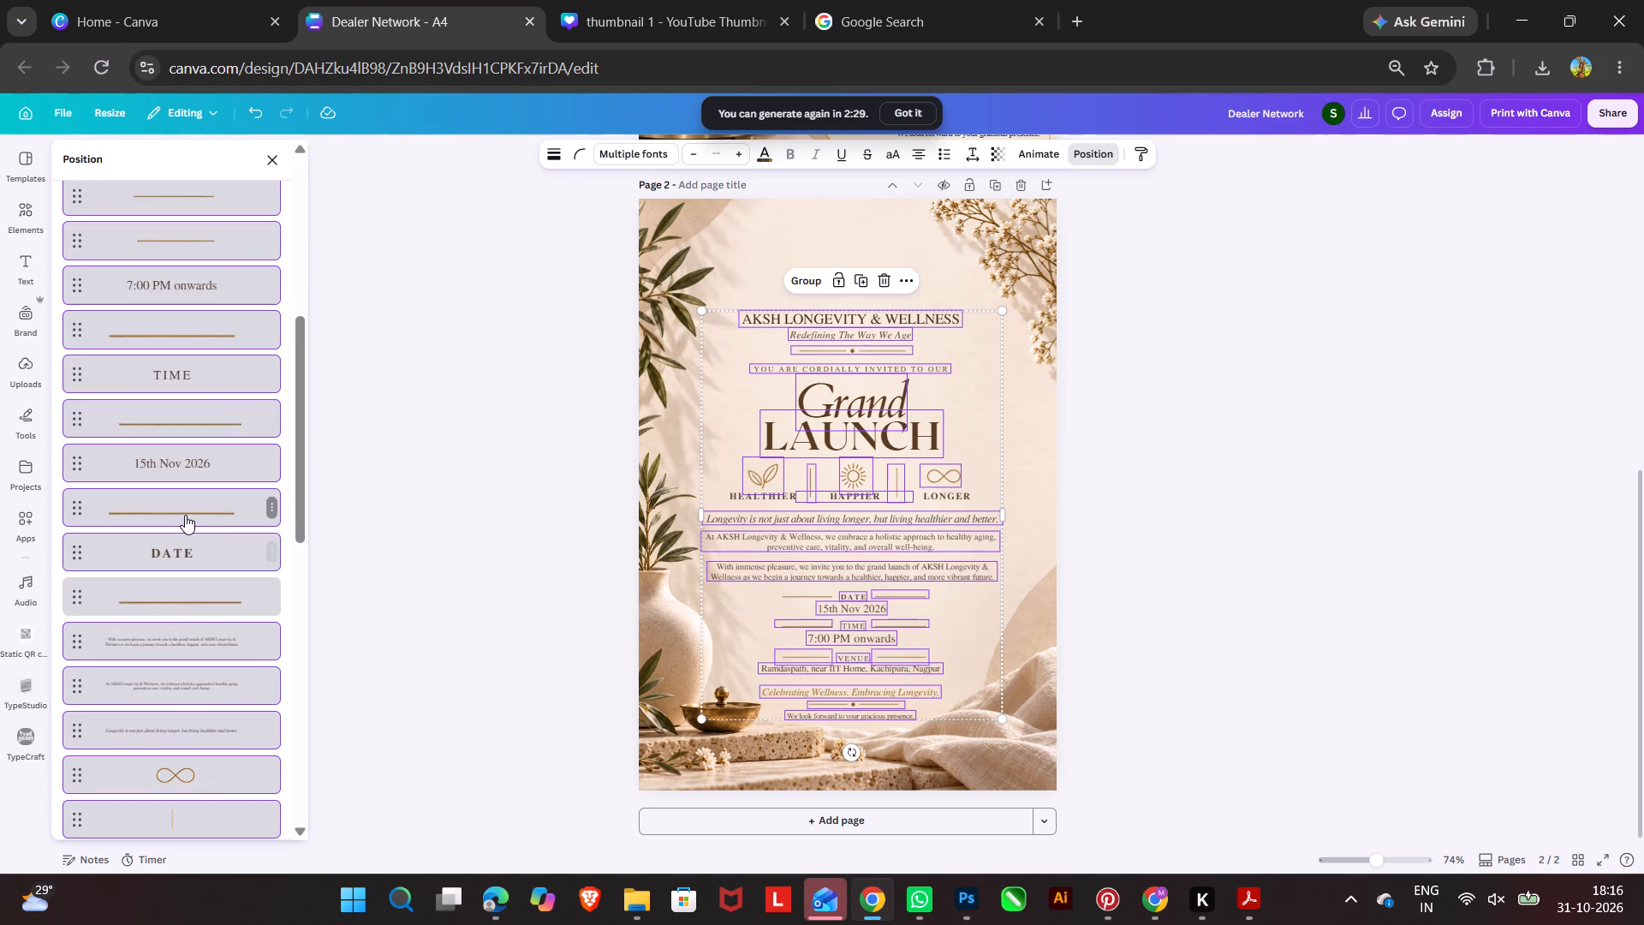
{"action": "left_click", "coordinate": [184, 510], "text": "ctrl"}
{"action": "left_click", "coordinate": [188, 593], "text": "ctrl"}
Add the HEALTHIER and LONGER labels to the selection and group all the selected invitation content.
{"action": "scroll", "coordinate": [187, 680], "scroll_direction": "down", "scroll_amount": 2}
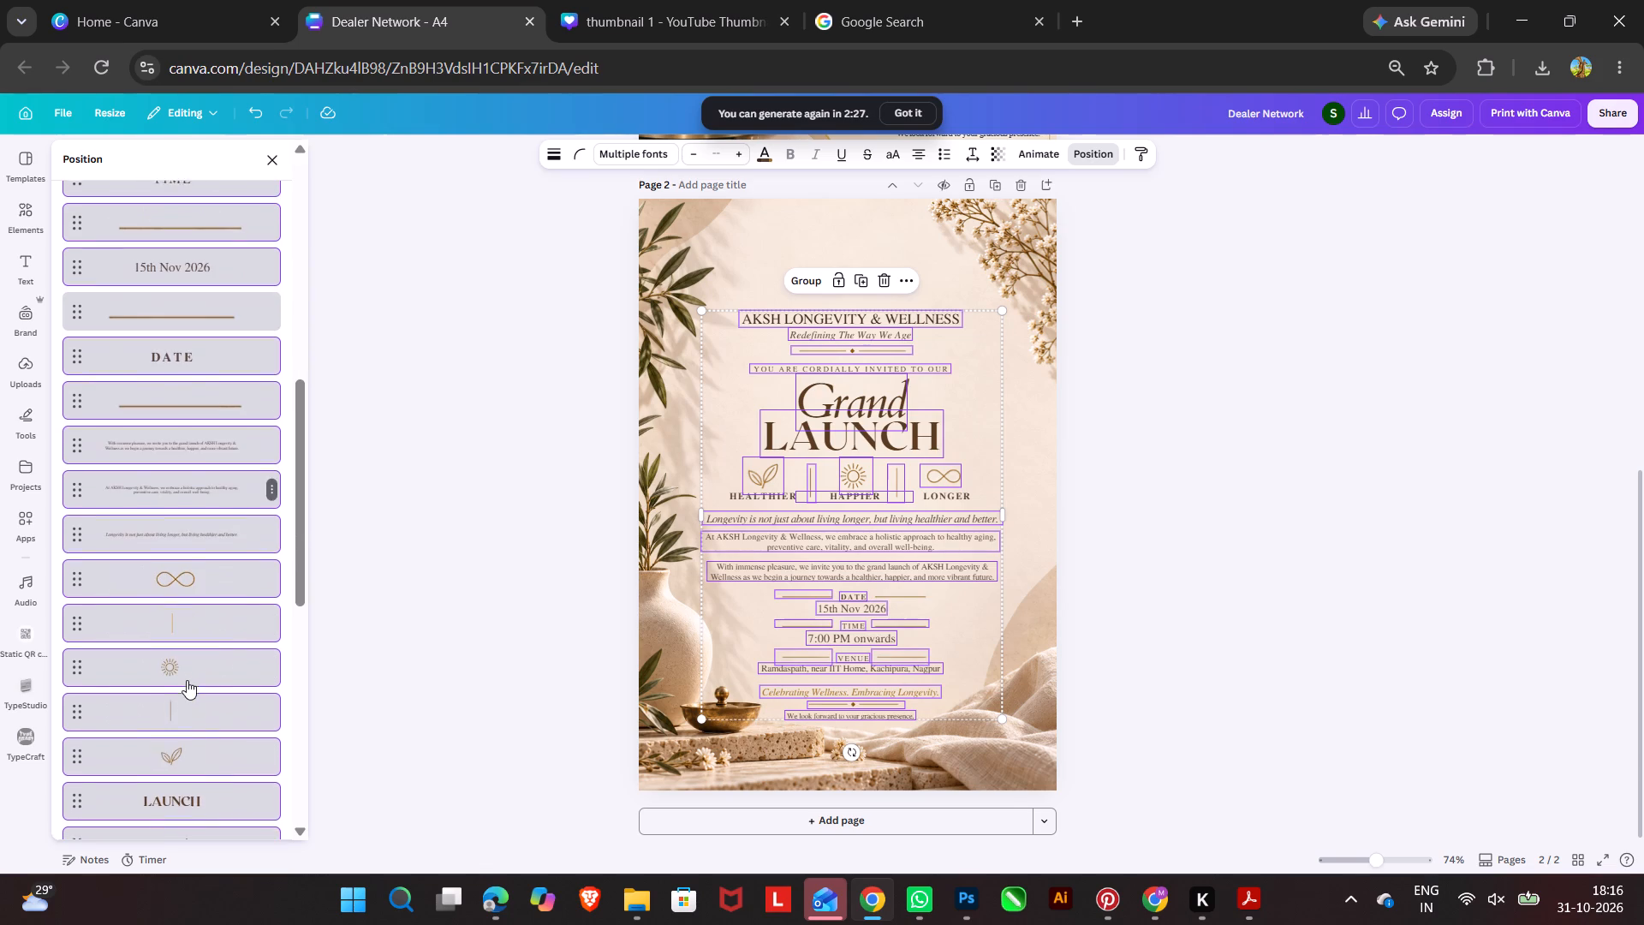
{"action": "scroll", "coordinate": [187, 680], "scroll_direction": "up", "scroll_amount": 10}
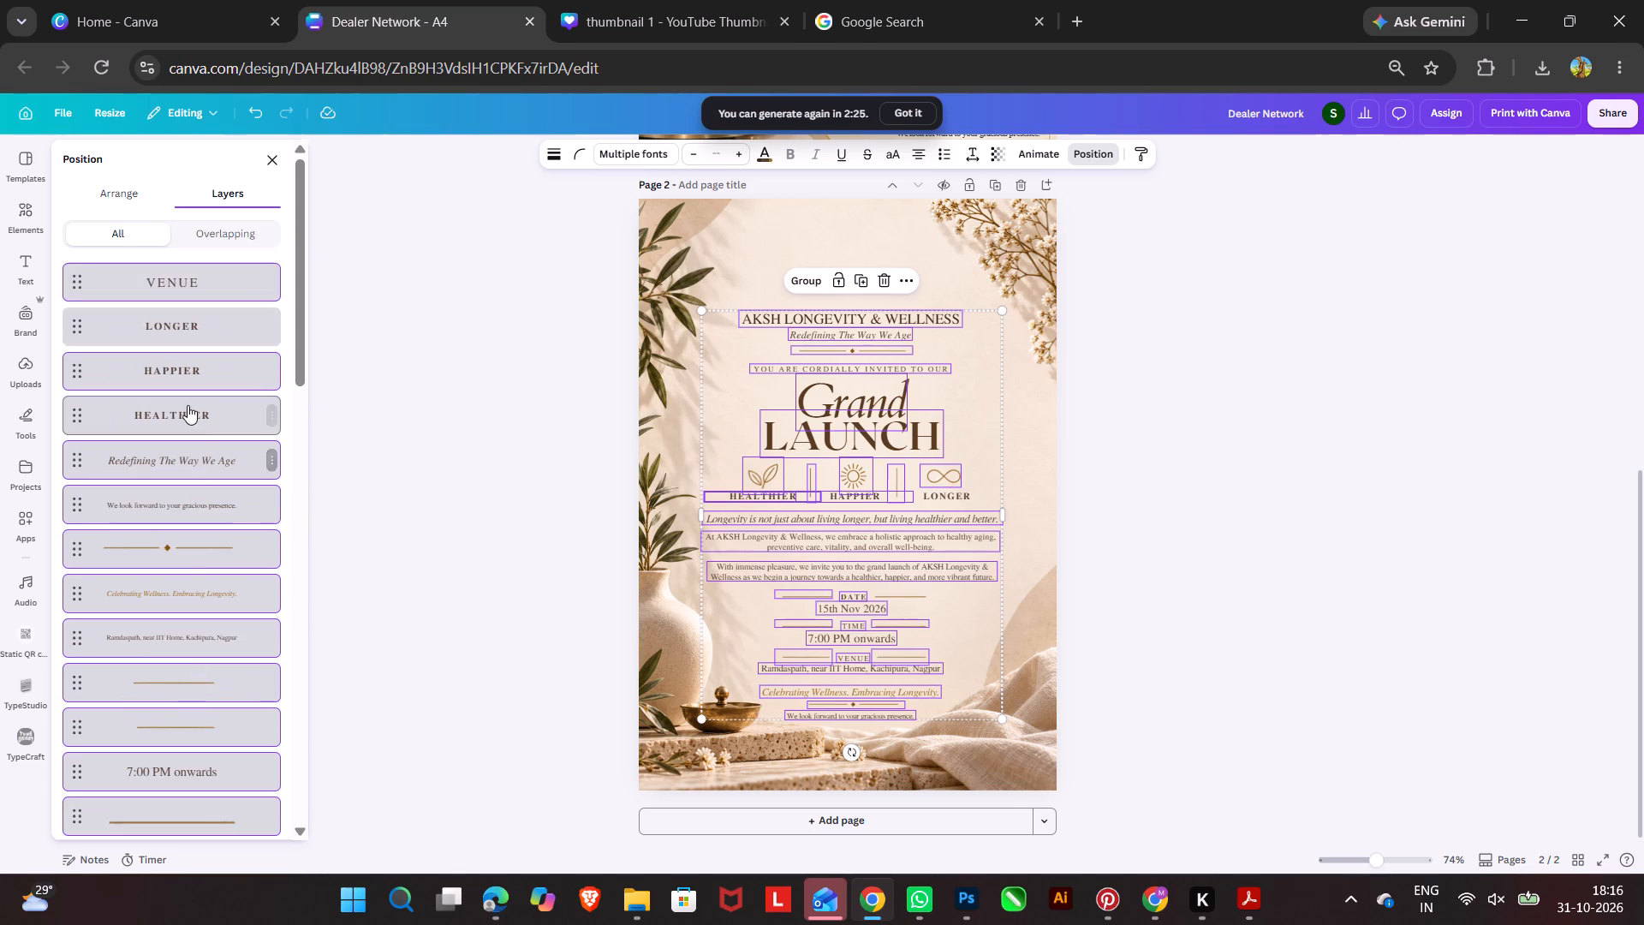
{"action": "left_click", "coordinate": [184, 414], "text": "ctrl"}
{"action": "left_click", "coordinate": [184, 319], "text": "ctrl"}
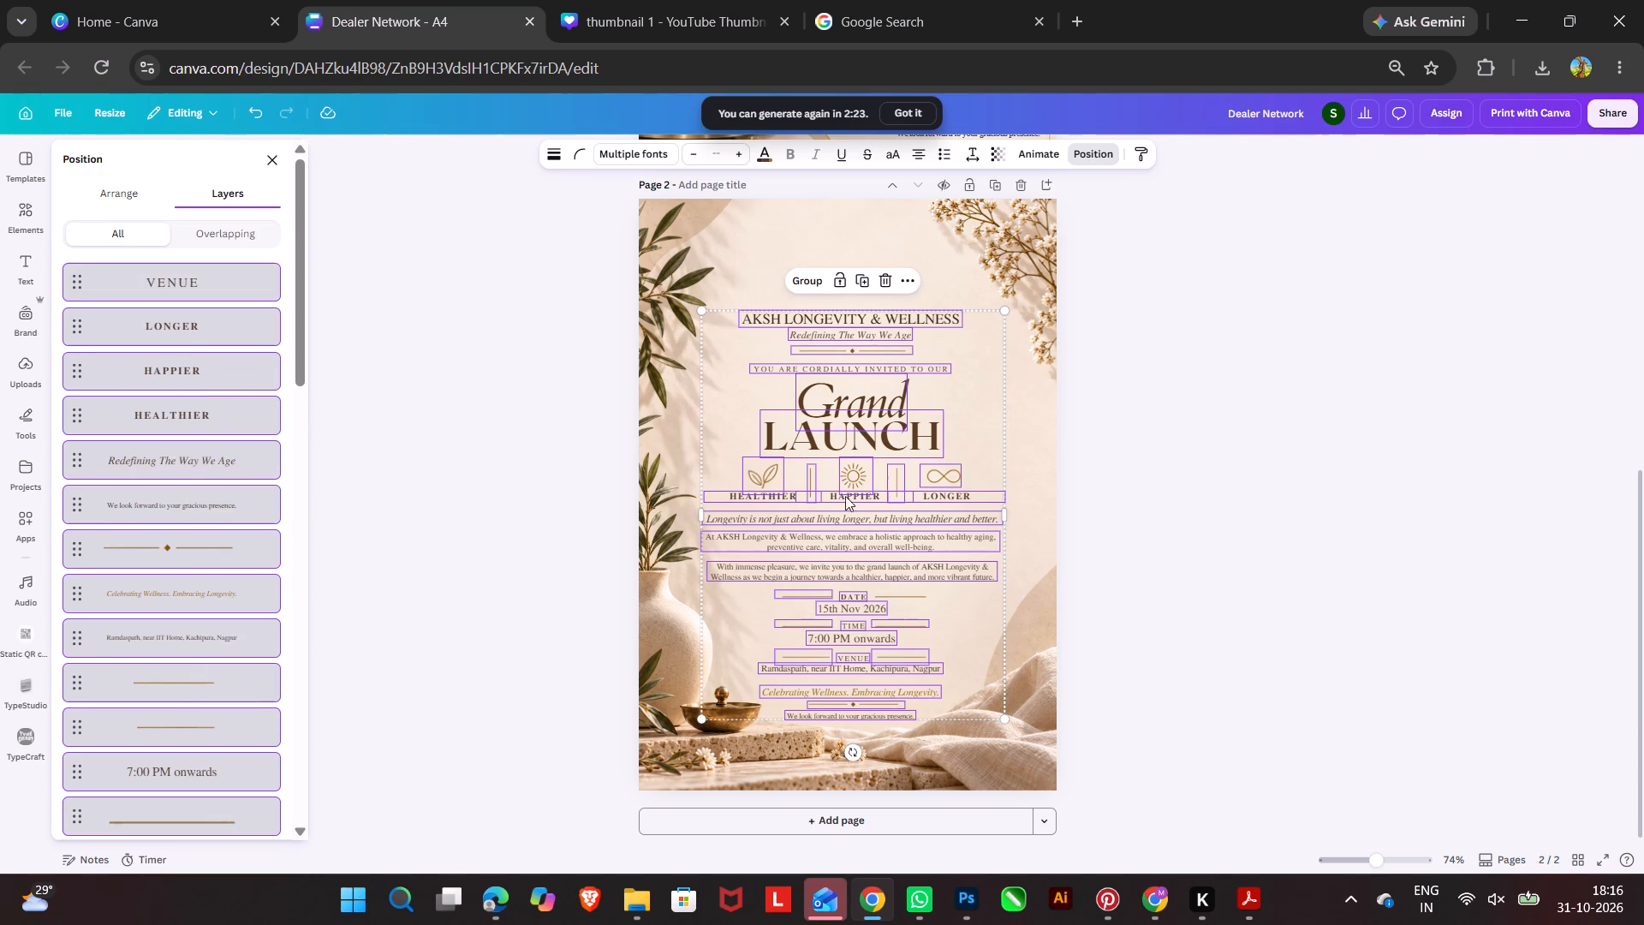
{"action": "left_click", "coordinate": [805, 280]}
{"action": "left_click", "coordinate": [1212, 426]}
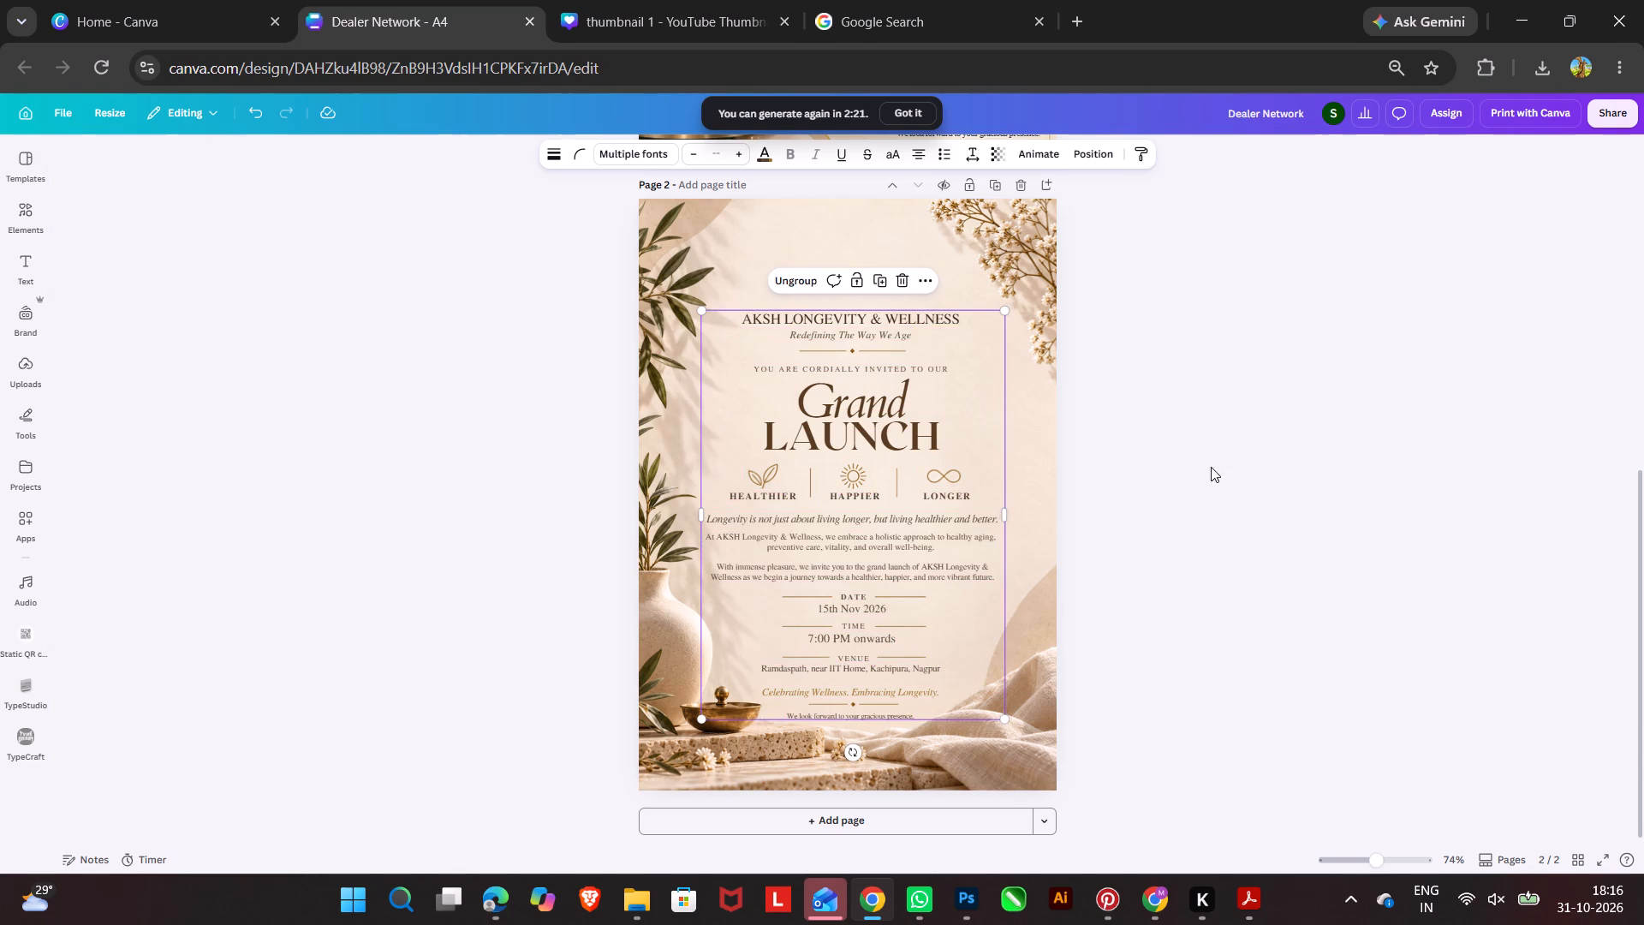
{"action": "left_click", "coordinate": [873, 606]}
{"action": "left_click", "coordinate": [1116, 613]}
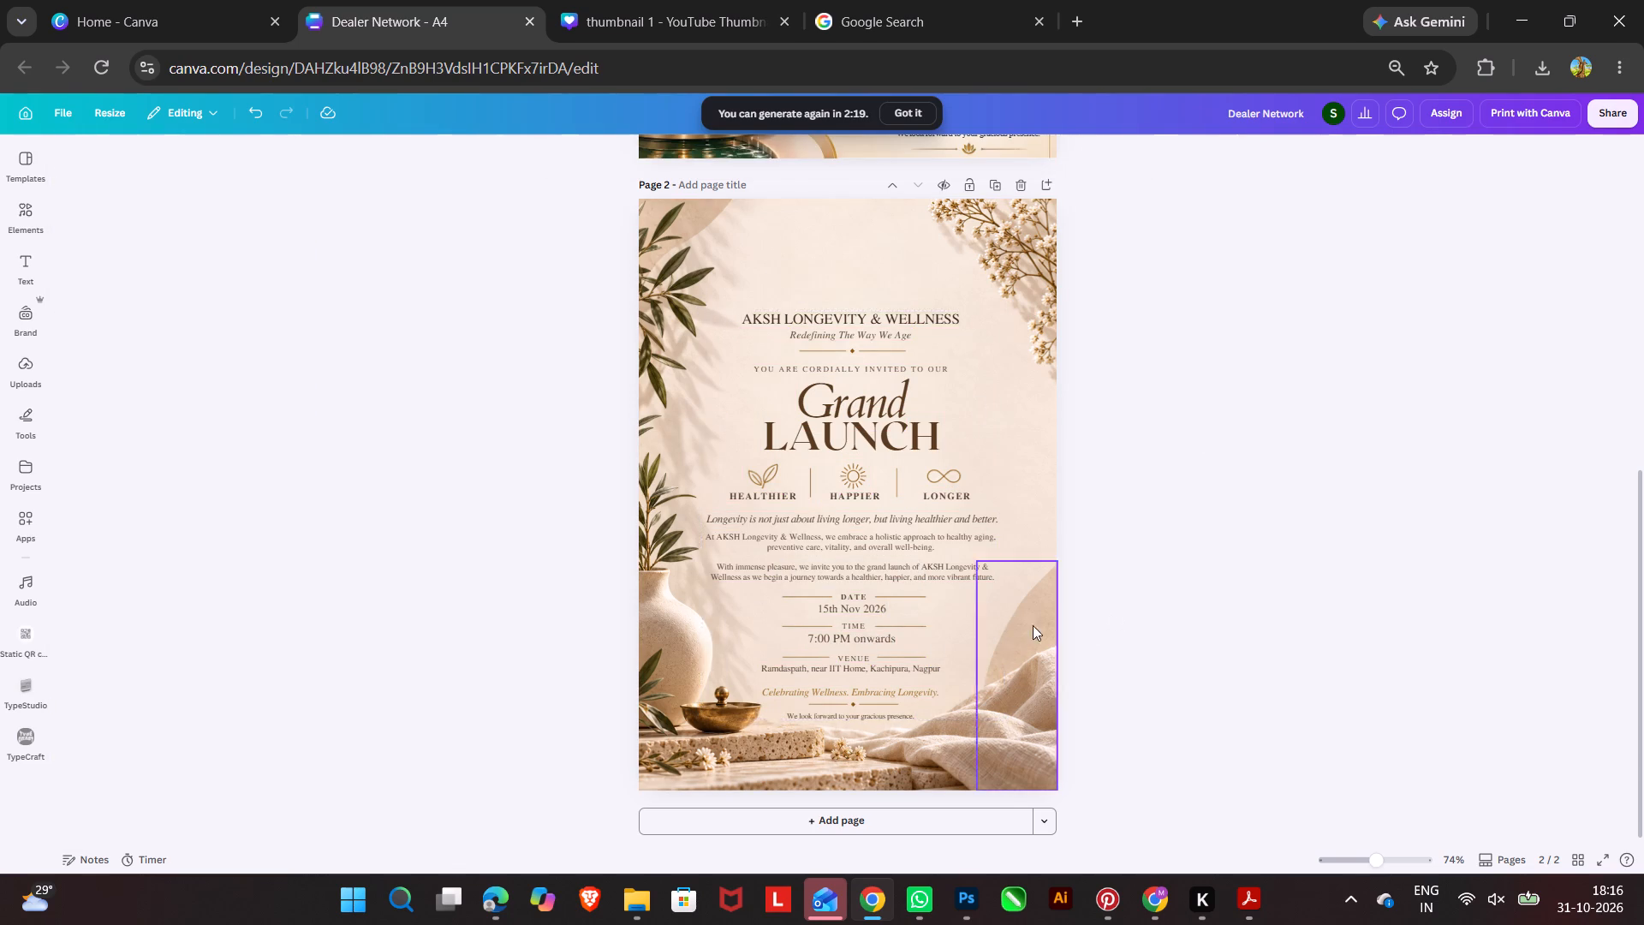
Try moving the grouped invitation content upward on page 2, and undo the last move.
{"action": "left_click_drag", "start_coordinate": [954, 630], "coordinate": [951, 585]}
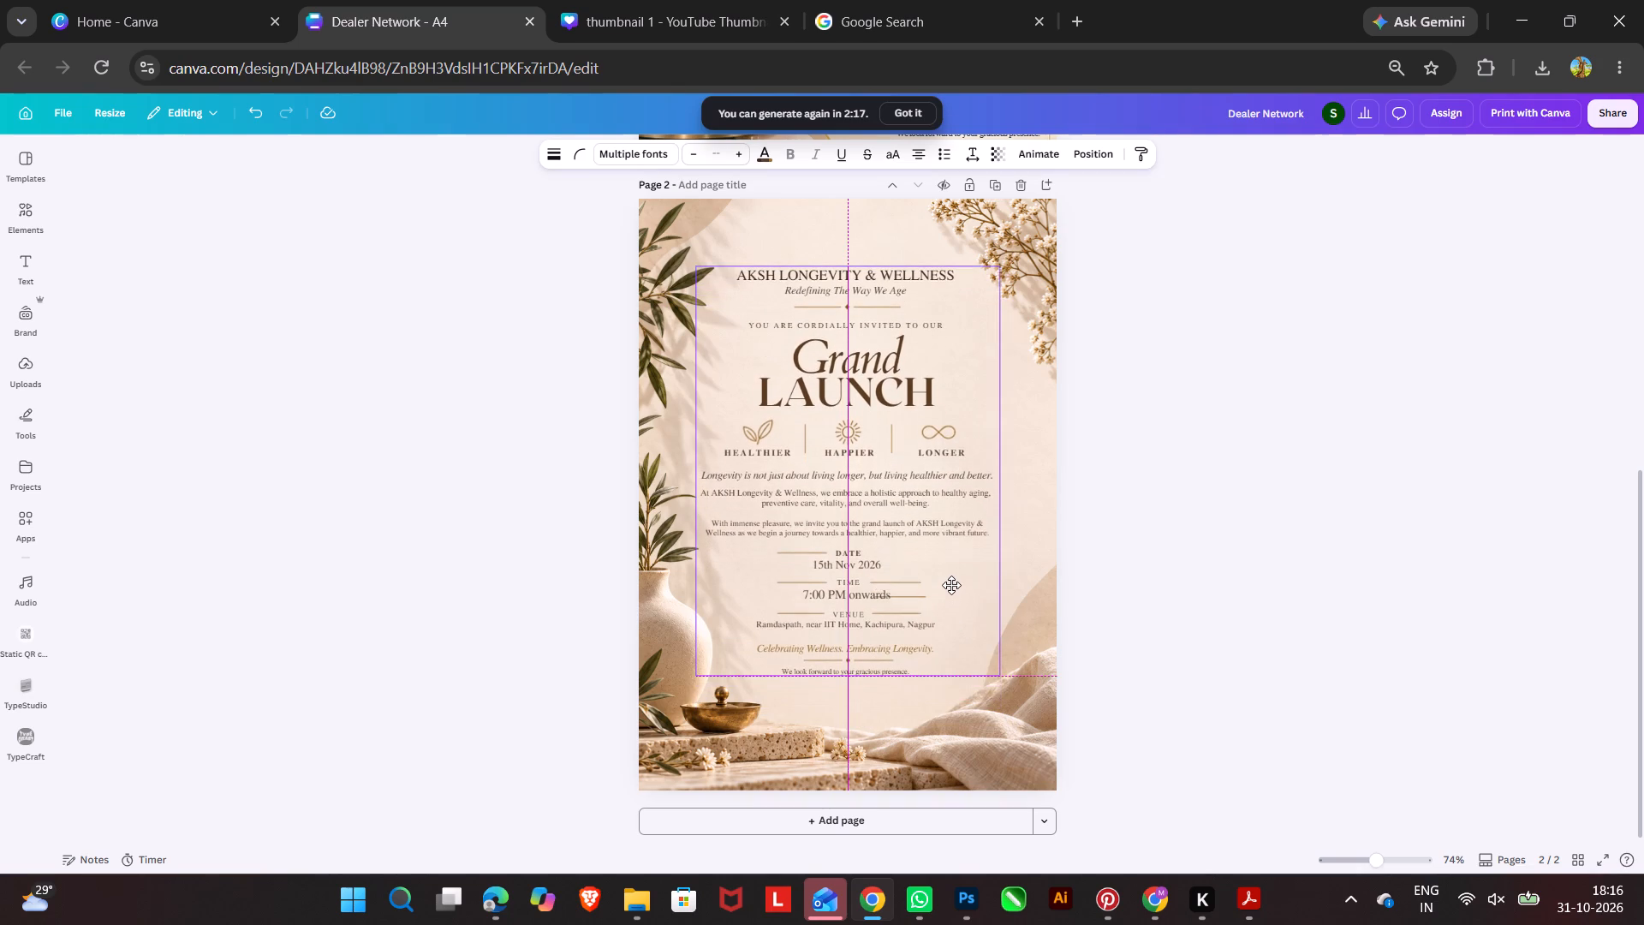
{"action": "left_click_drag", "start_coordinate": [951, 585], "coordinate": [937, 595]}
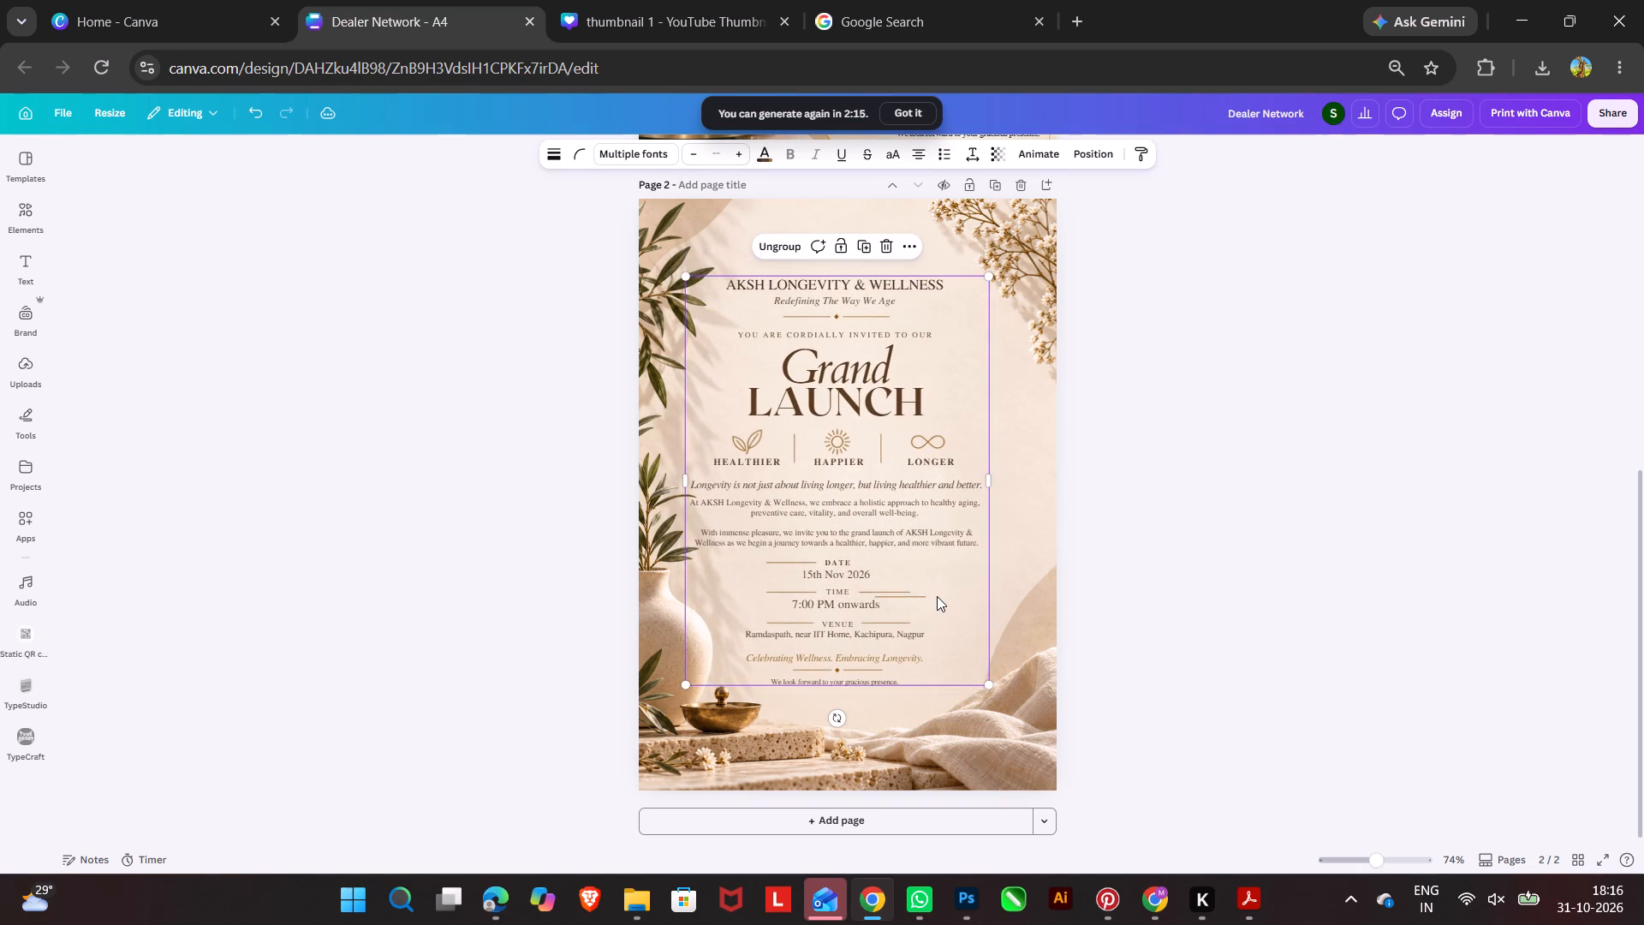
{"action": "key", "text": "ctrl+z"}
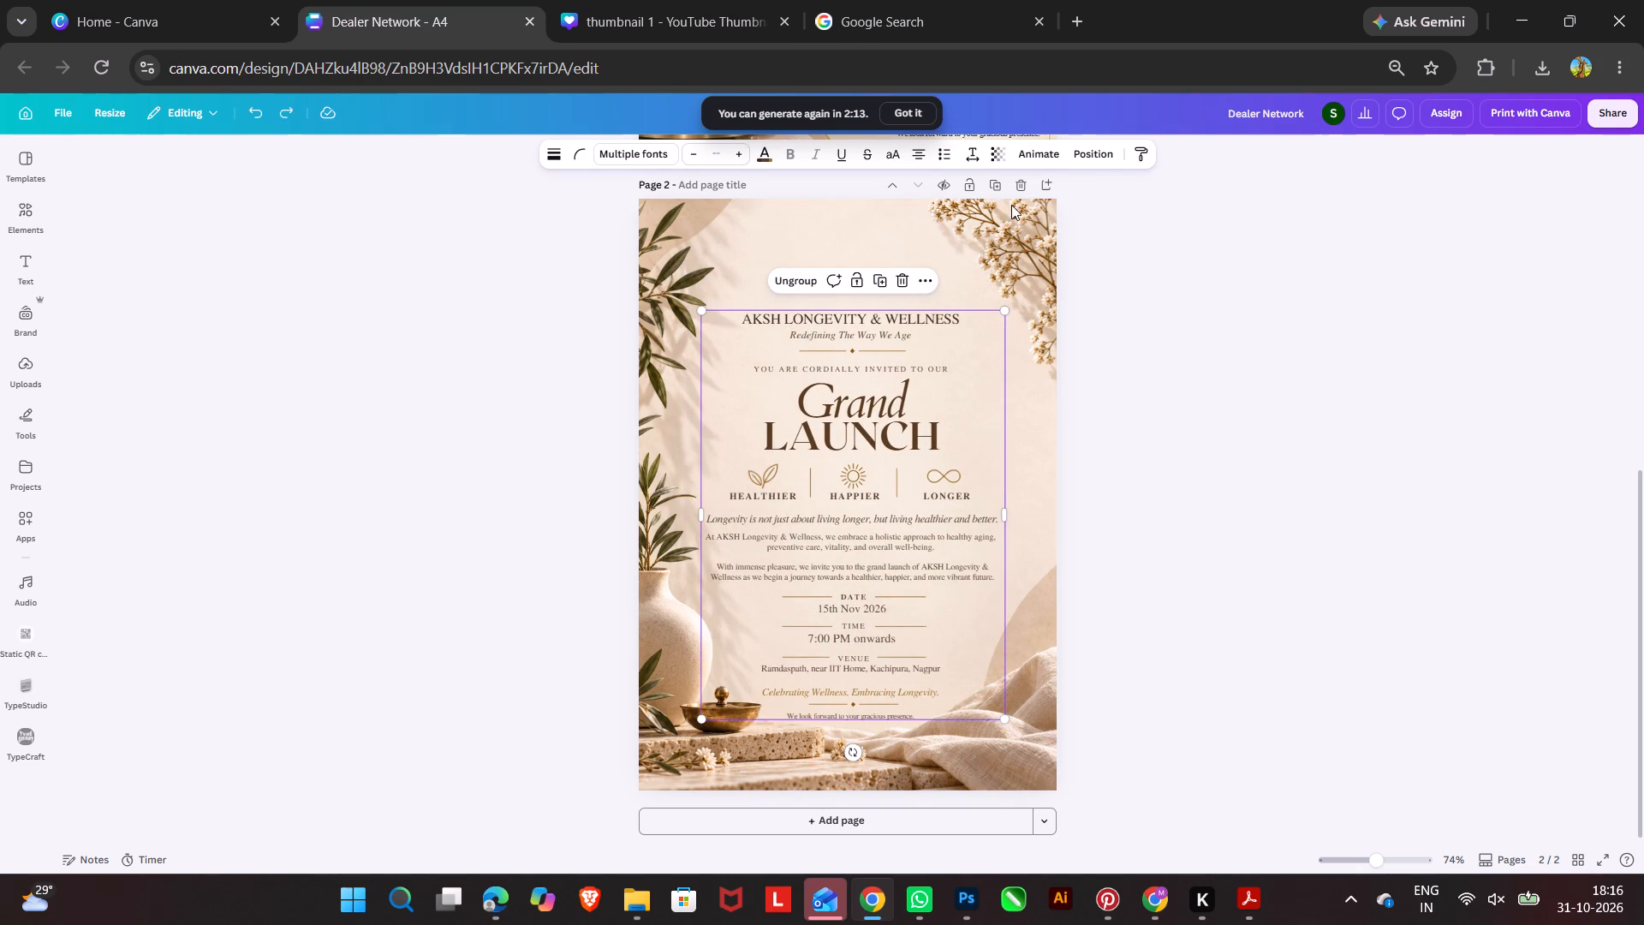
Add the remaining line after DATE to the invitation content by grouping it with the existing group from the layers list.
{"action": "left_click", "coordinate": [1104, 148]}
{"action": "left_click", "coordinate": [167, 336], "text": "ctrl"}
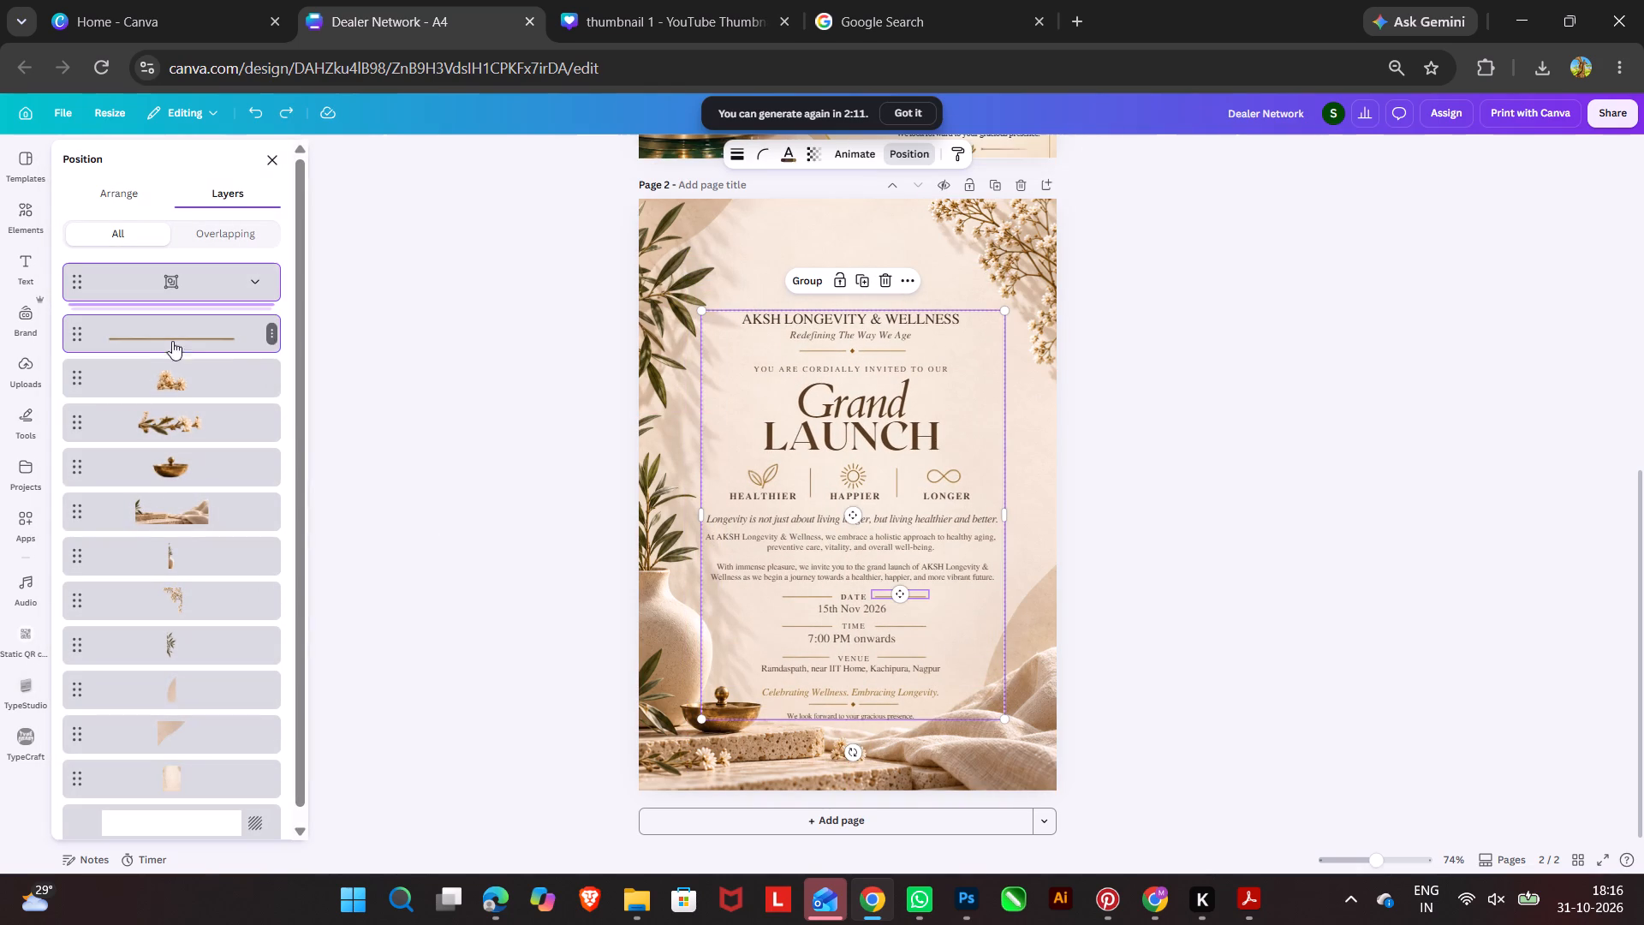
{"action": "left_click", "coordinate": [802, 284]}
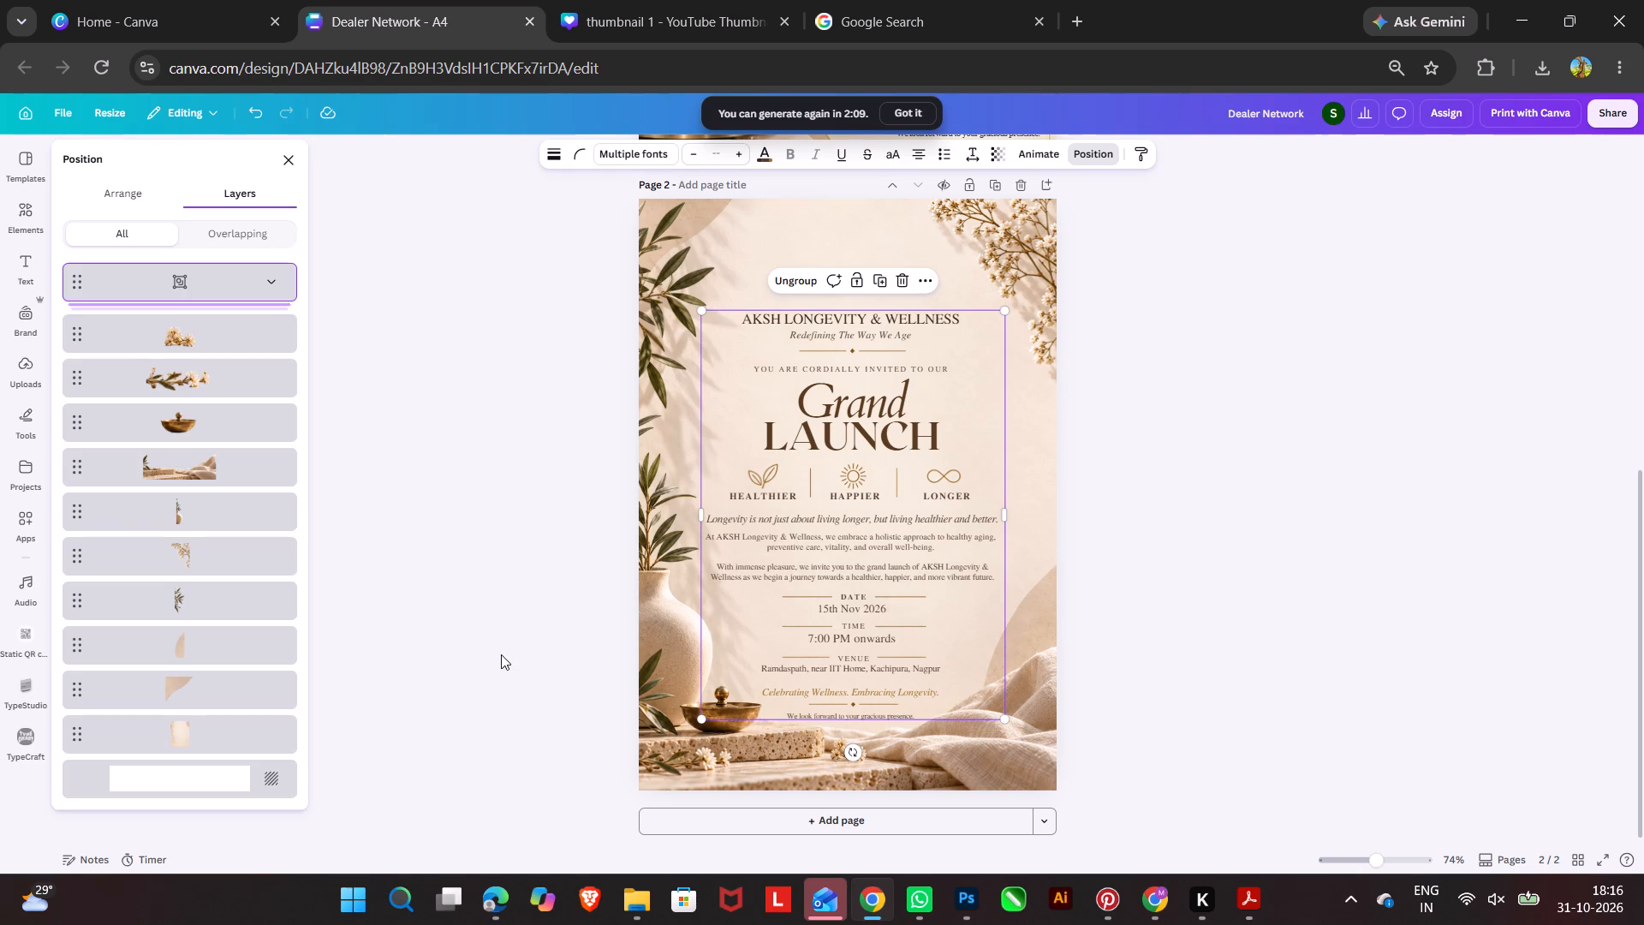
{"action": "left_click", "coordinate": [497, 651]}
Move the grouped invitation content up on page 2 and enlarge it proportionally to fill more of the space between the botanicals.
{"action": "left_click_drag", "start_coordinate": [796, 612], "coordinate": [792, 565]}
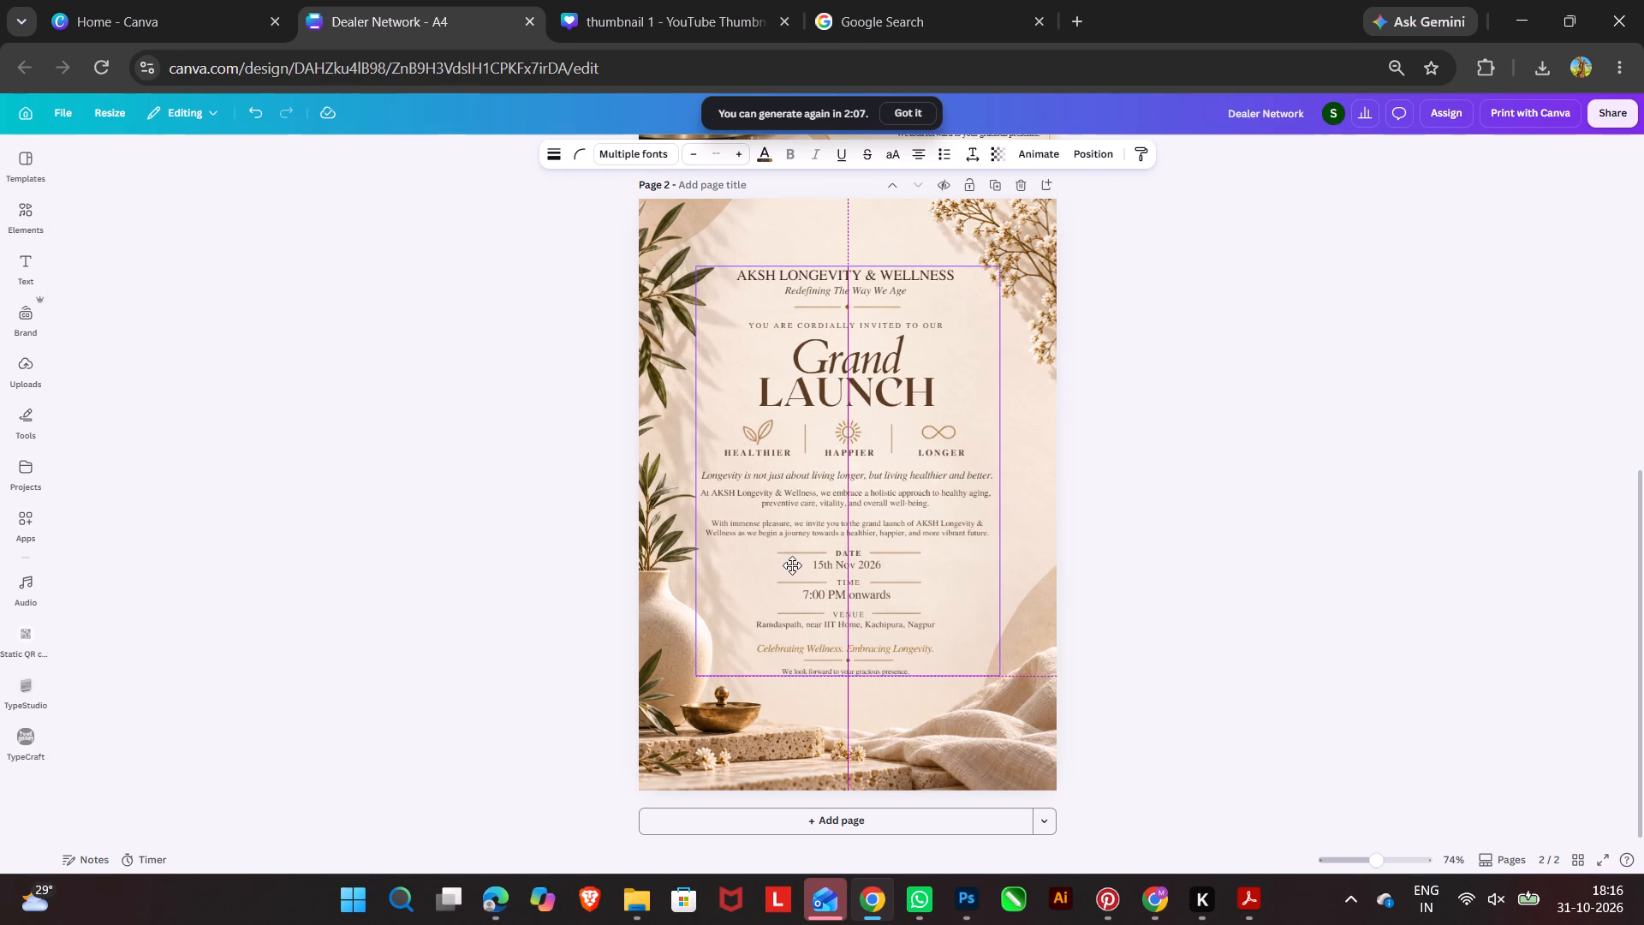
{"action": "left_click_drag", "start_coordinate": [792, 565], "coordinate": [781, 561]}
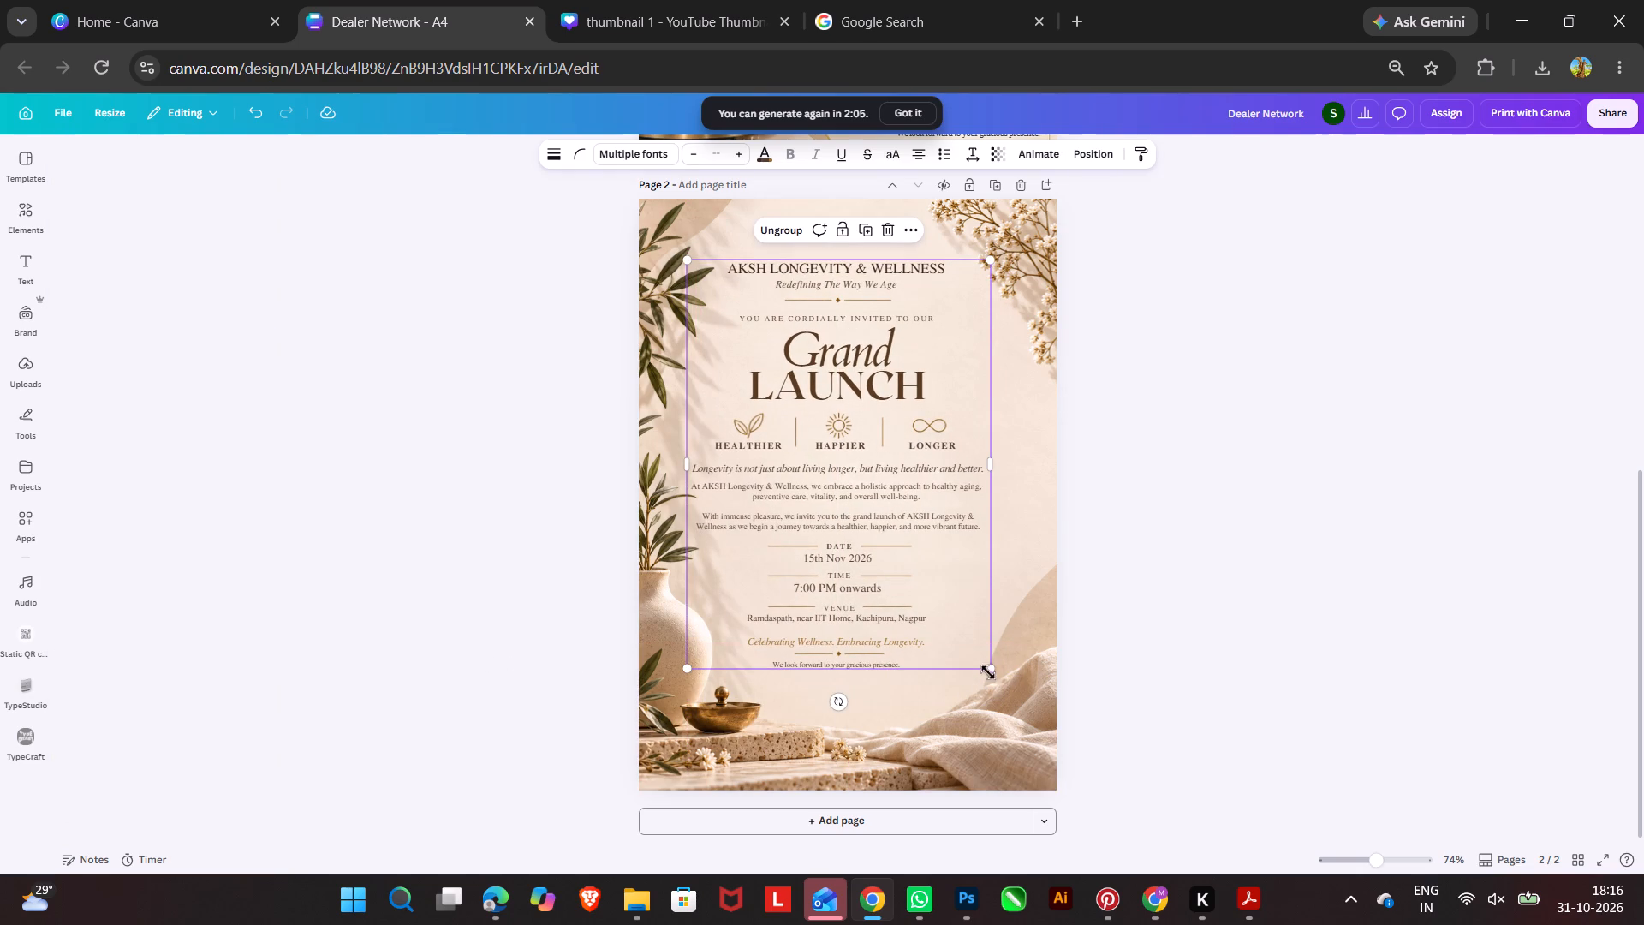
{"action": "left_click_drag", "start_coordinate": [988, 669], "coordinate": [1024, 701]}
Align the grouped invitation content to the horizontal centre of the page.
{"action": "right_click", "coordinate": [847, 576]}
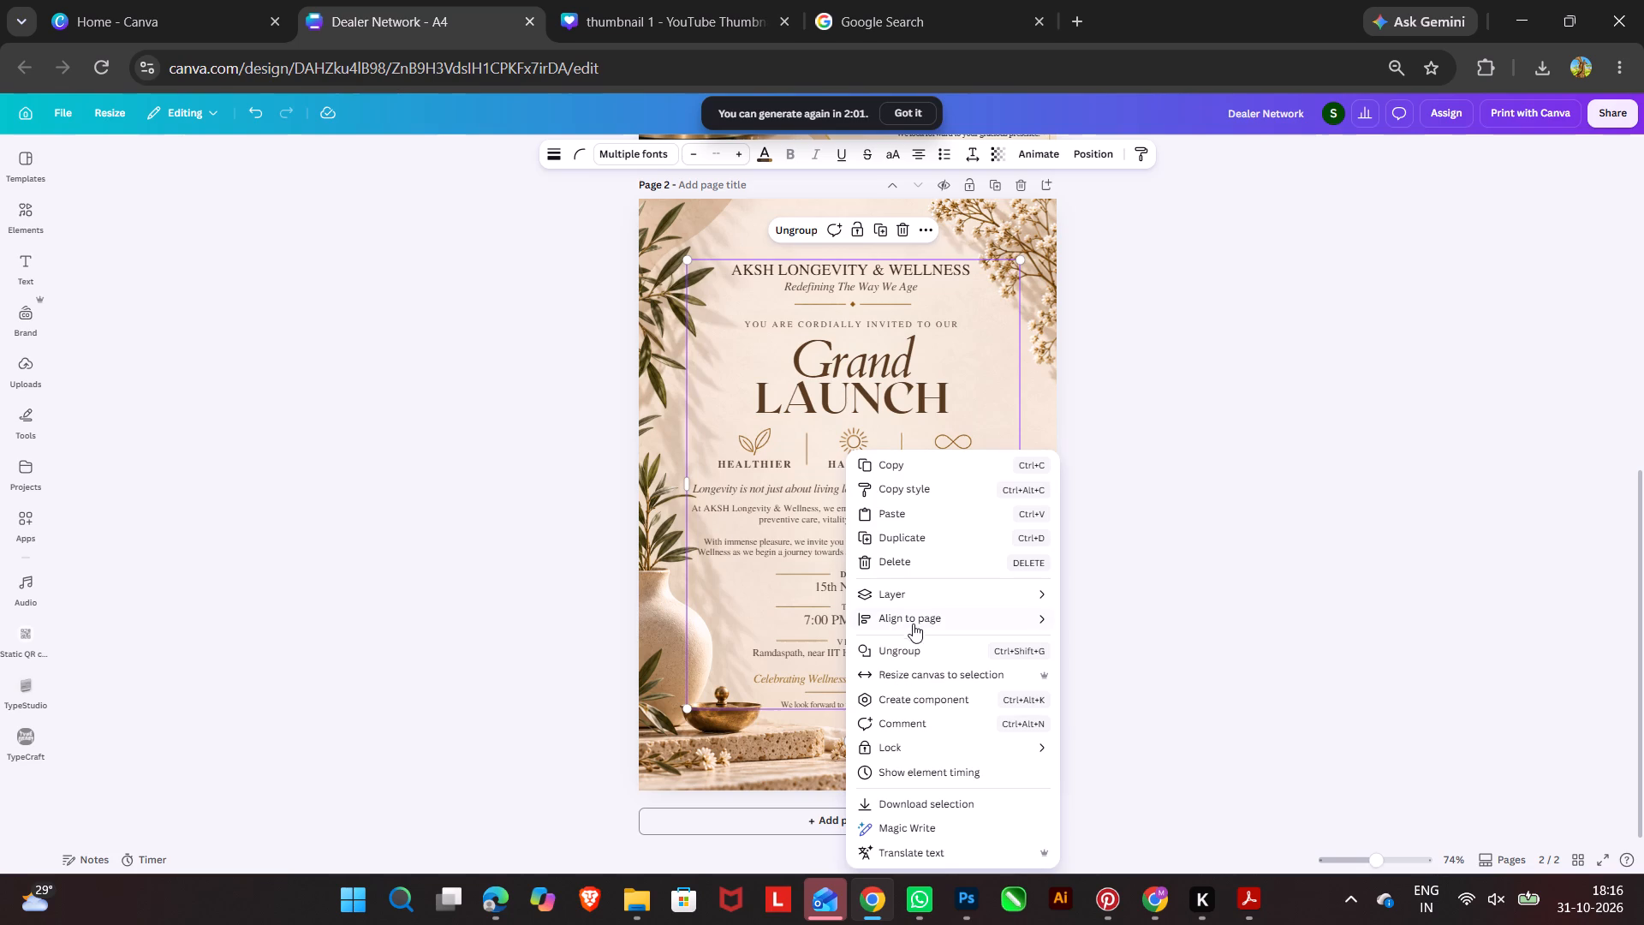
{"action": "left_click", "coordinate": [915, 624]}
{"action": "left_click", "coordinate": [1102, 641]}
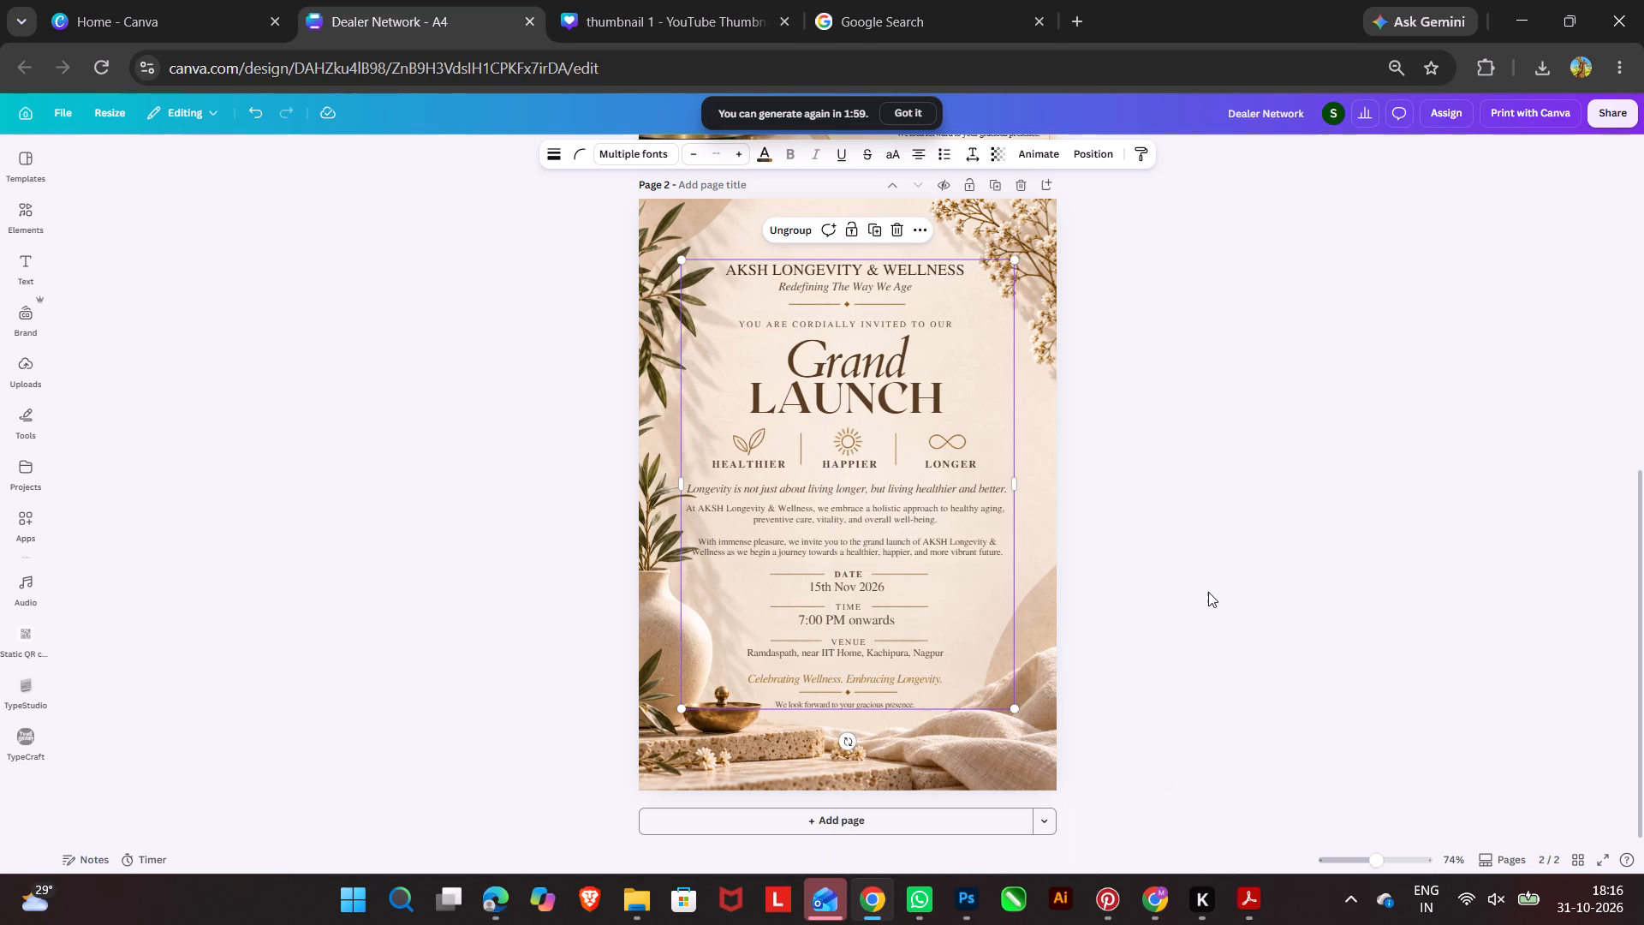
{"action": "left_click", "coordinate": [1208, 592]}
Shift the grouped invitation content slightly right and down on page 2.
{"action": "left_click_drag", "start_coordinate": [944, 581], "coordinate": [950, 581]}
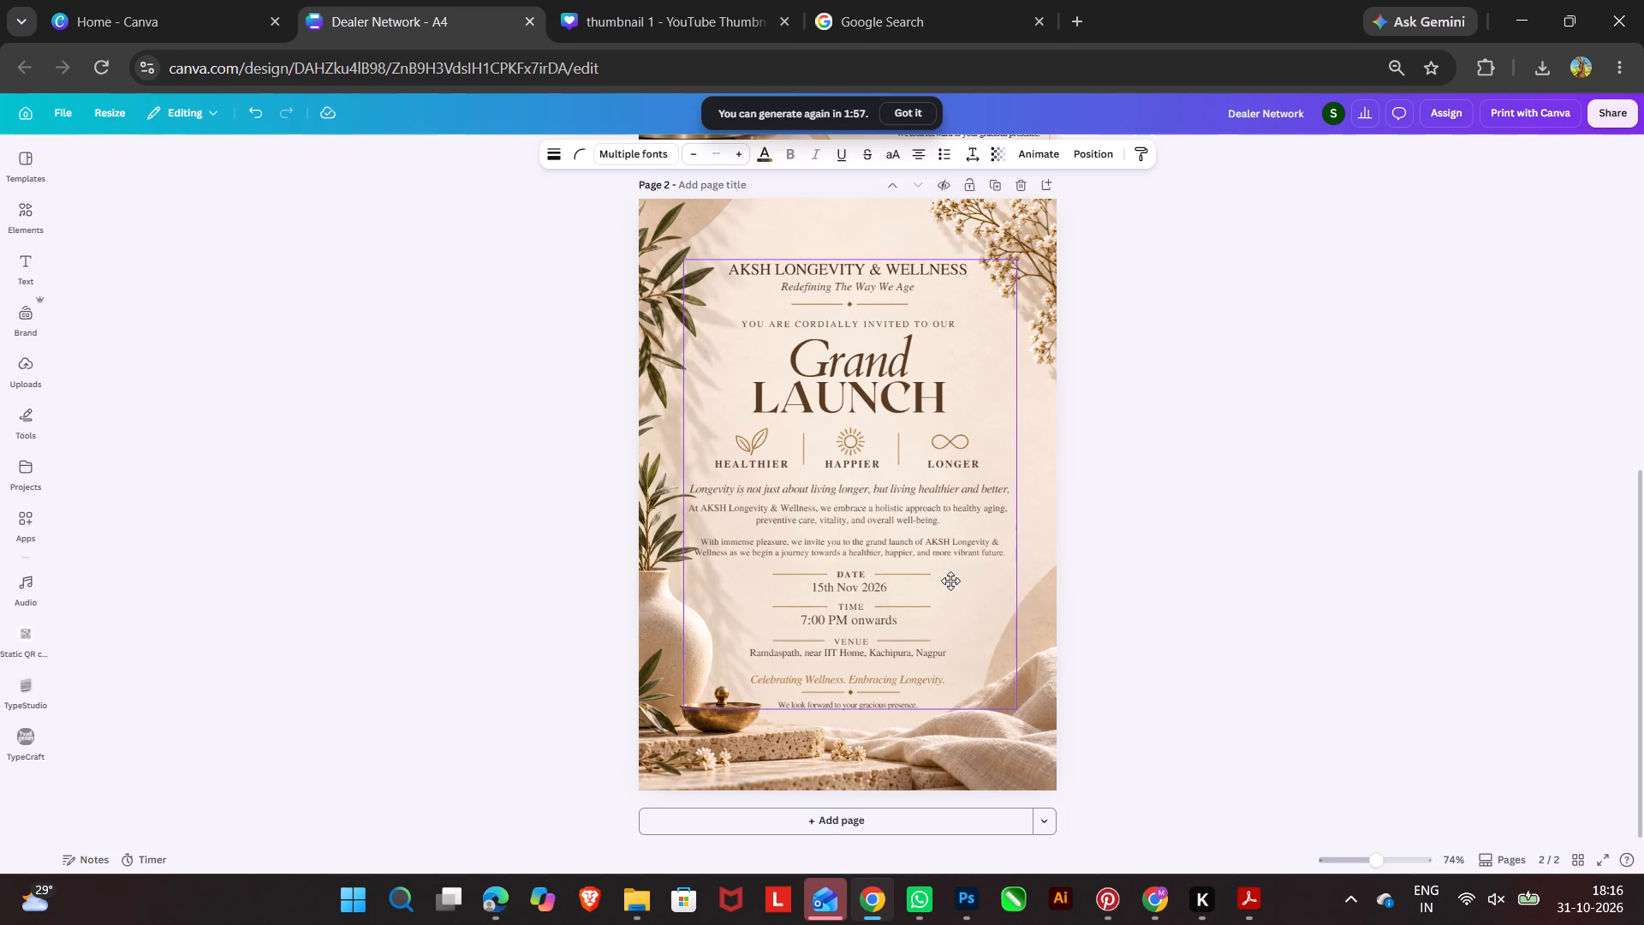
{"action": "left_click_drag", "start_coordinate": [950, 581], "coordinate": [952, 583]}
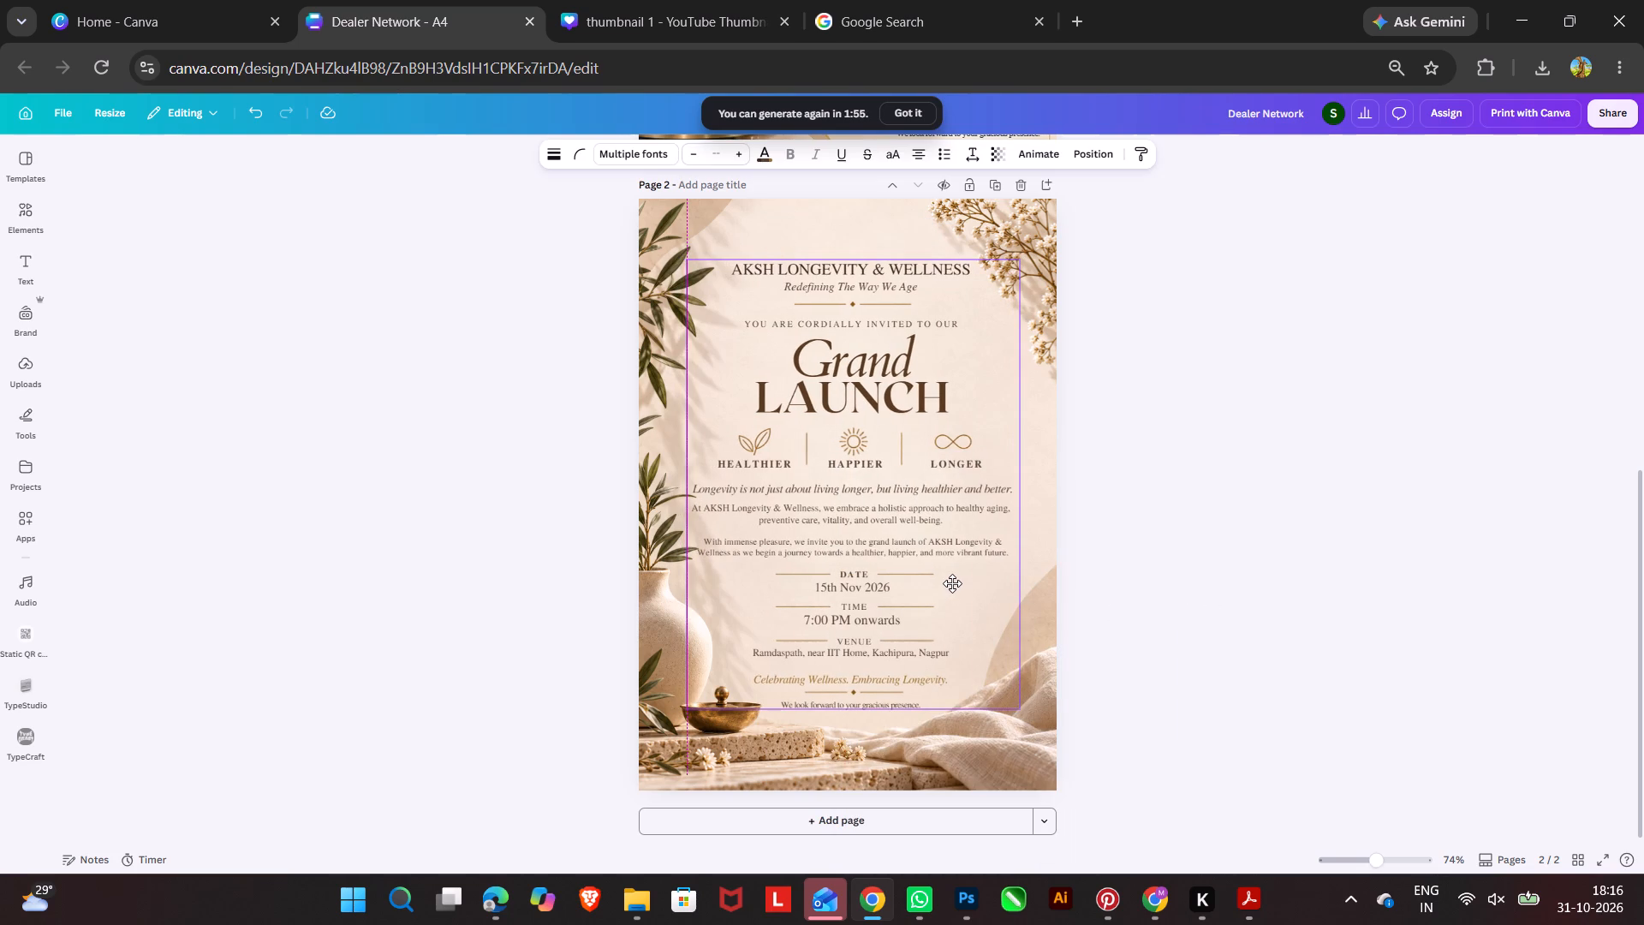
{"action": "left_click_drag", "start_coordinate": [952, 583], "coordinate": [952, 593]}
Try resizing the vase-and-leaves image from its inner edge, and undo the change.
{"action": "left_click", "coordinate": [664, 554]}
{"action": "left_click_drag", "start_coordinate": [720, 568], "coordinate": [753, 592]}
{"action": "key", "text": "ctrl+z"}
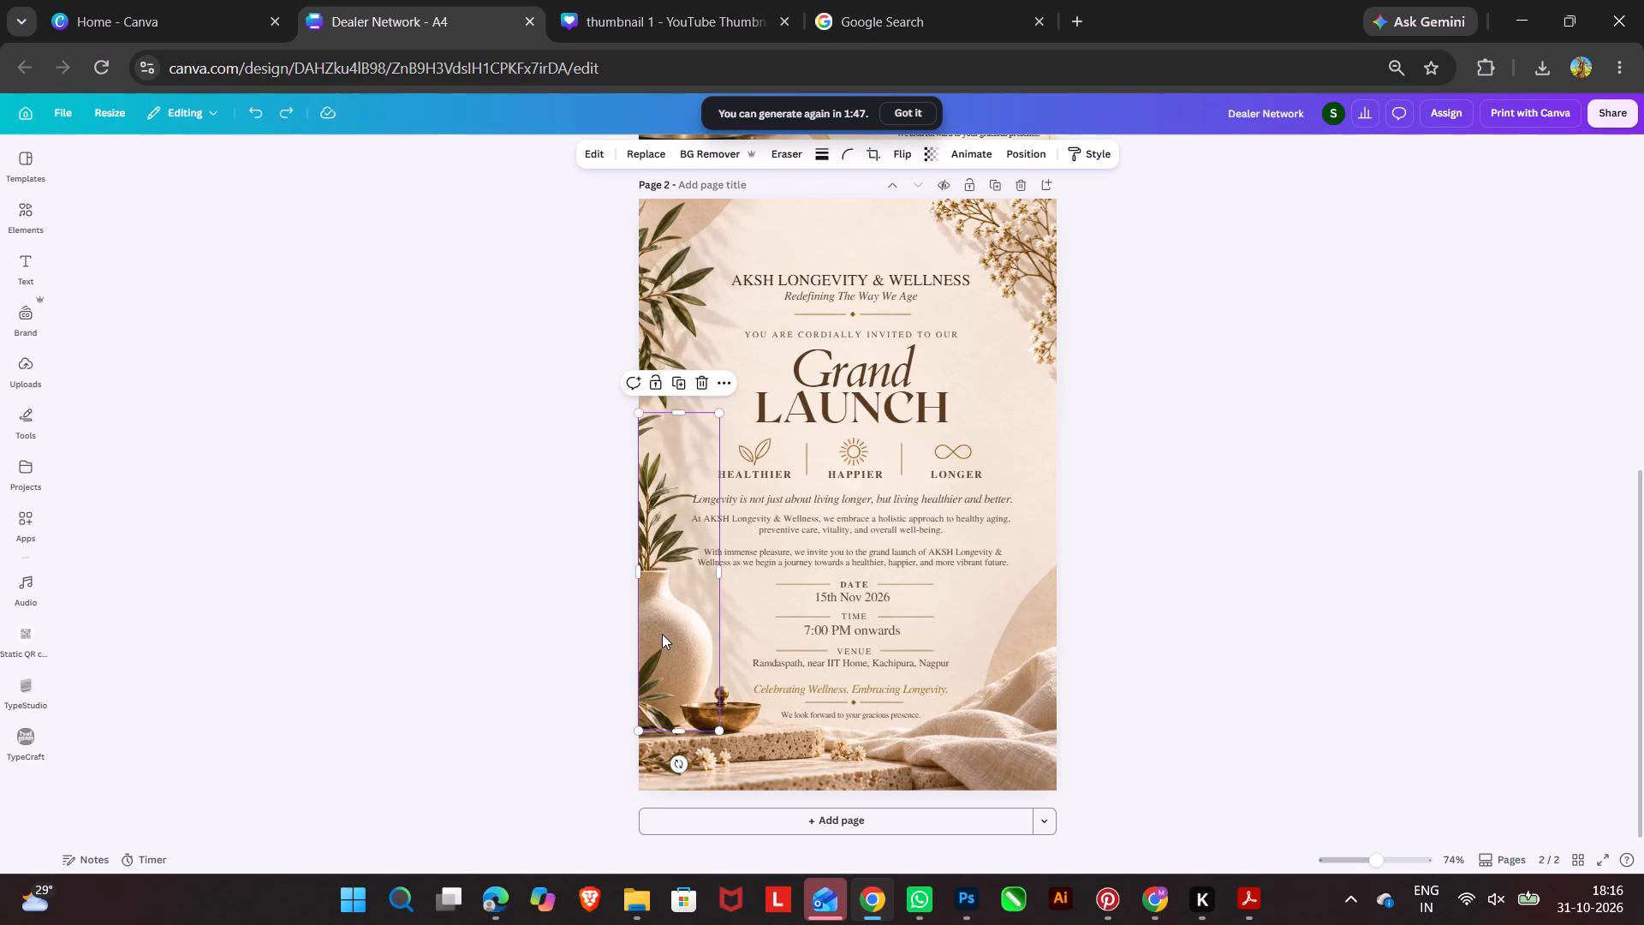
Nudge the vase-and-leaves image slightly left, away from the invitation text.
{"action": "key", "text": "Left"}
{"action": "key", "text": "Left"}
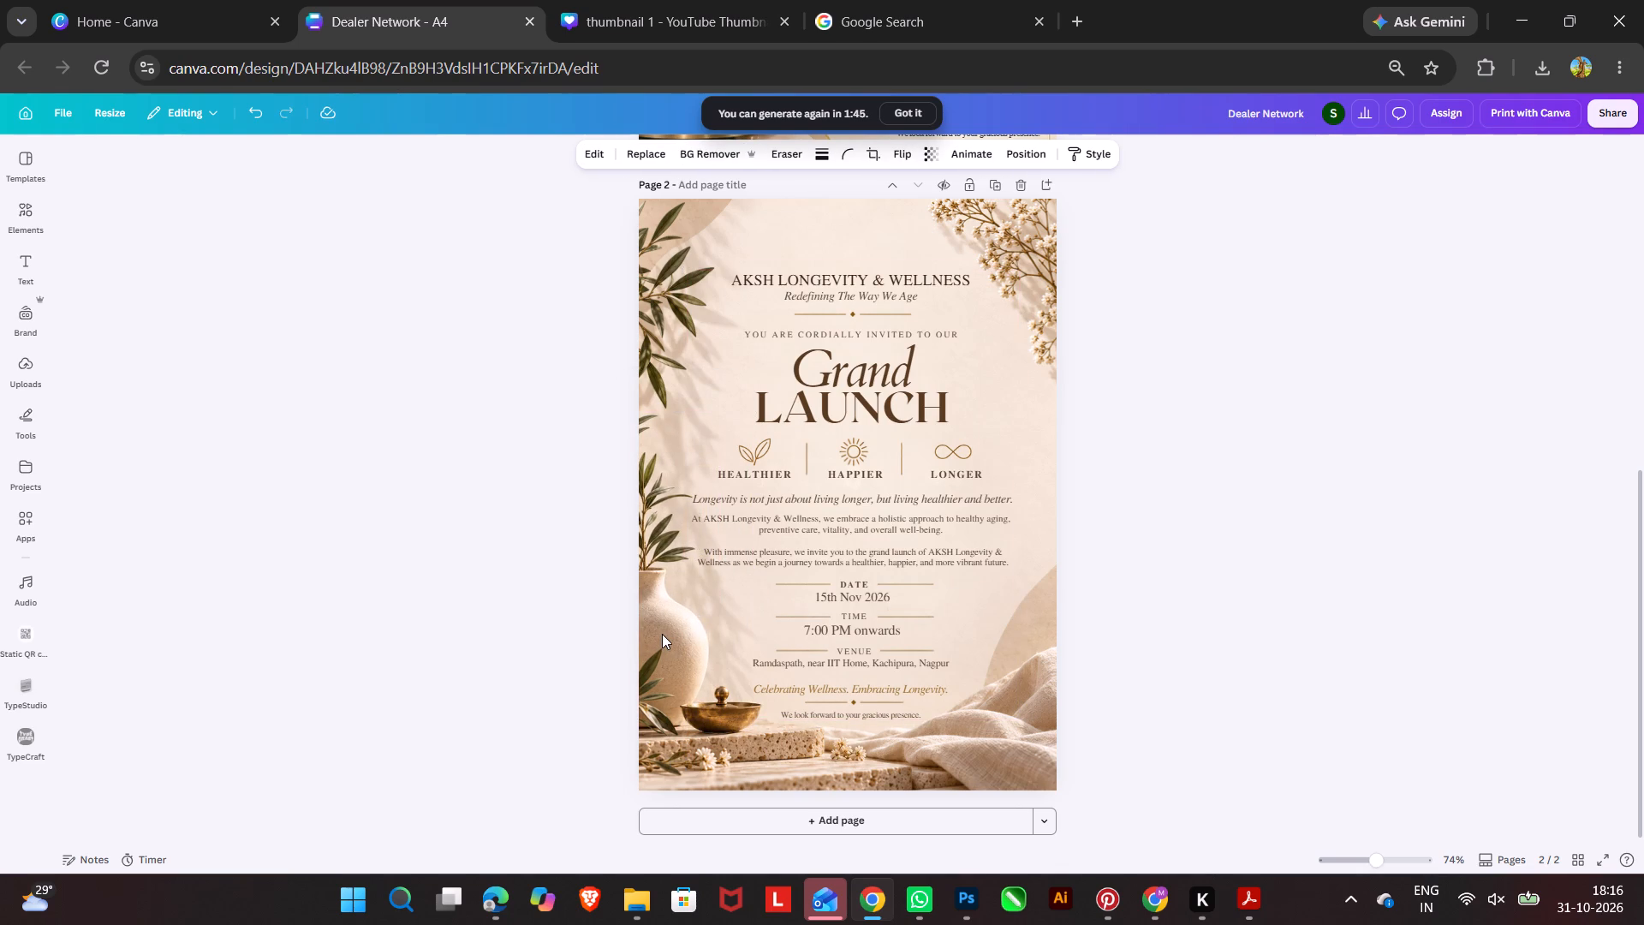
{"action": "double_click", "coordinate": [504, 739]}
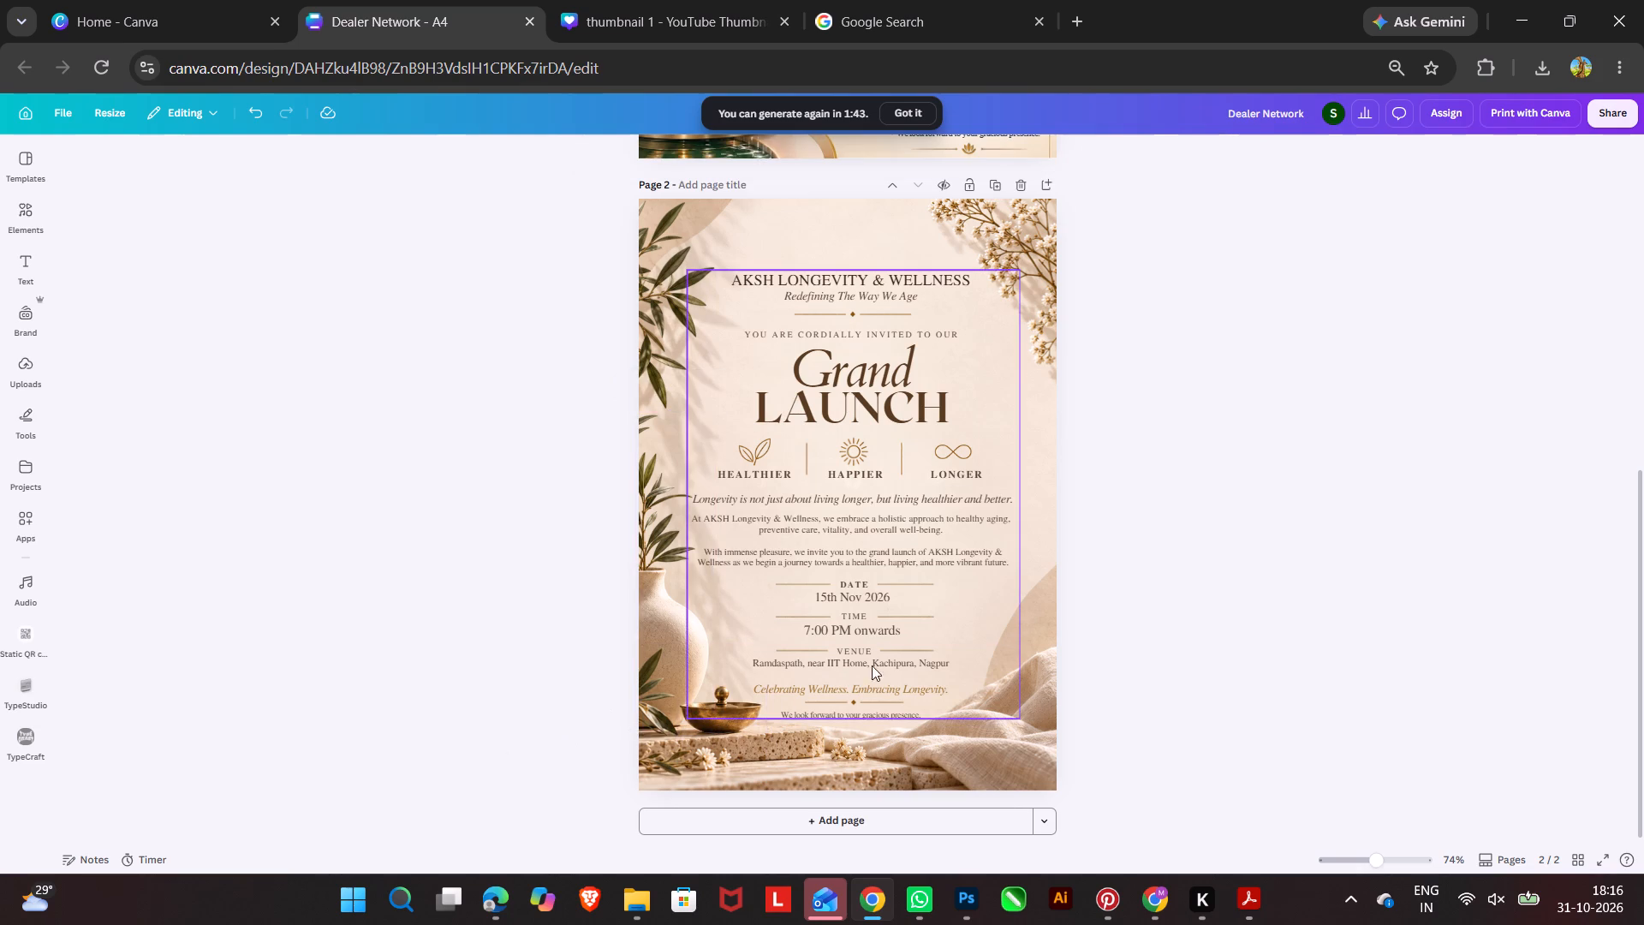
Move the grouped invitation content slightly up, clear of the brass bowl.
{"action": "left_click_drag", "start_coordinate": [878, 622], "coordinate": [877, 609]}
{"action": "double_click", "coordinate": [1145, 607]}
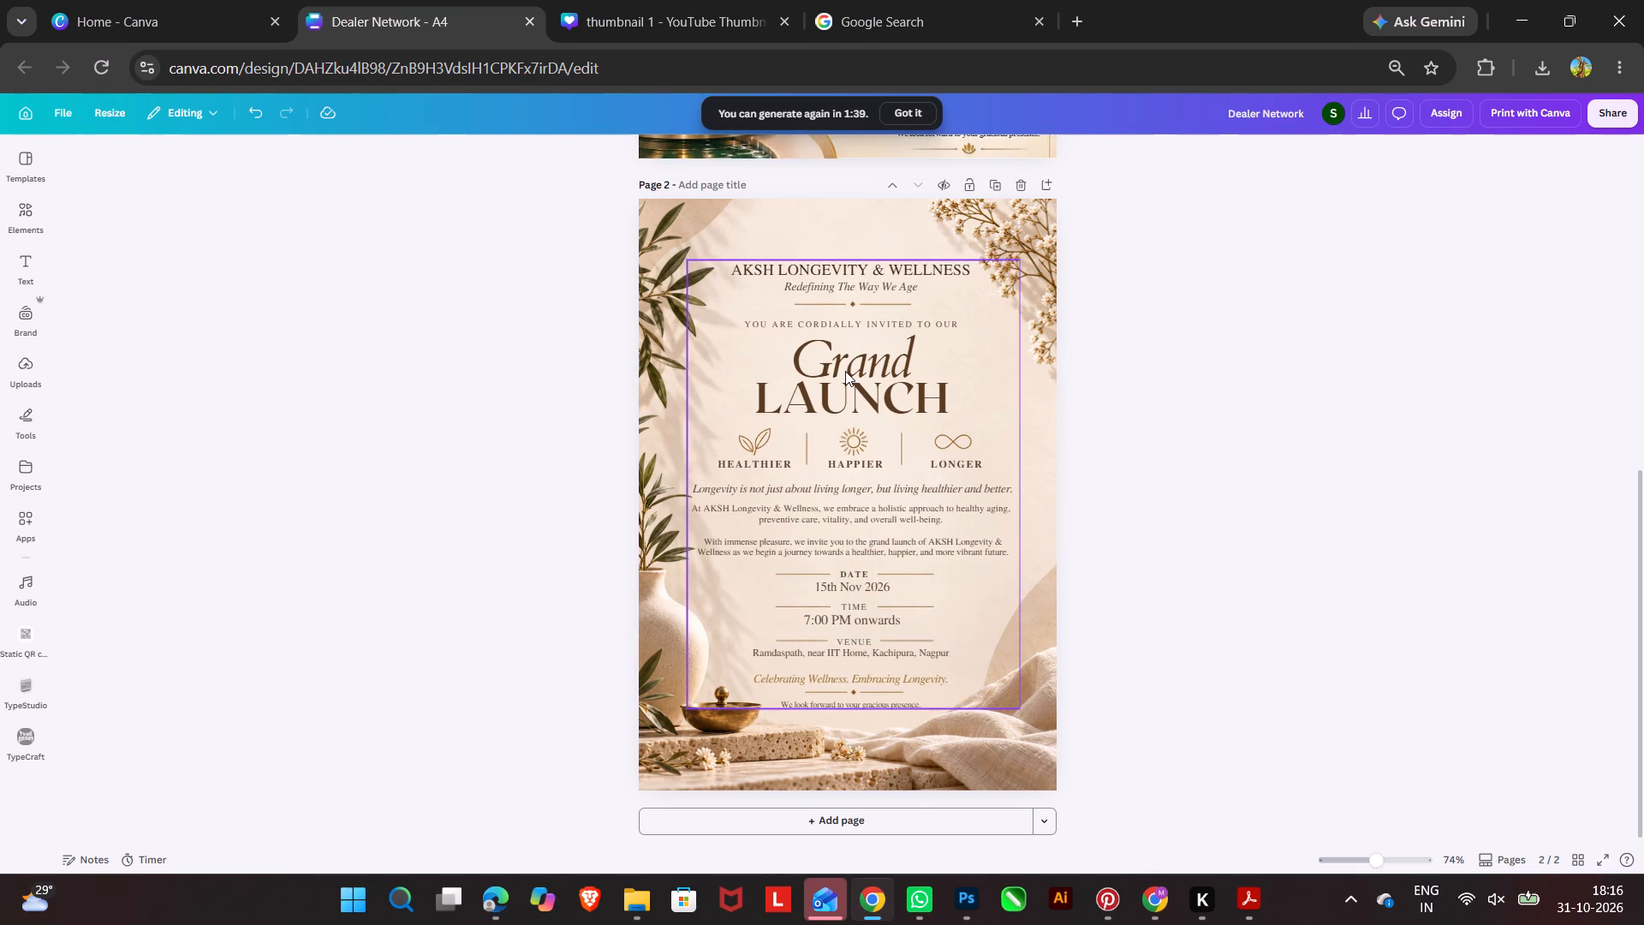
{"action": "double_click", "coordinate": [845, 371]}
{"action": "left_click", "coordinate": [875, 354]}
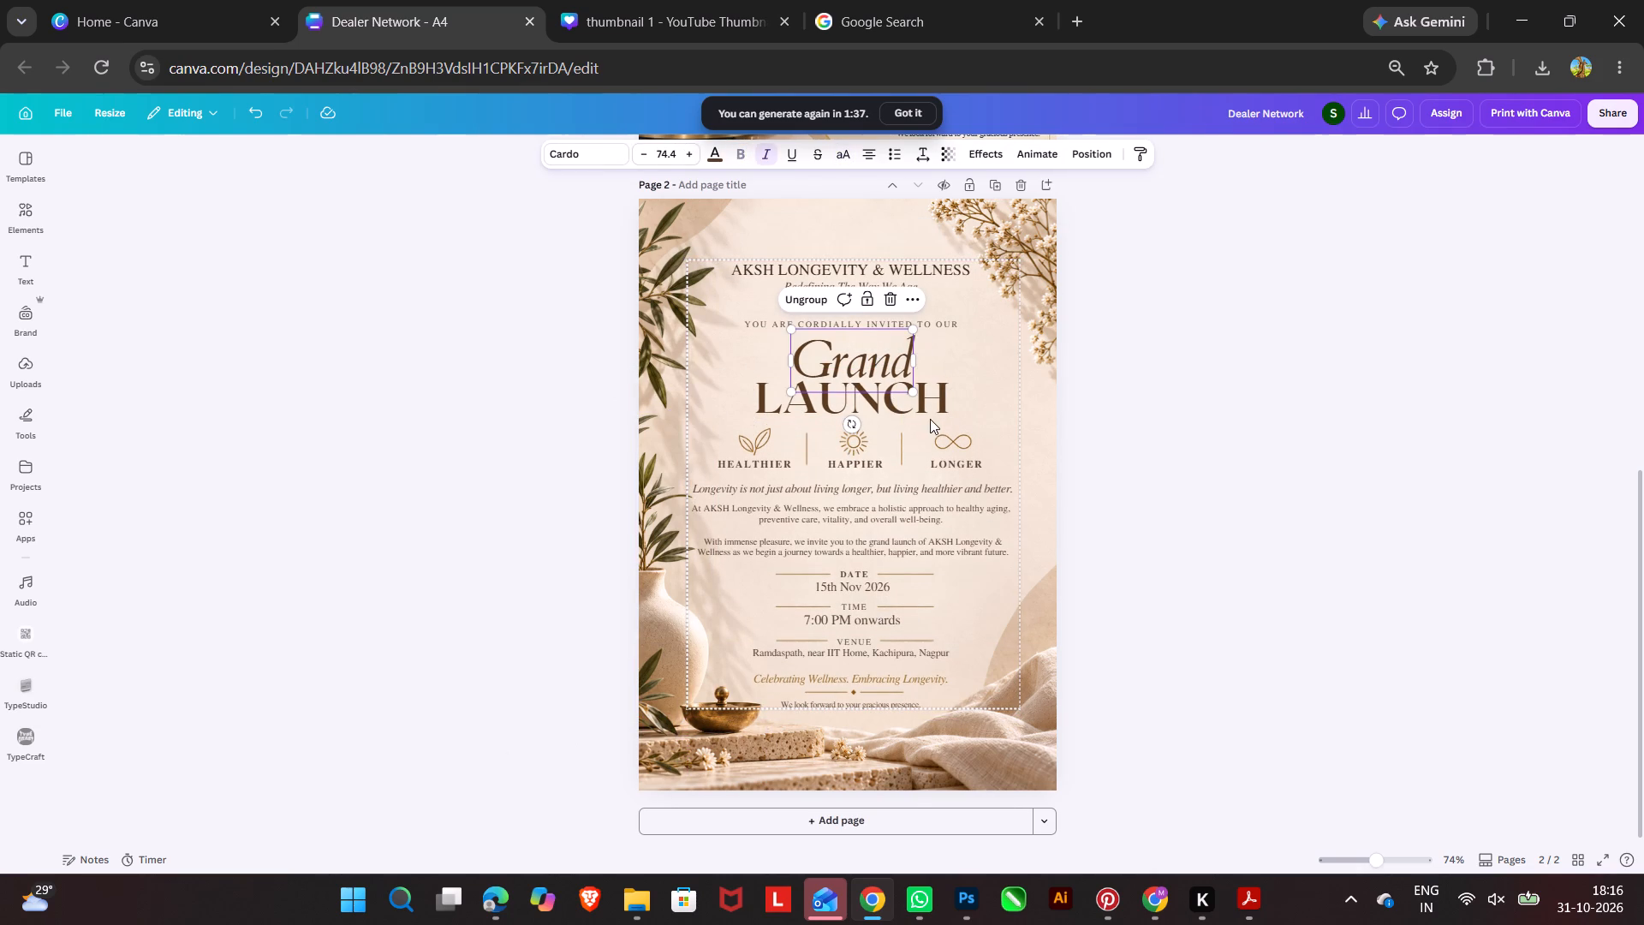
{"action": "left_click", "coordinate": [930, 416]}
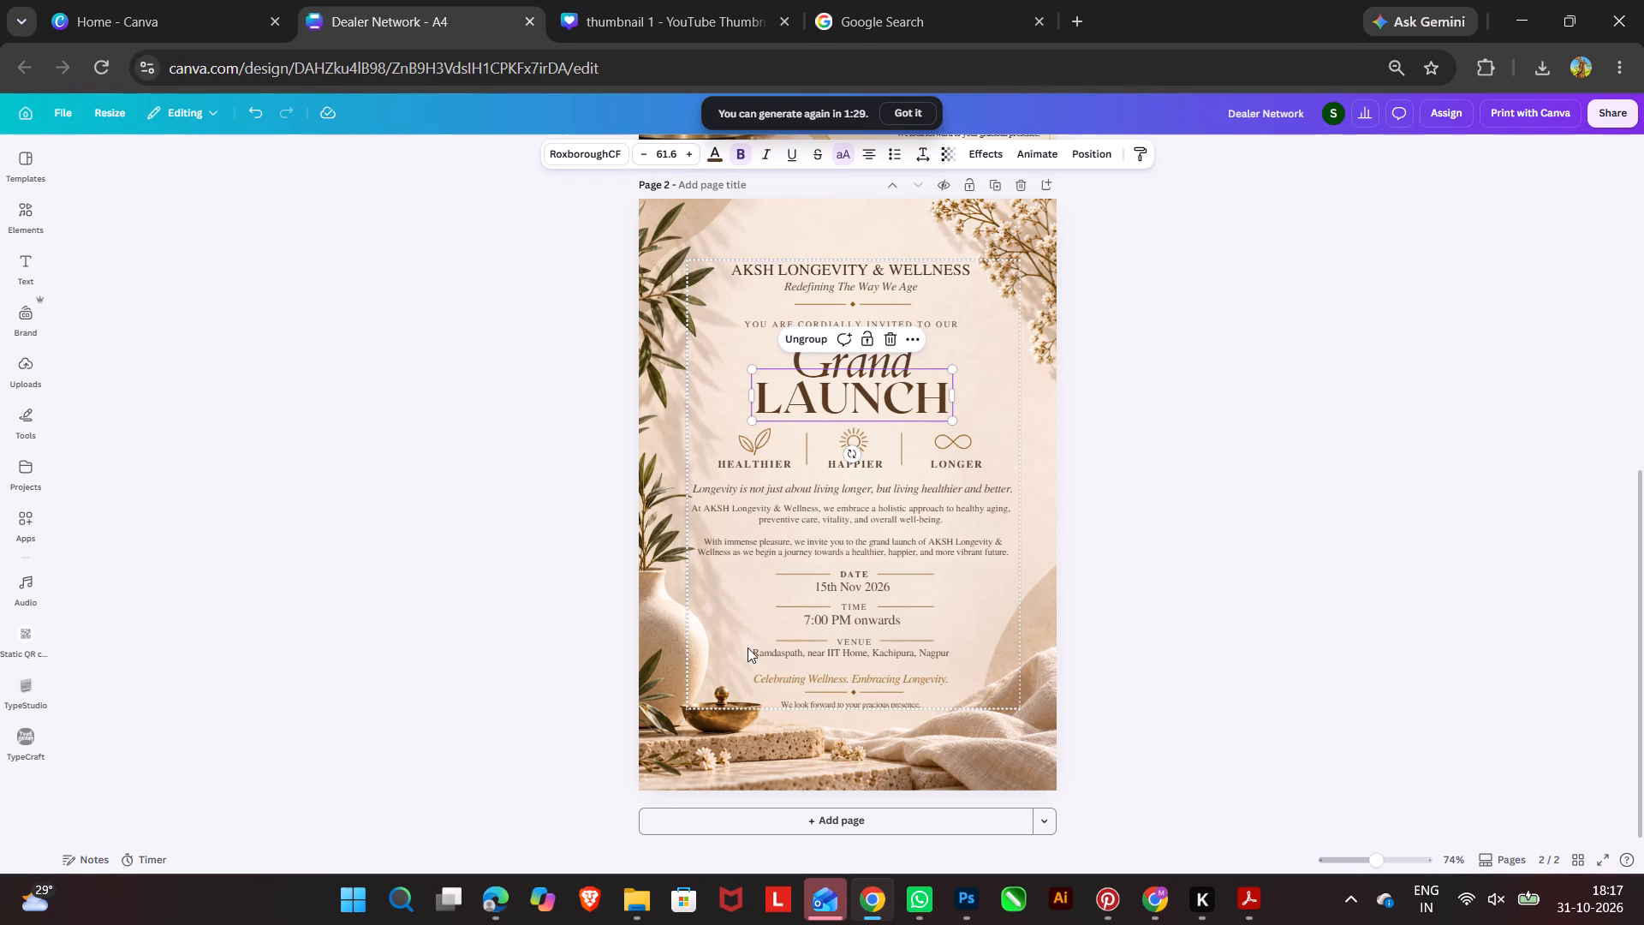
Copy the framed event-details block from page 1, including the date, time and venue icons, labels and texts.
{"action": "scroll", "coordinate": [1009, 462], "scroll_direction": "up", "scroll_amount": 4}
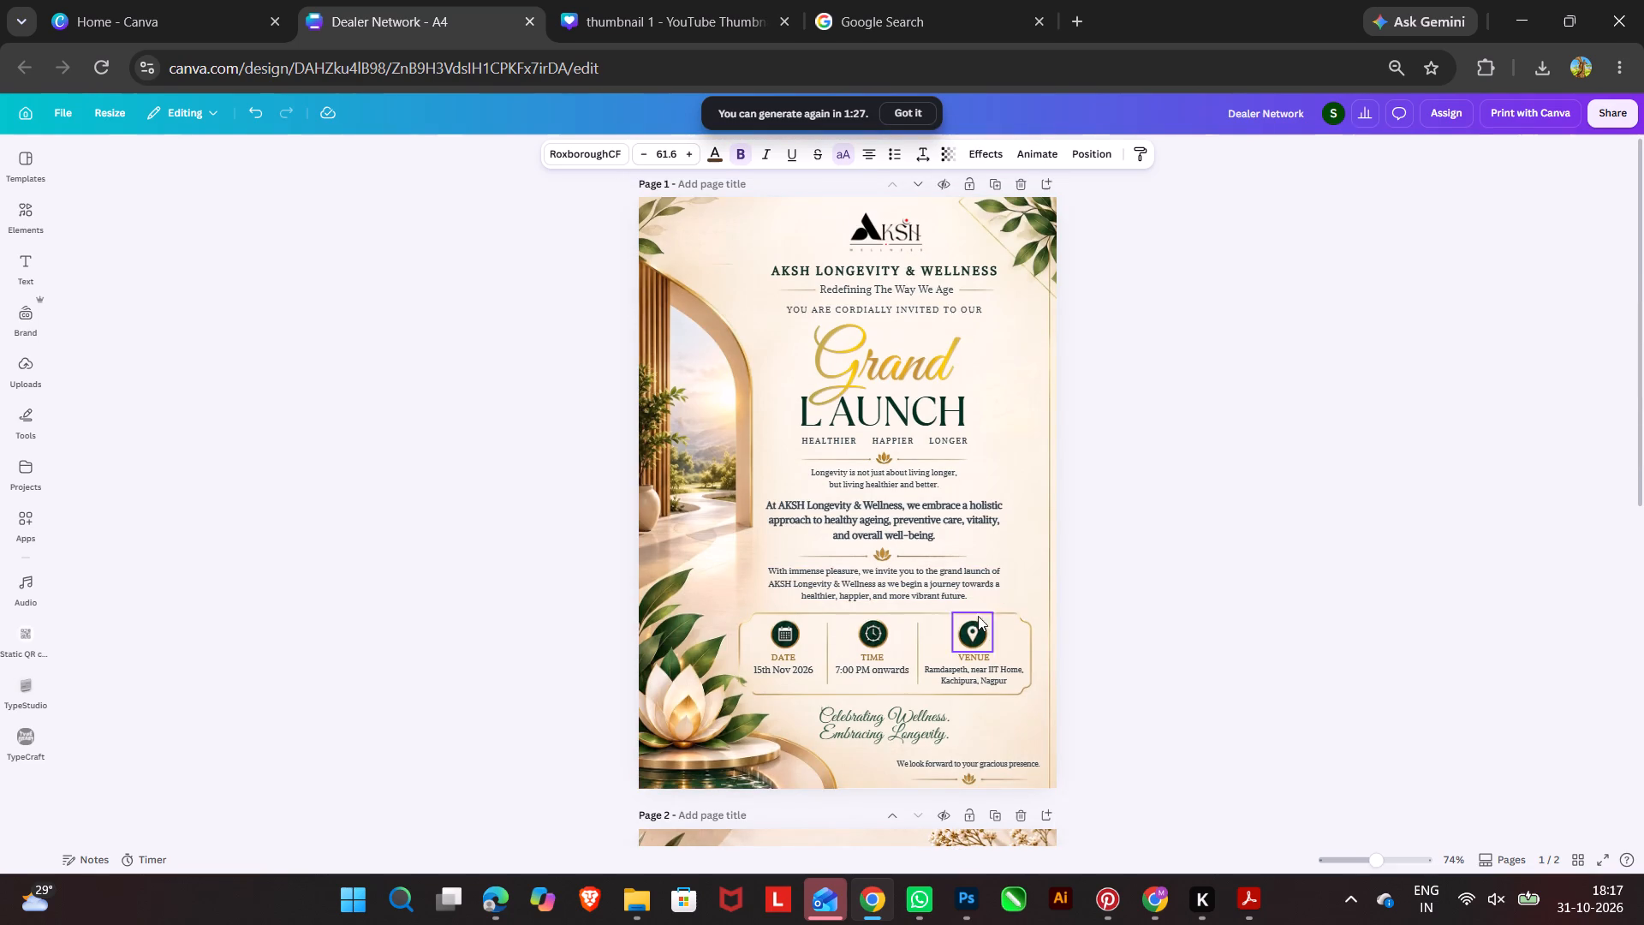
{"action": "left_click", "coordinate": [1017, 625]}
{"action": "left_click_drag", "start_coordinate": [1128, 622], "coordinate": [841, 686]}
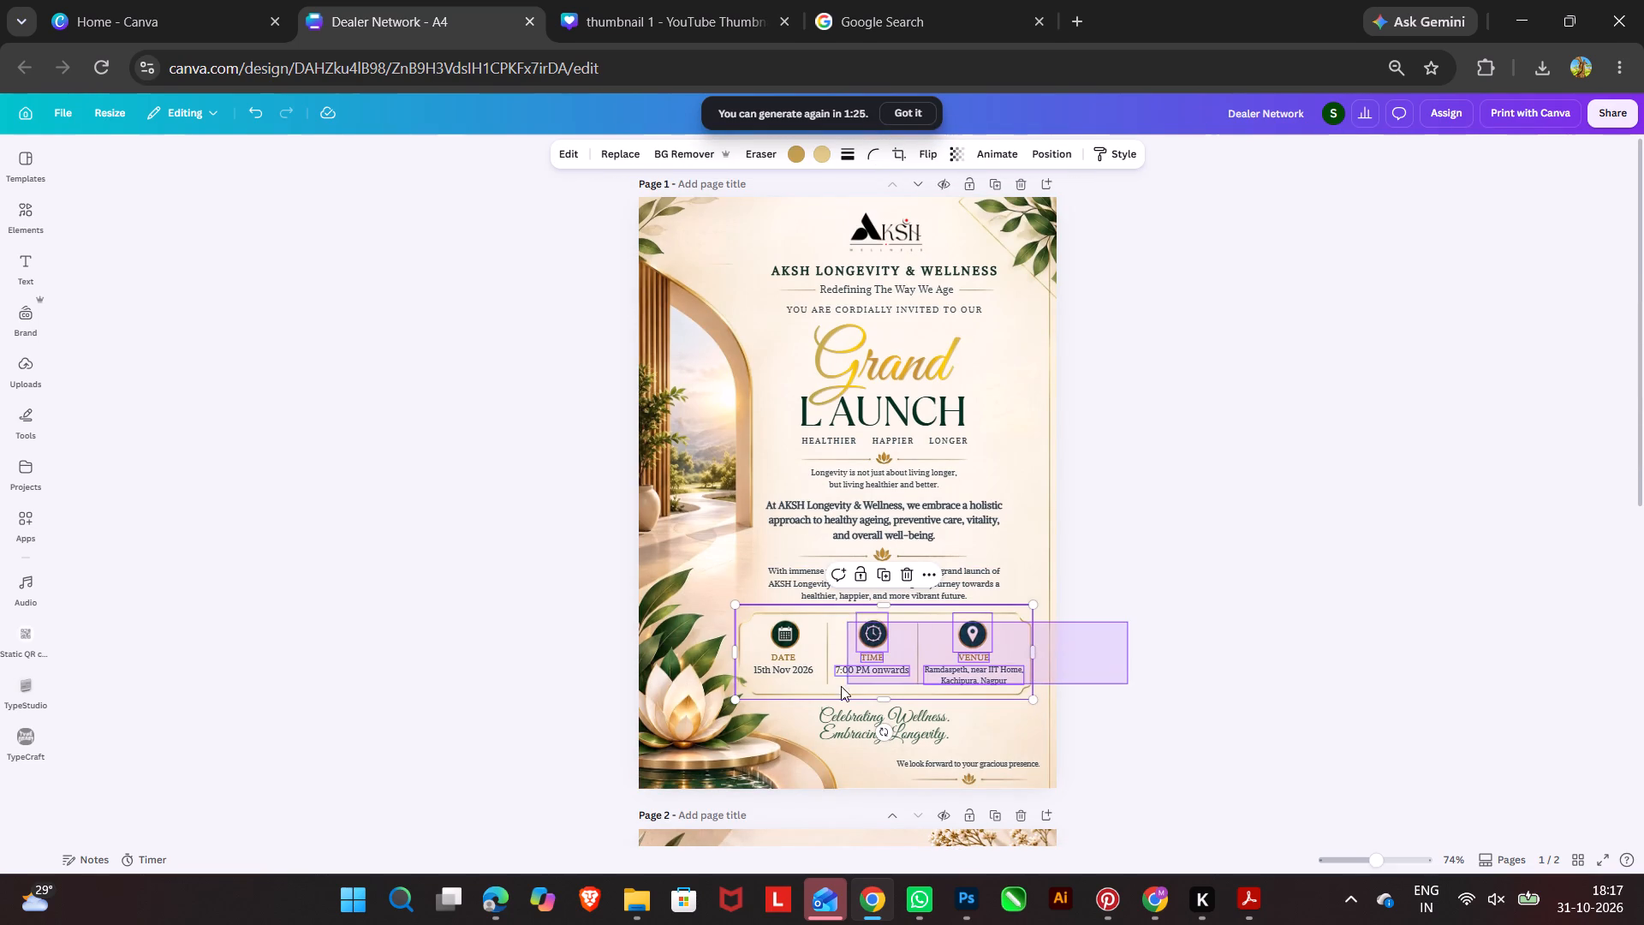
{"action": "left_click_drag", "start_coordinate": [841, 686], "coordinate": [782, 686]}
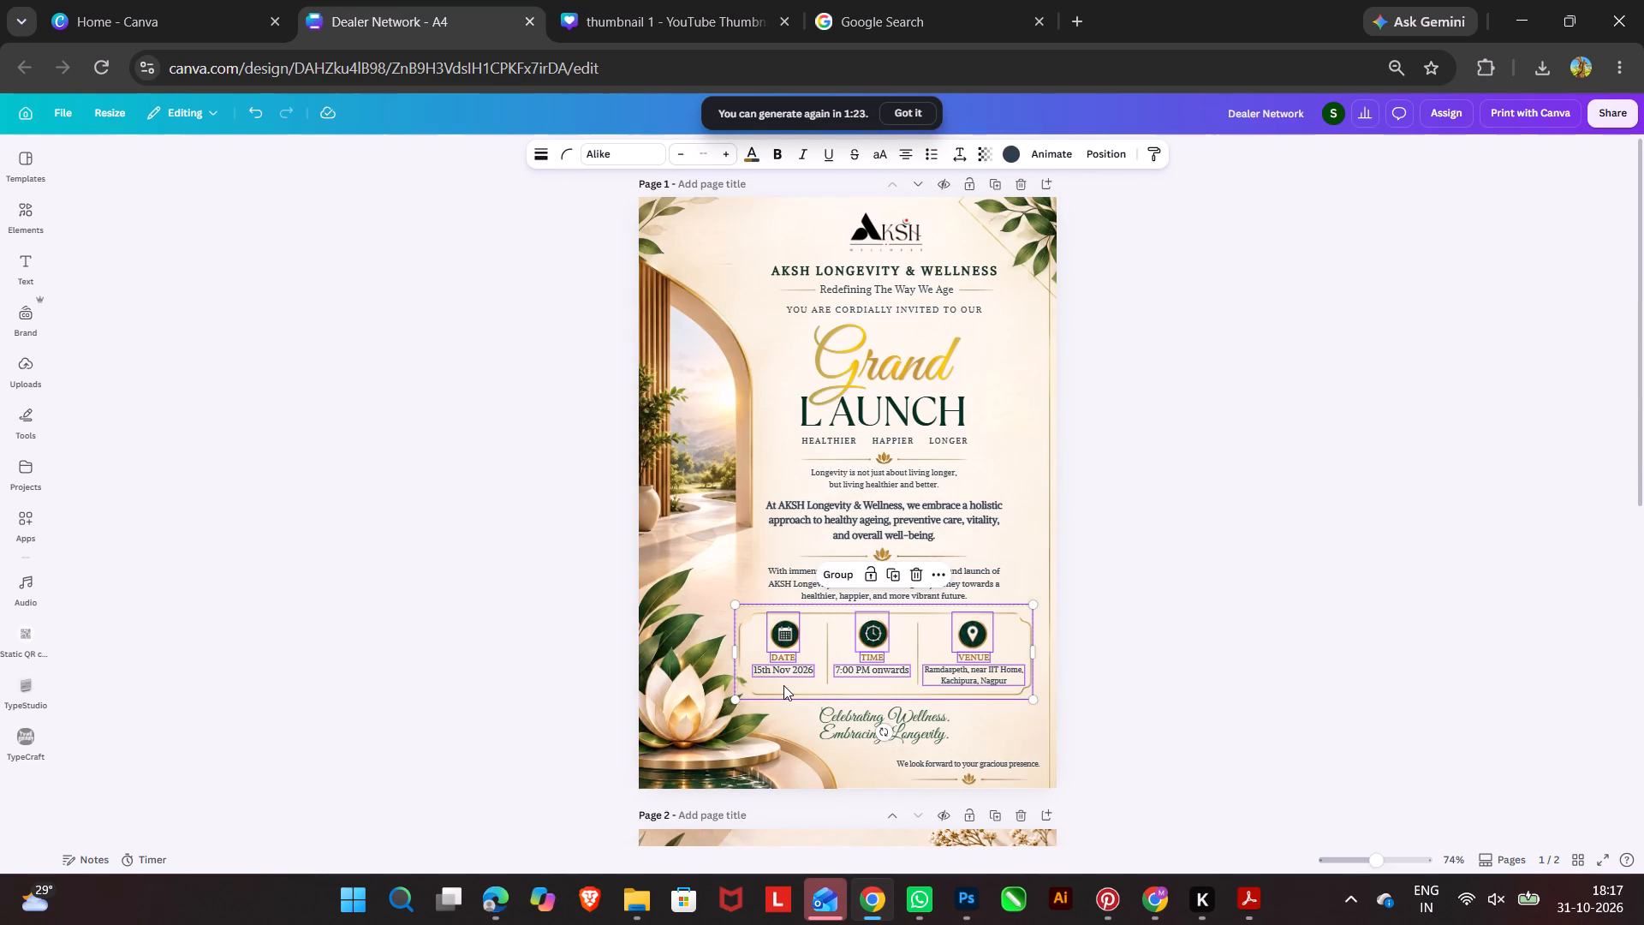
{"action": "key", "text": "ctrl+c"}
Delete the date text, the DATE label and the lines on both sides of it from the page 2 group.
{"action": "scroll", "coordinate": [786, 684], "scroll_direction": "down", "scroll_amount": 7}
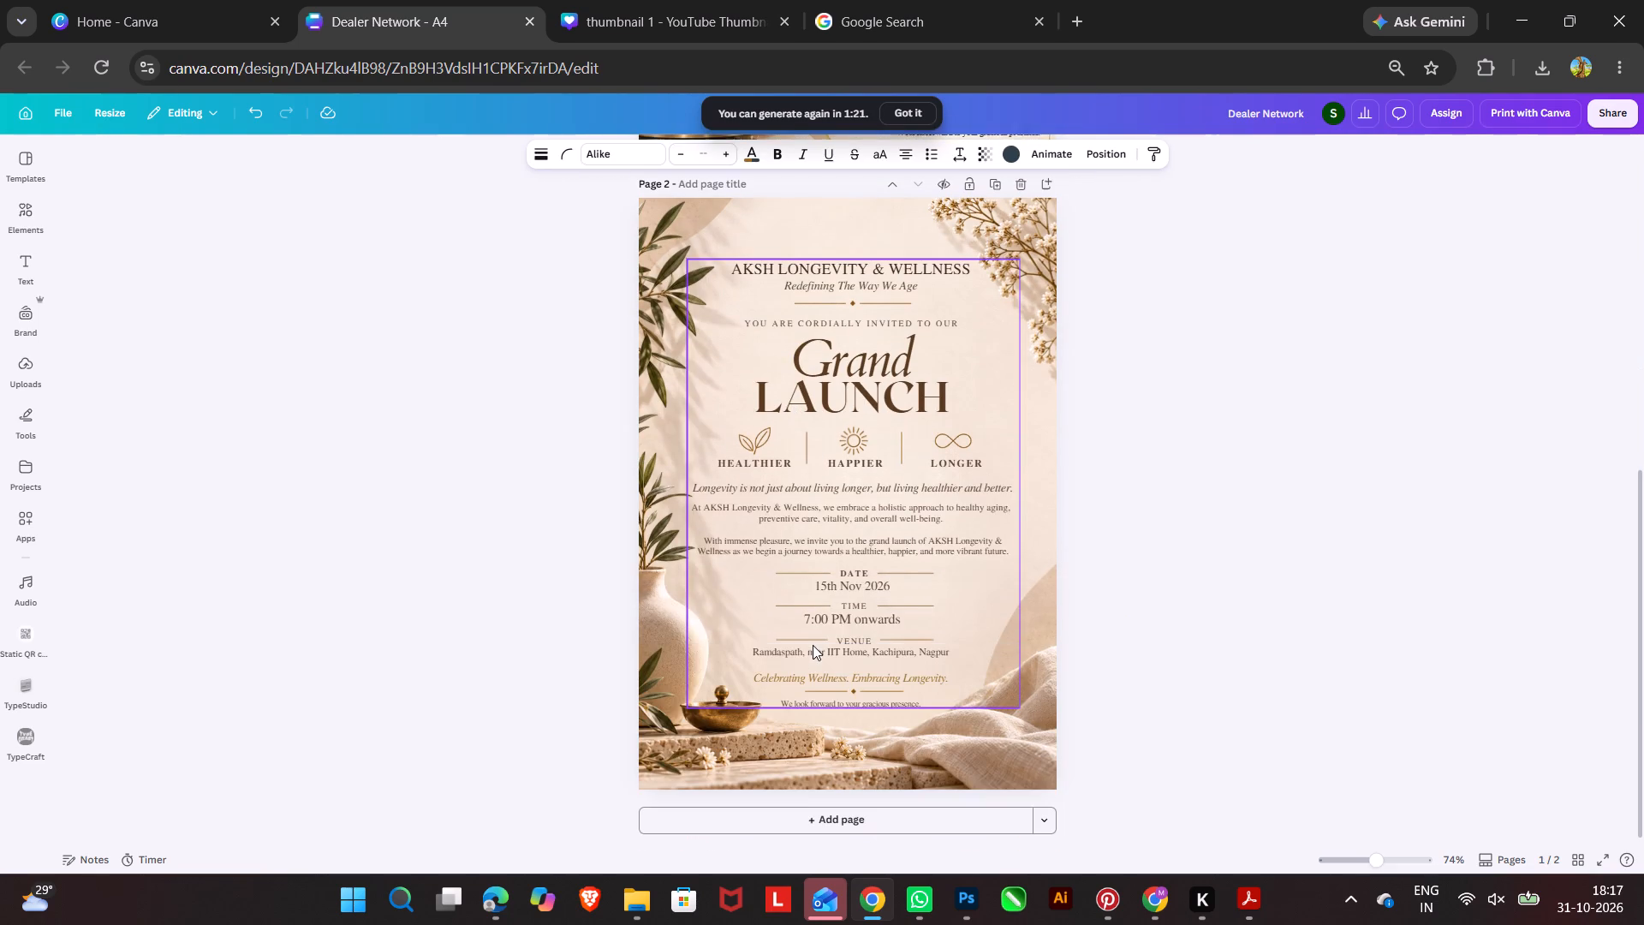
{"action": "left_click", "coordinate": [853, 583]}
{"action": "left_click", "coordinate": [853, 582]}
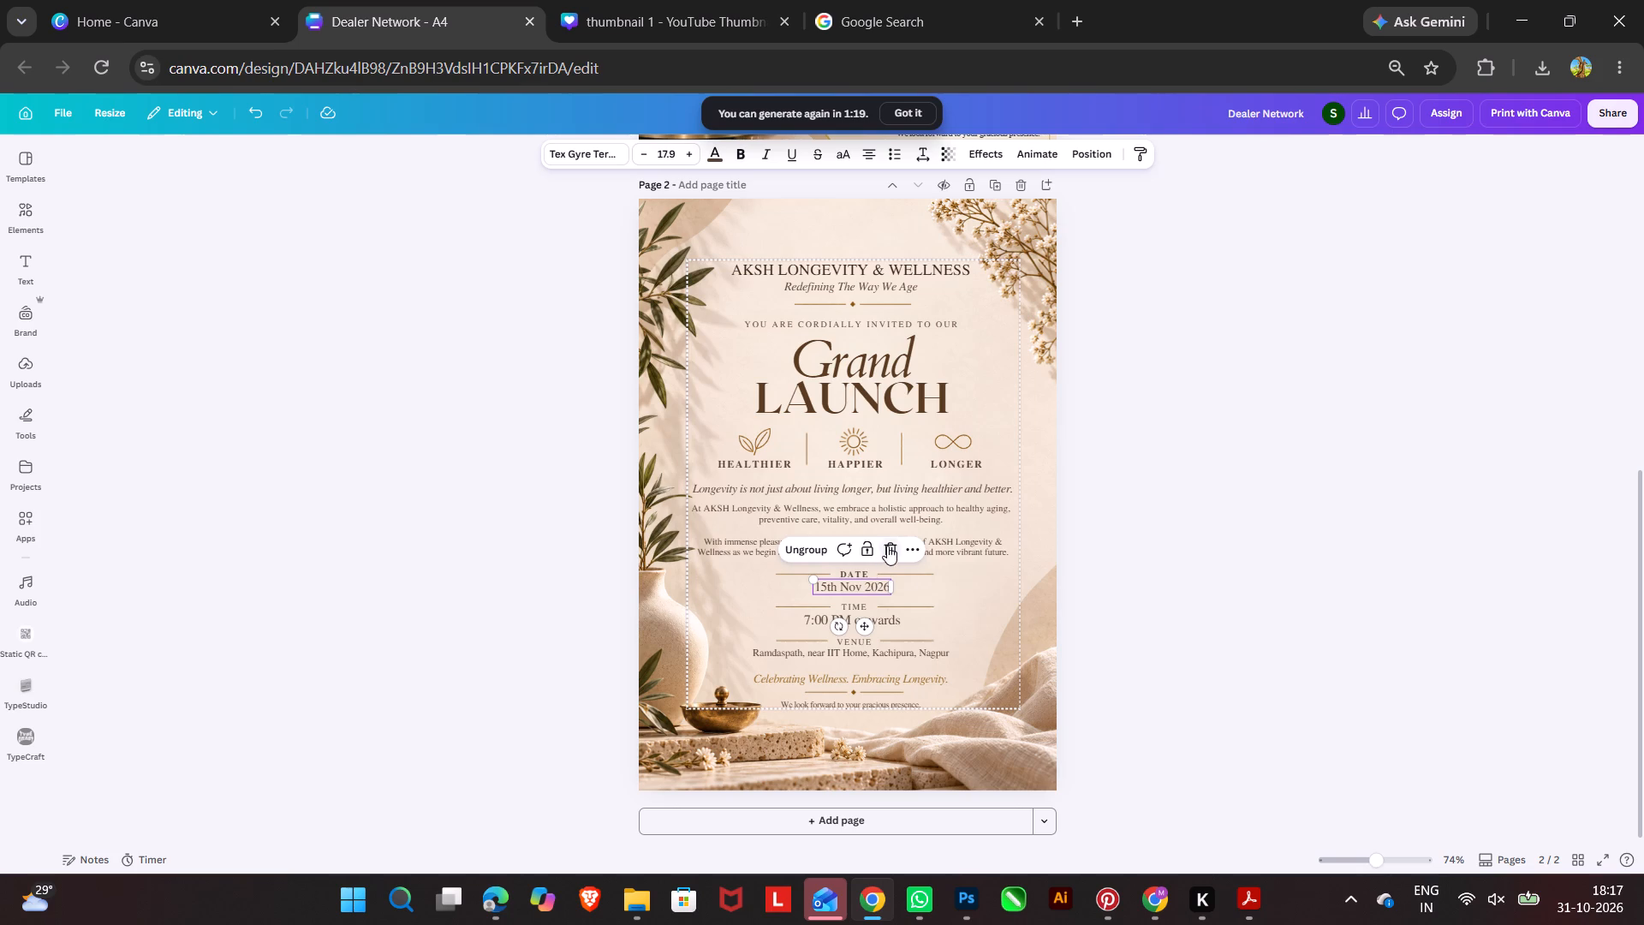
{"action": "left_click", "coordinate": [887, 546]}
{"action": "left_click", "coordinate": [863, 572]}
{"action": "left_click", "coordinate": [886, 546]}
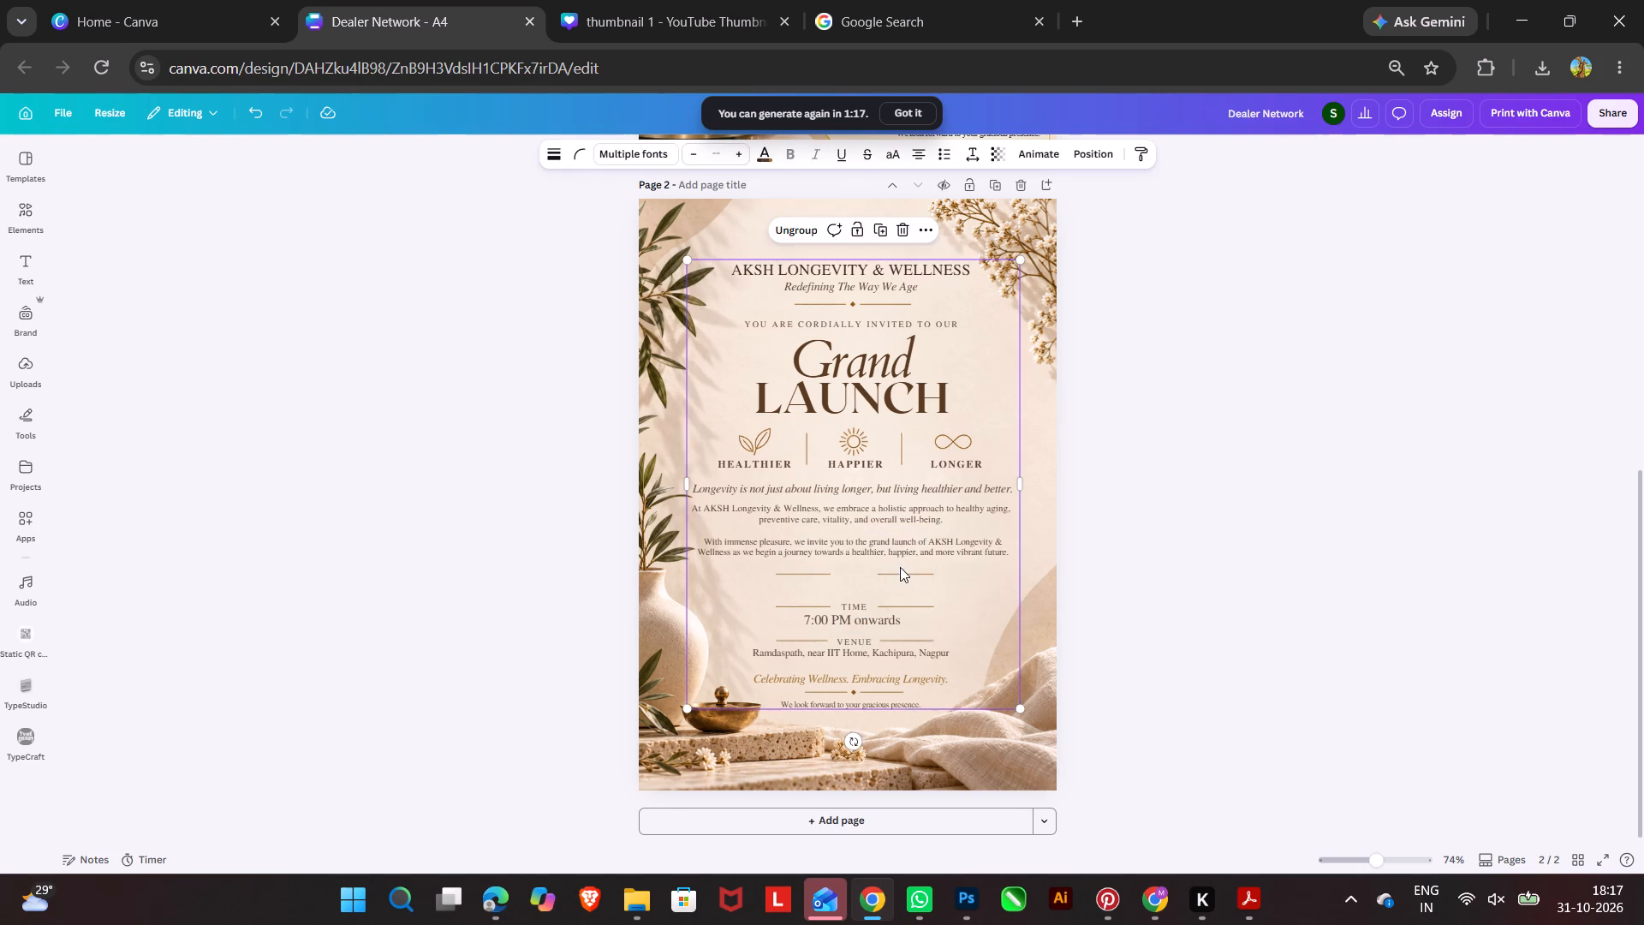
{"action": "left_click", "coordinate": [901, 570]}
{"action": "left_click", "coordinate": [936, 540]}
{"action": "left_click", "coordinate": [780, 573]}
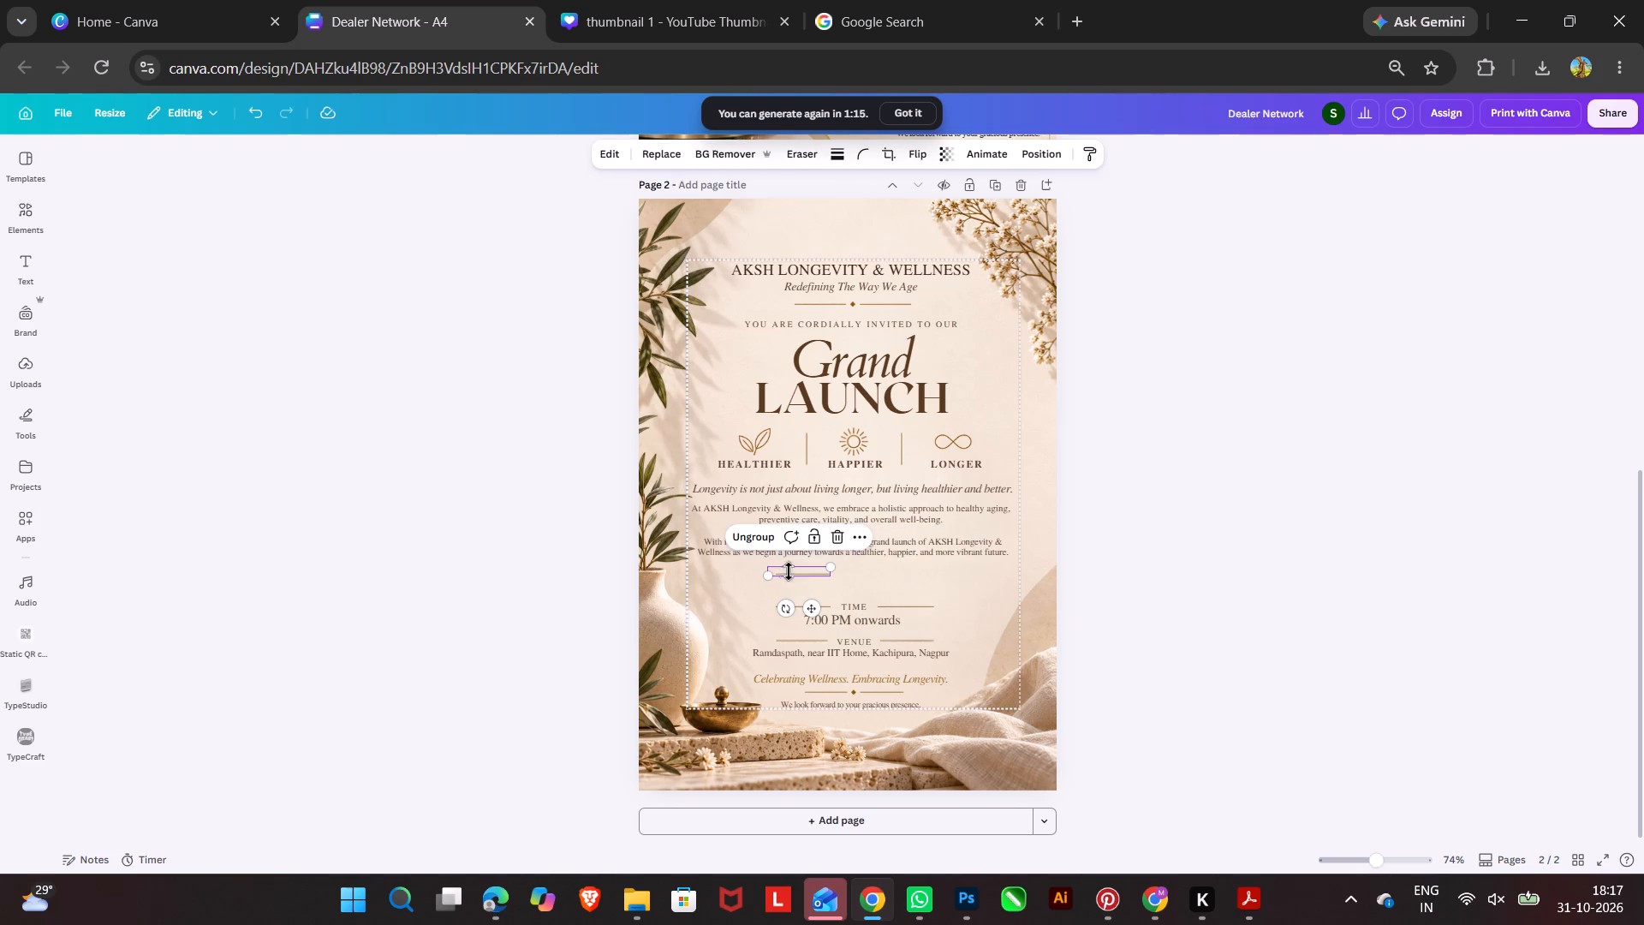
{"action": "left_click", "coordinate": [834, 537]}
Delete the time text, the TIME label and the line after it from the page 2 group.
{"action": "left_click", "coordinate": [816, 610]}
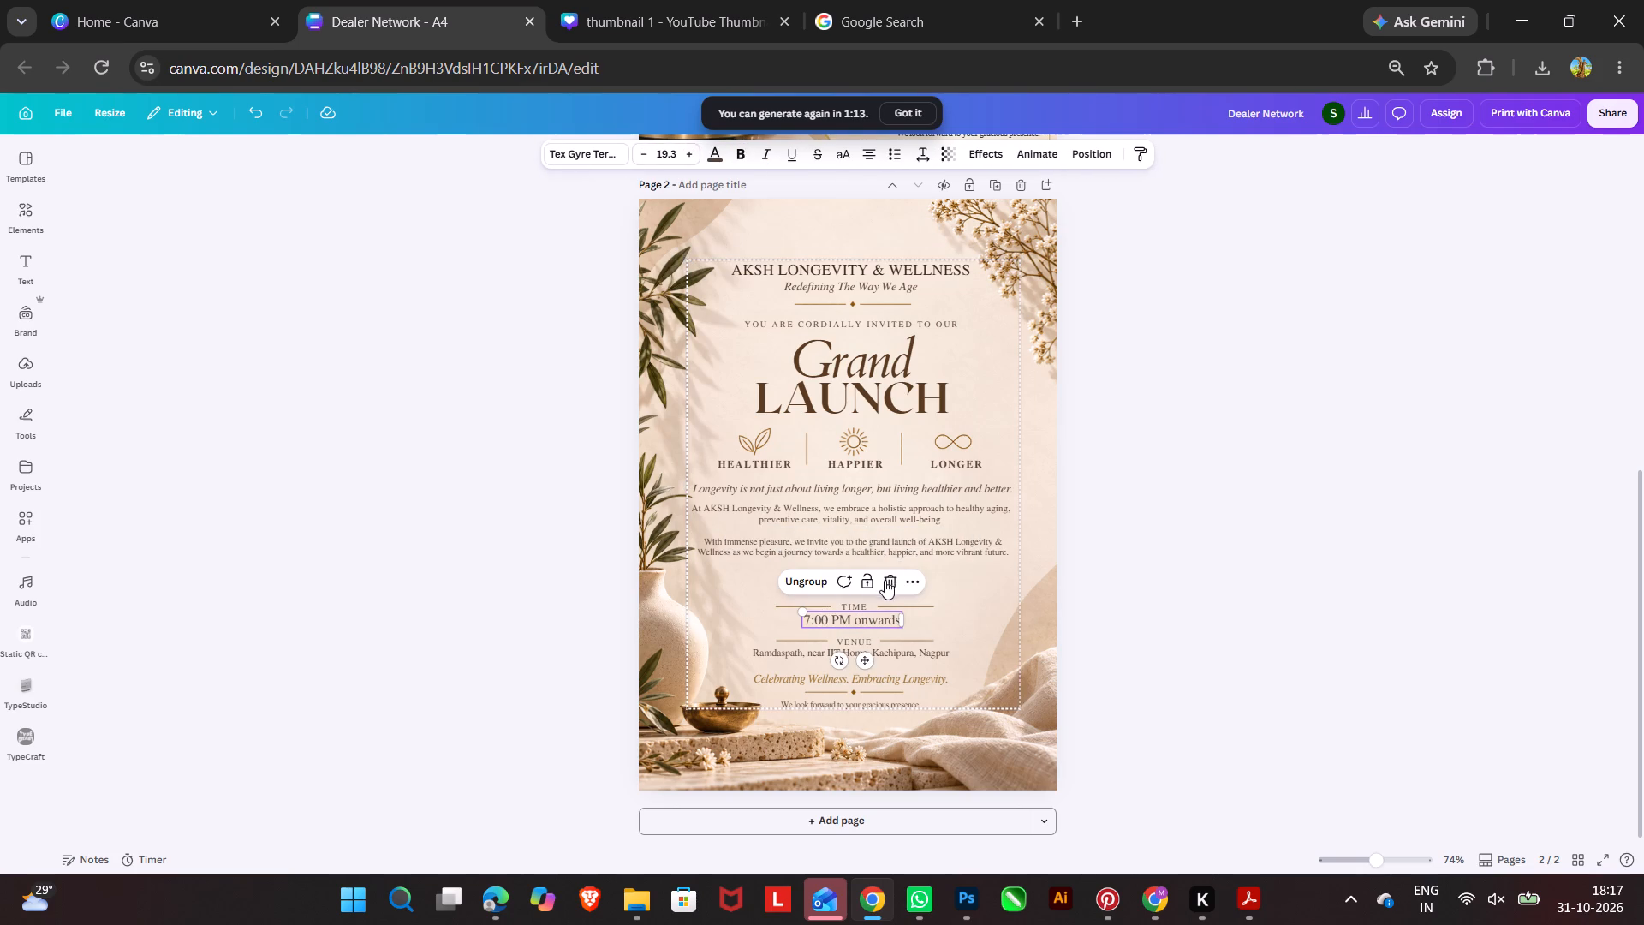
{"action": "left_click", "coordinate": [898, 577]}
{"action": "left_click", "coordinate": [853, 603]}
{"action": "left_click", "coordinate": [888, 571]}
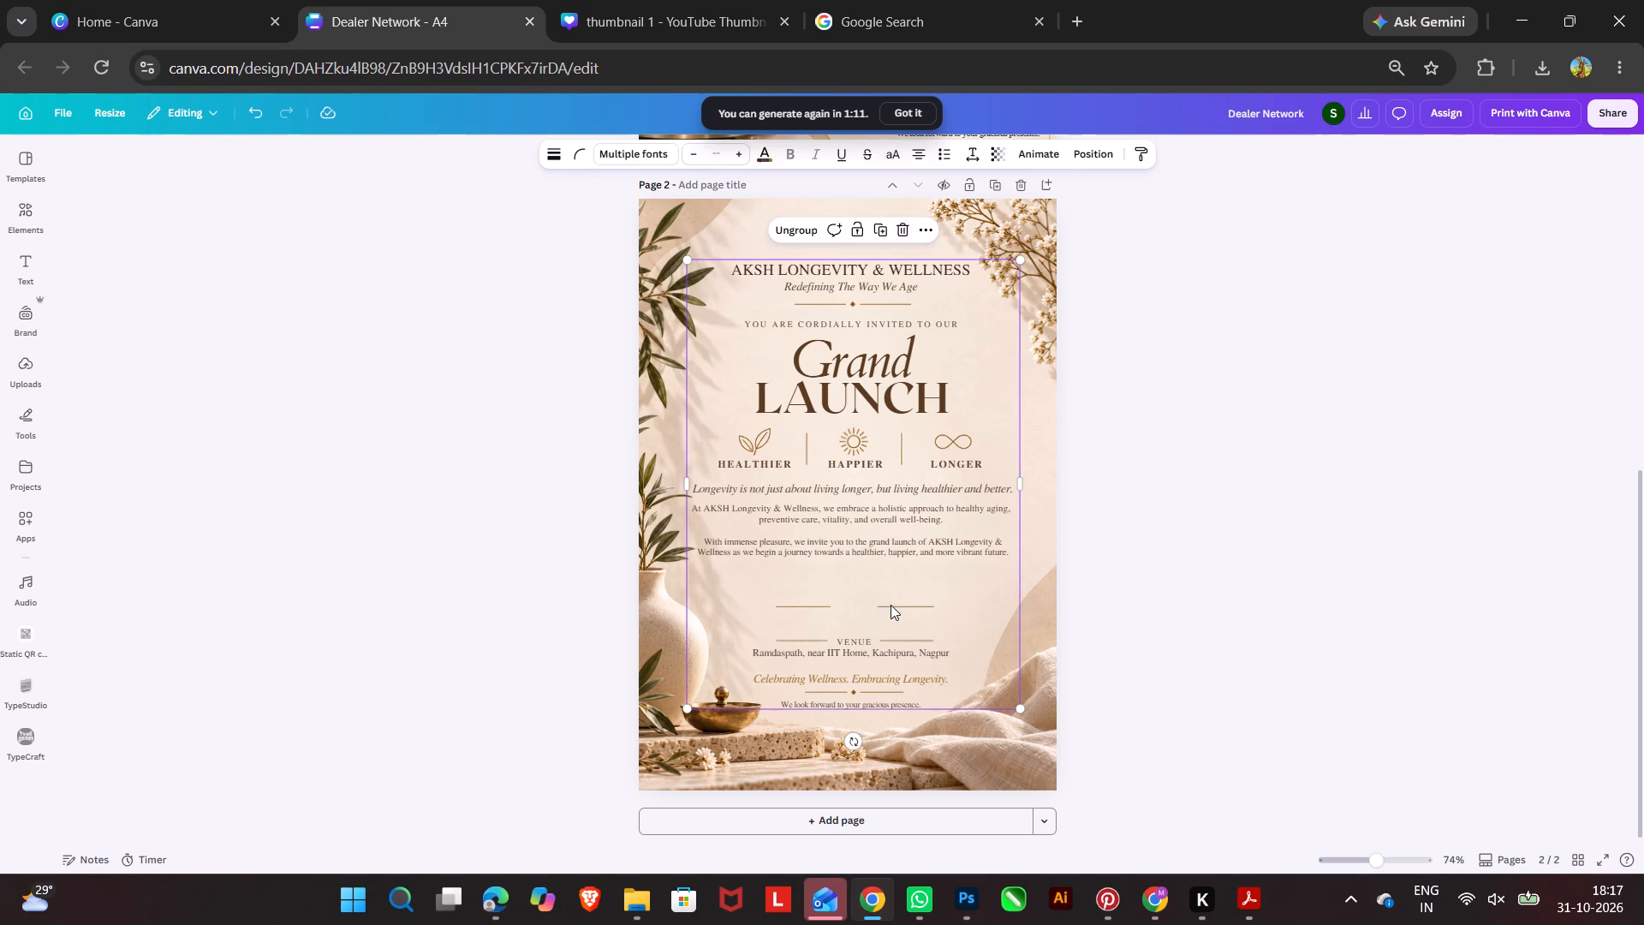
{"action": "left_click", "coordinate": [890, 605]}
{"action": "left_click", "coordinate": [934, 564]}
Delete the venue address, the VENUE label and the lines on both sides of it from the page 2 group.
{"action": "left_click", "coordinate": [895, 651]}
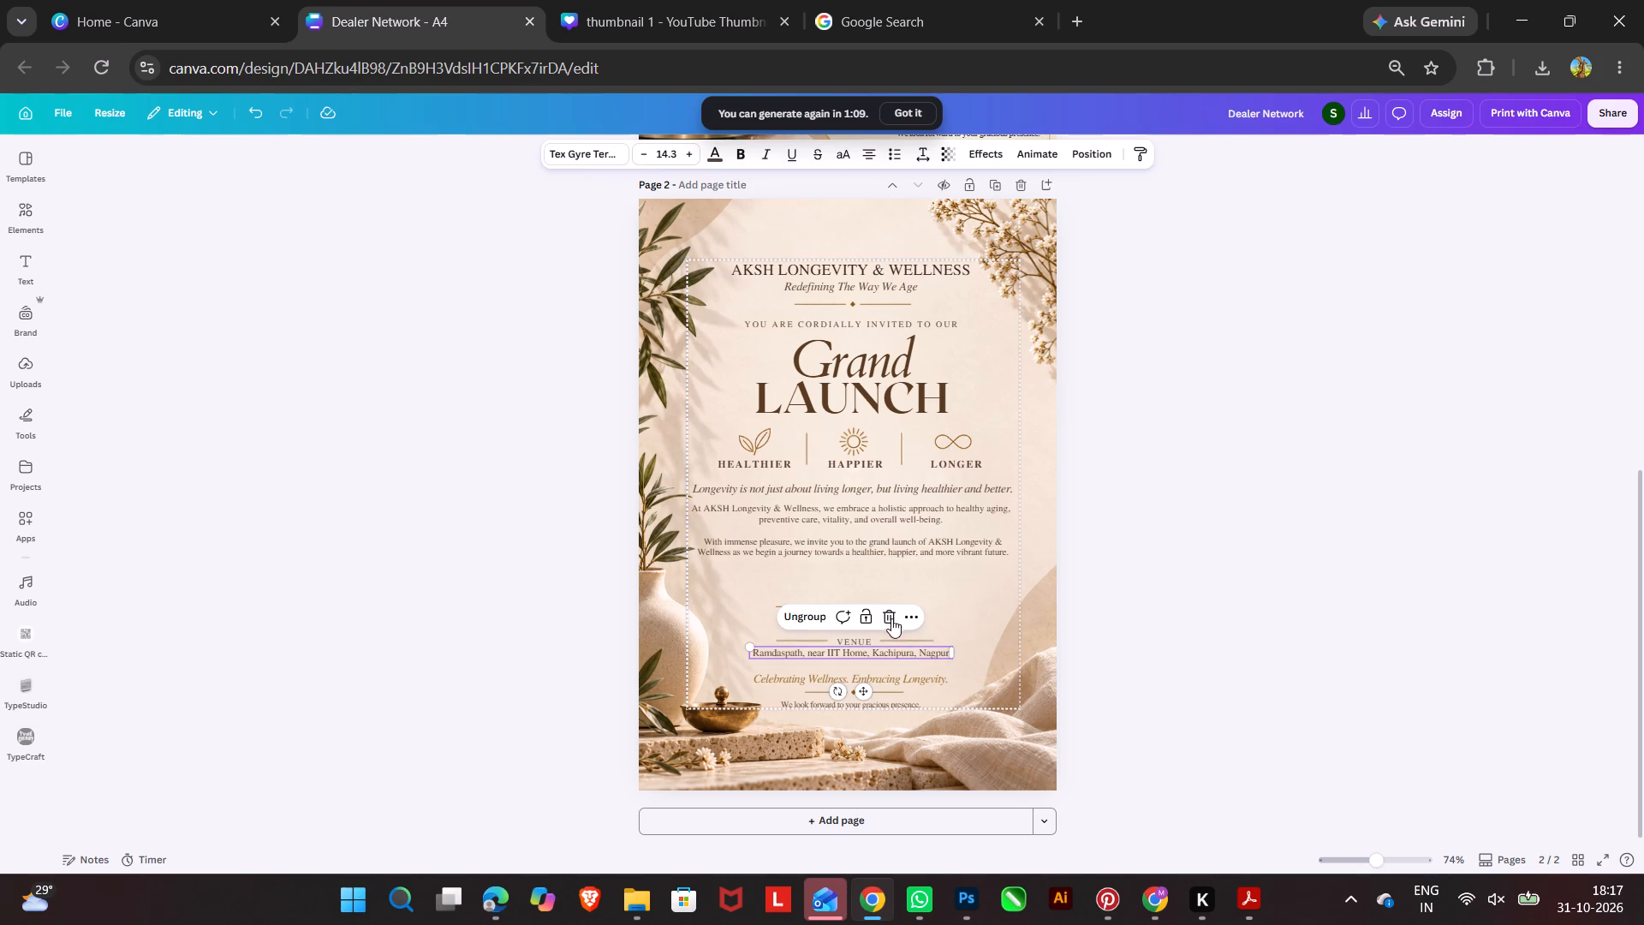
{"action": "left_click", "coordinate": [888, 614]}
{"action": "left_click", "coordinate": [857, 640]}
{"action": "left_click", "coordinate": [905, 602]}
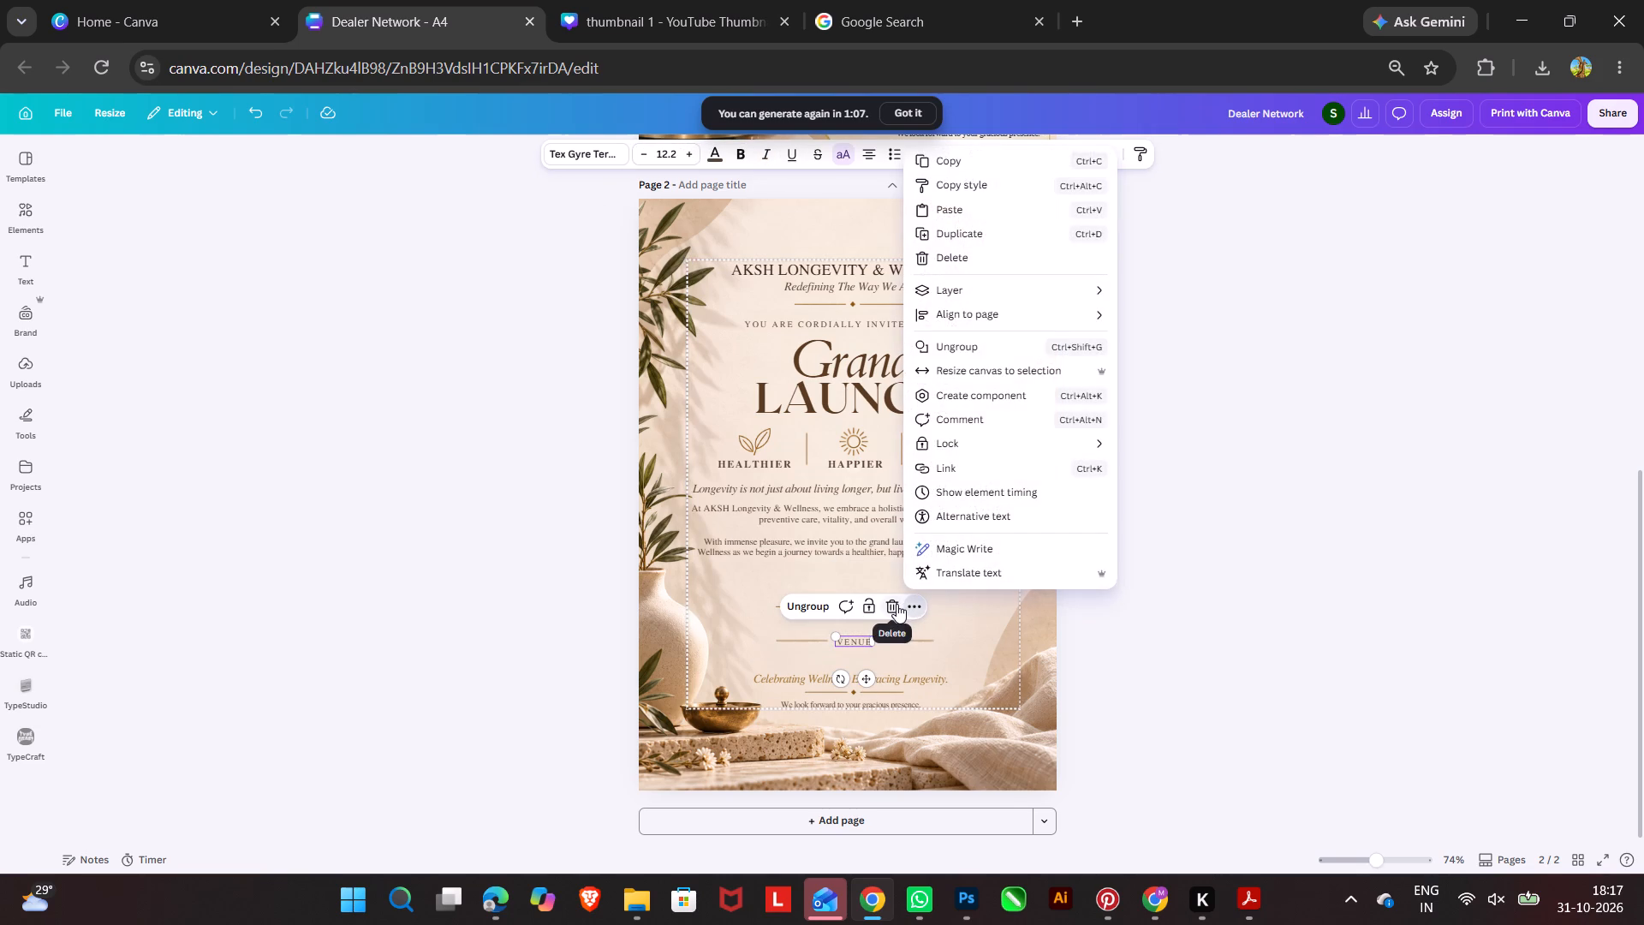
{"action": "left_click", "coordinate": [895, 604]}
{"action": "left_click", "coordinate": [891, 639]}
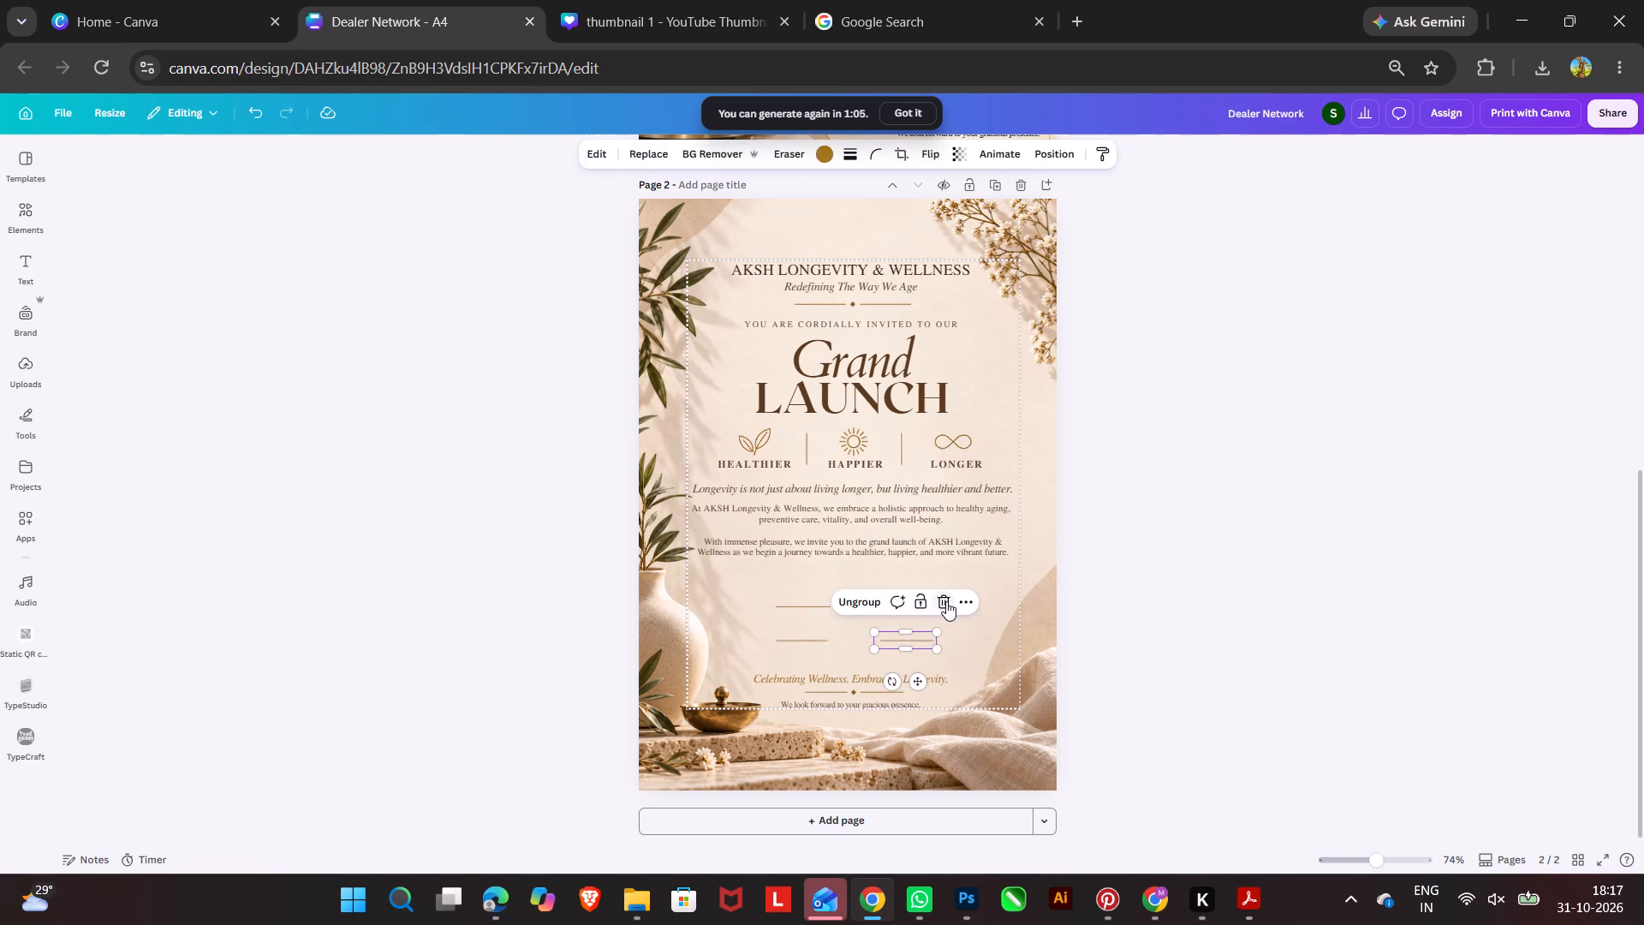
{"action": "left_click", "coordinate": [946, 601]}
{"action": "left_click", "coordinate": [800, 640]}
{"action": "left_click", "coordinate": [838, 607]}
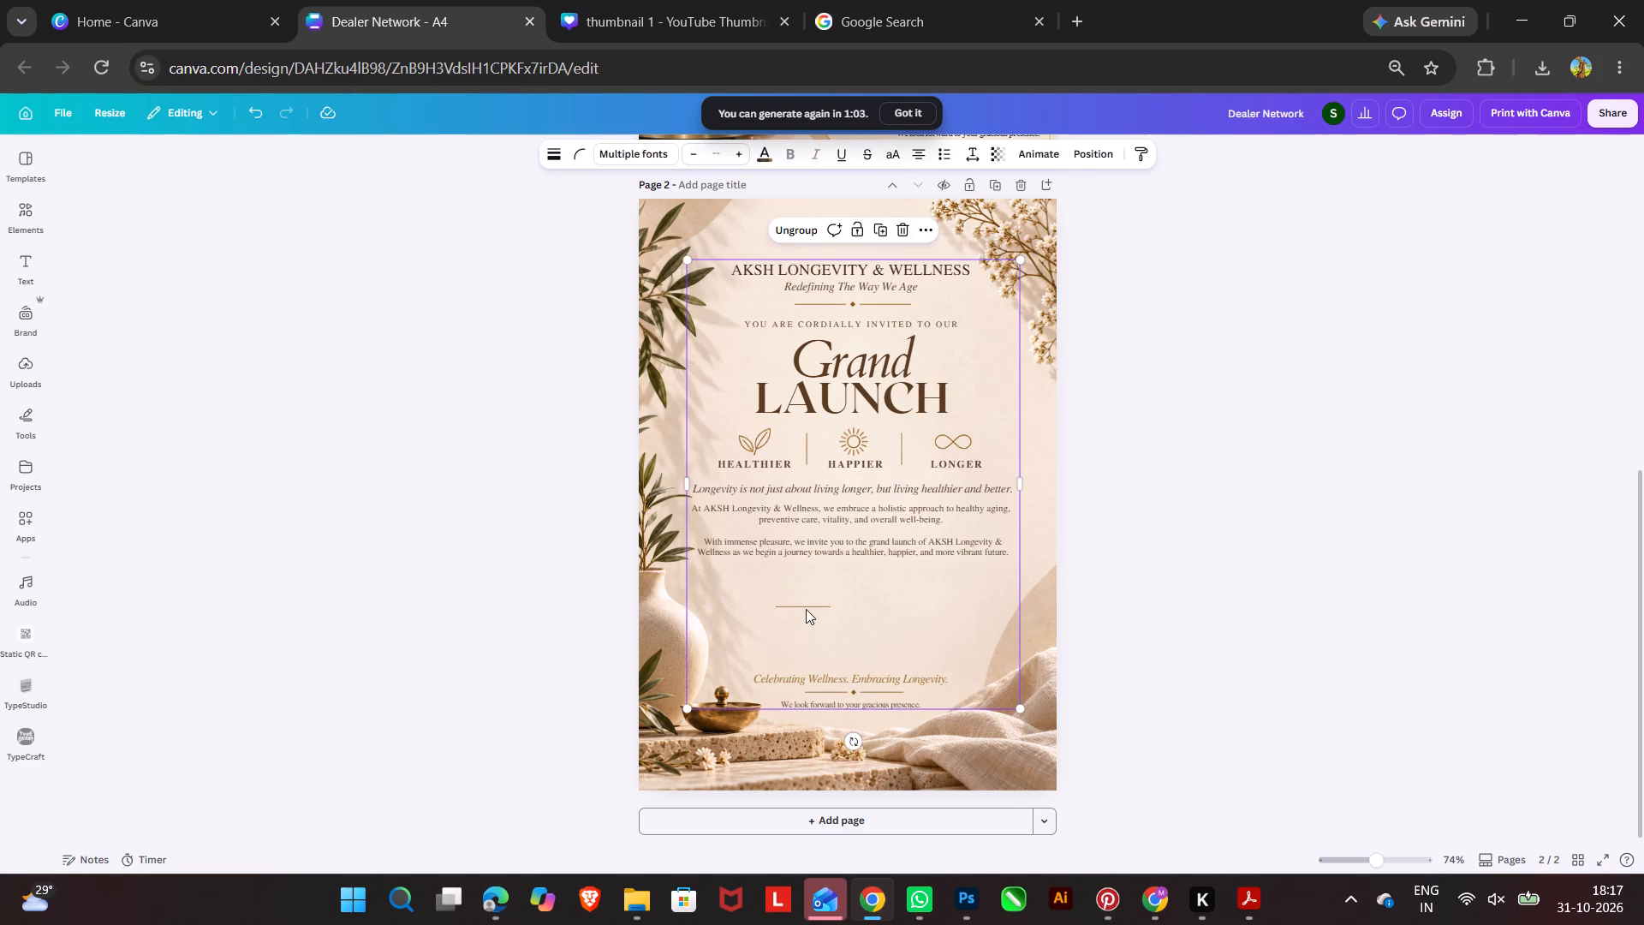
Delete the last leftover line where the TIME row was on page 2.
{"action": "left_click", "coordinate": [806, 609]}
{"action": "left_click", "coordinate": [810, 604]}
{"action": "left_click", "coordinate": [813, 606]}
{"action": "left_click", "coordinate": [839, 566]}
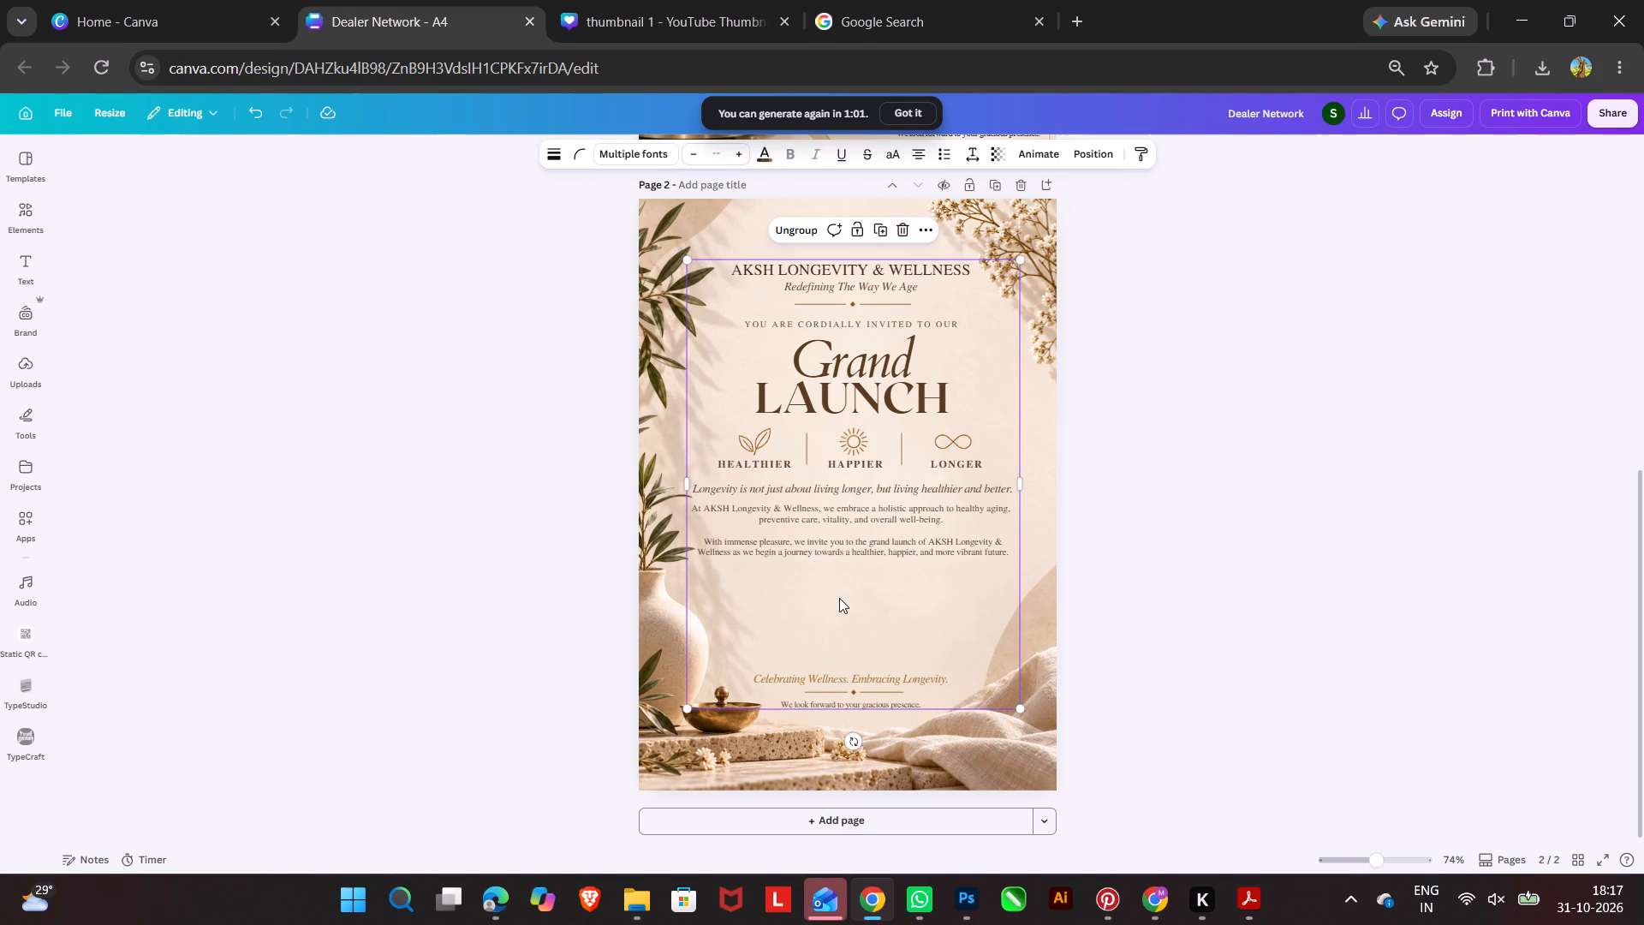
Paste the framed event-details block on page 2 and place it between the invitation paragraph and the Celebrating Wellness line.
{"action": "left_click", "coordinate": [838, 600]}
{"action": "key", "text": "ctrl+v"}
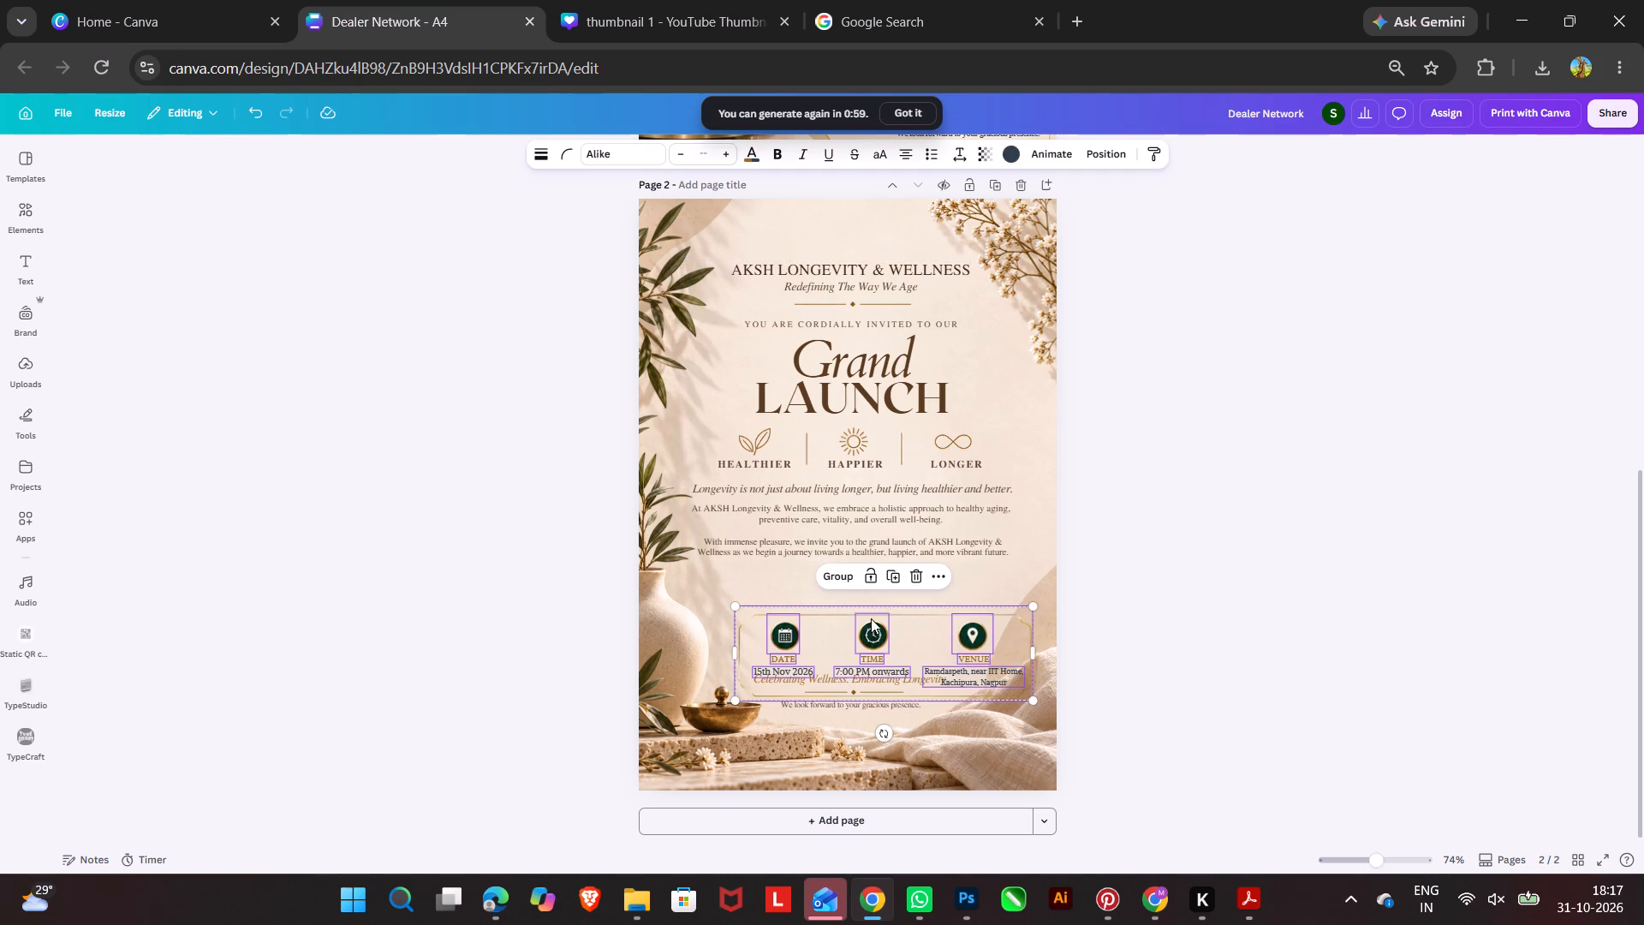
{"action": "left_click_drag", "start_coordinate": [933, 637], "coordinate": [896, 597]}
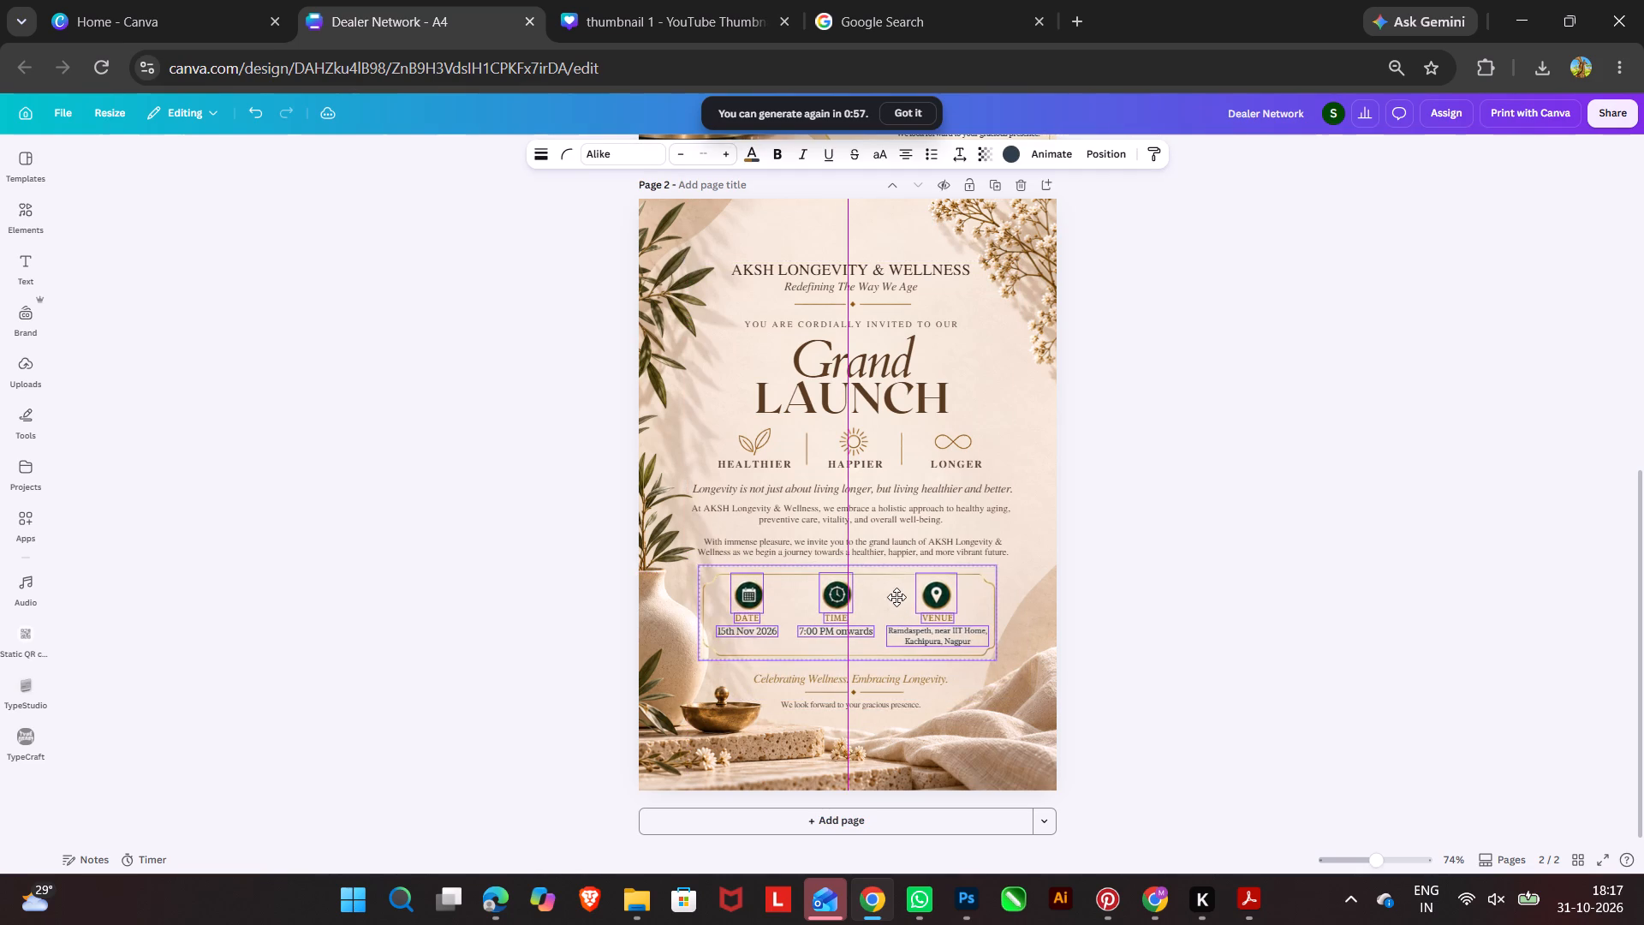
{"action": "left_click_drag", "start_coordinate": [896, 597], "coordinate": [897, 597]}
{"action": "left_click_drag", "start_coordinate": [892, 597], "coordinate": [898, 597]}
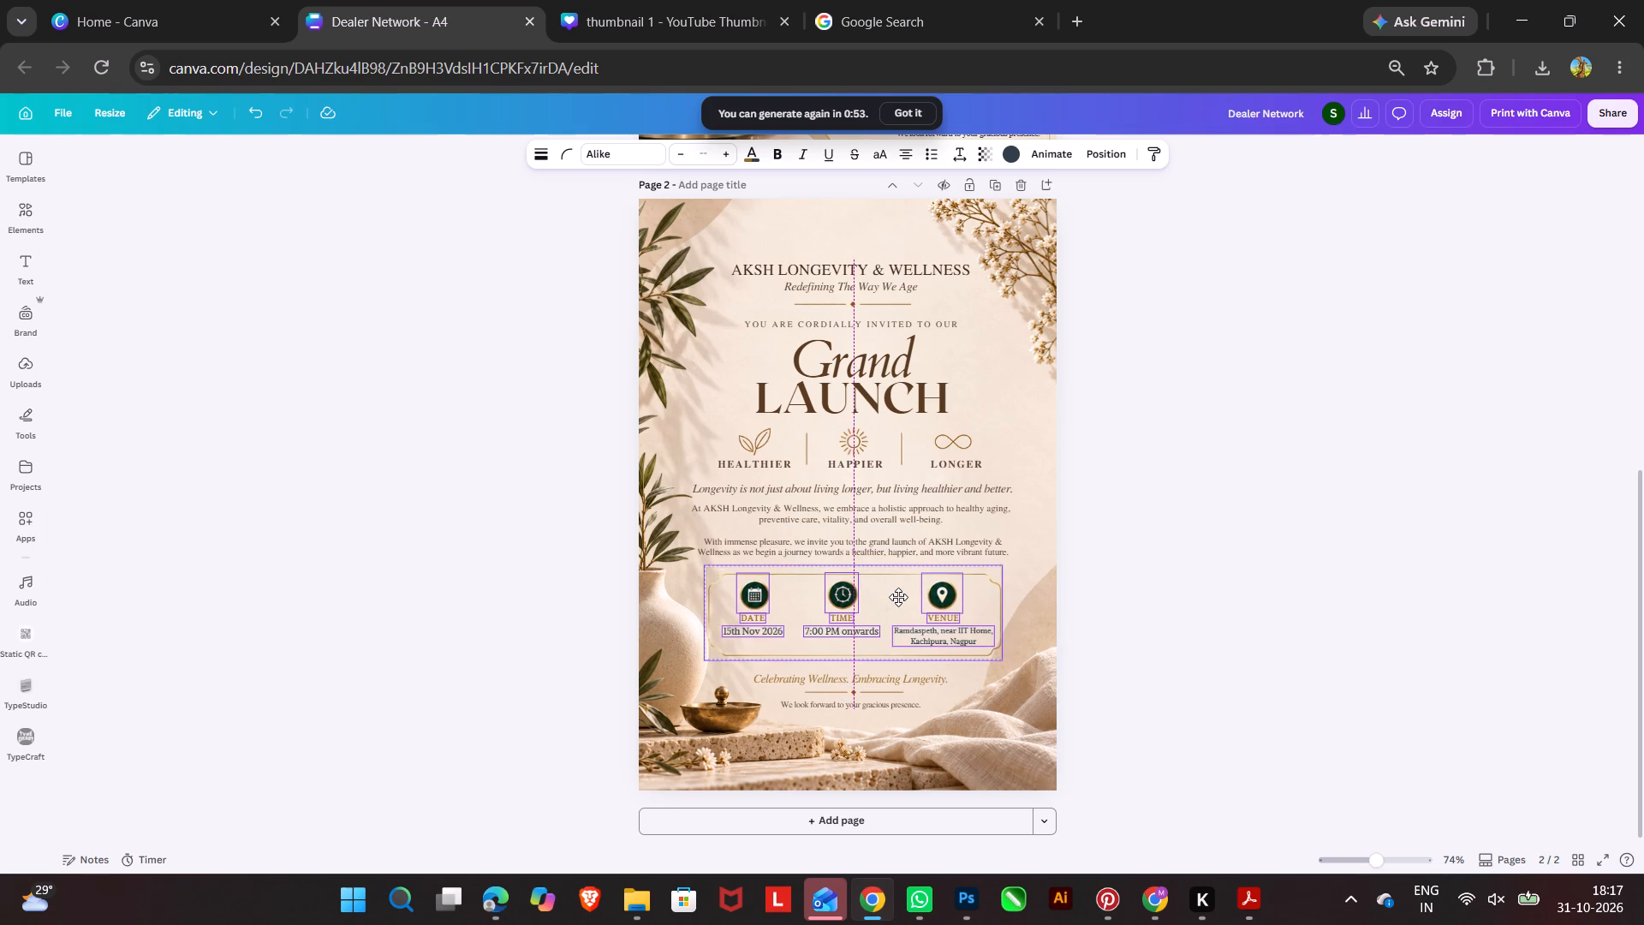
{"action": "left_click_drag", "start_coordinate": [898, 597], "coordinate": [902, 597]}
Group the pasted framed event-details elements and centre the group horizontally on page 2.
{"action": "right_click", "coordinate": [894, 599]}
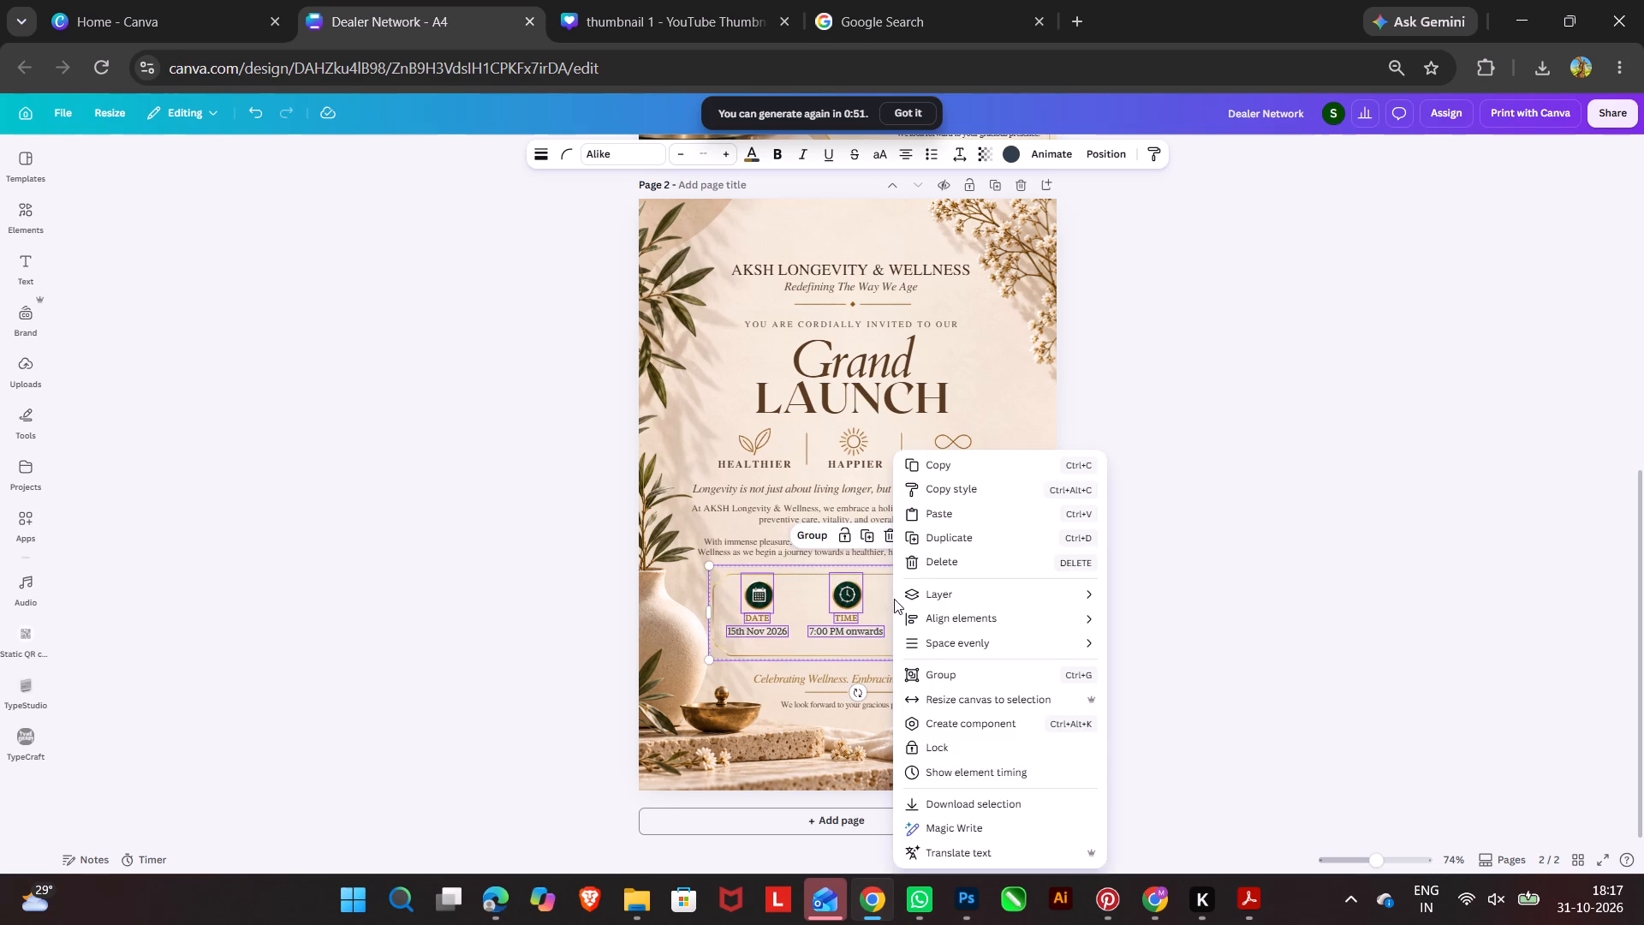
{"action": "left_click", "coordinate": [805, 522]}
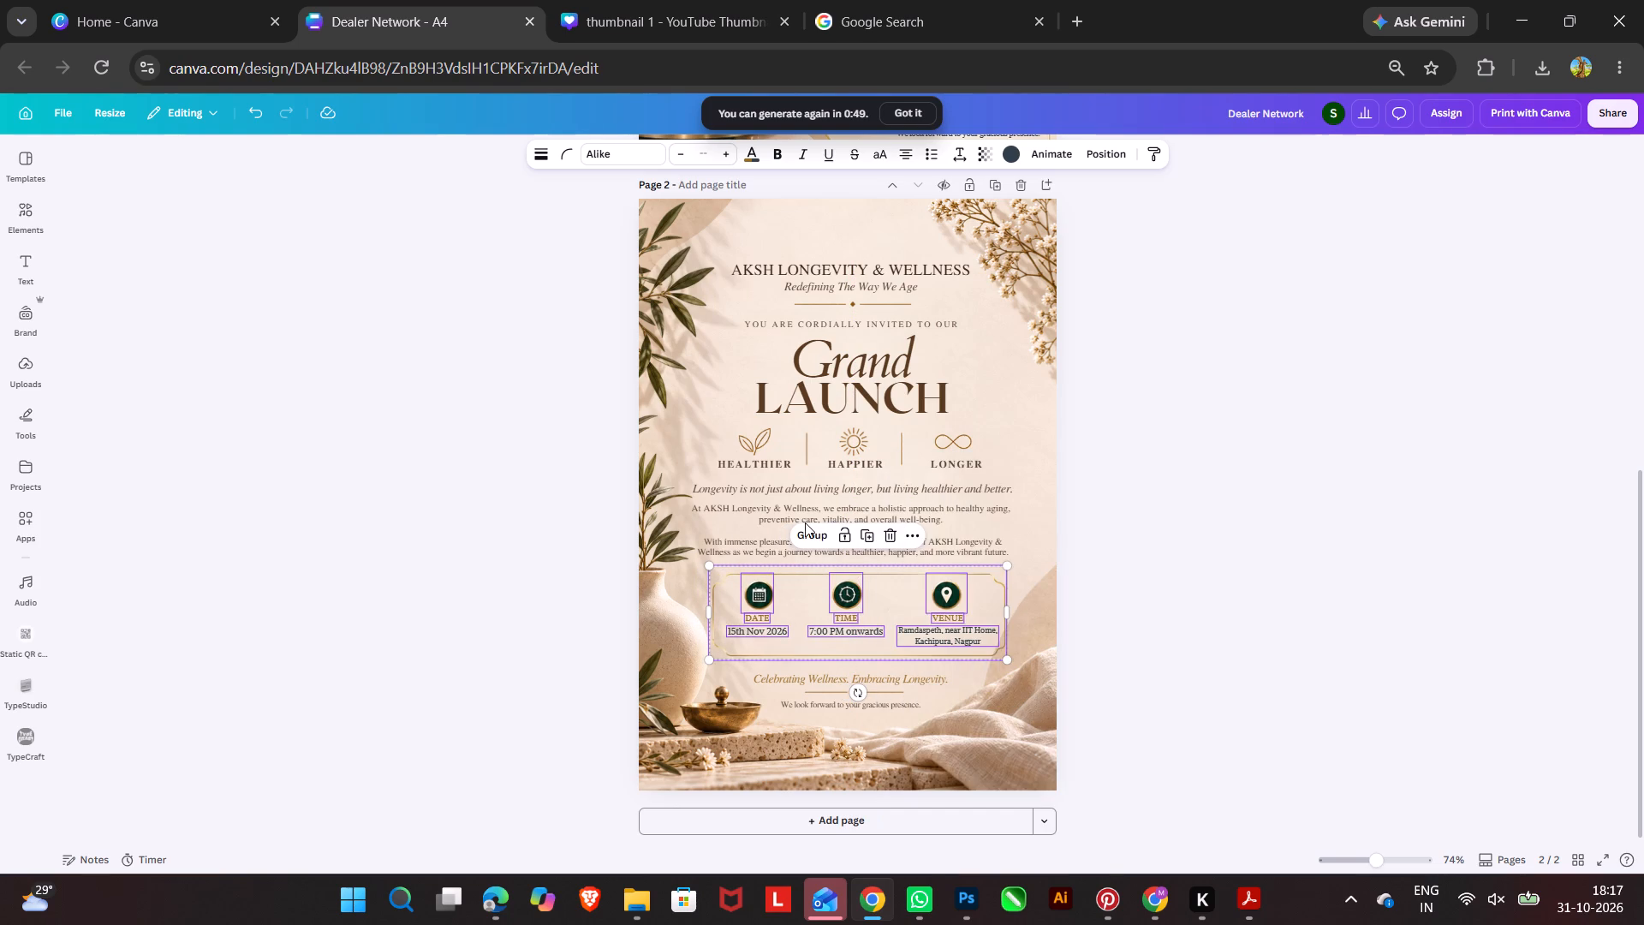
{"action": "left_click", "coordinate": [809, 534]}
{"action": "right_click", "coordinate": [839, 620]}
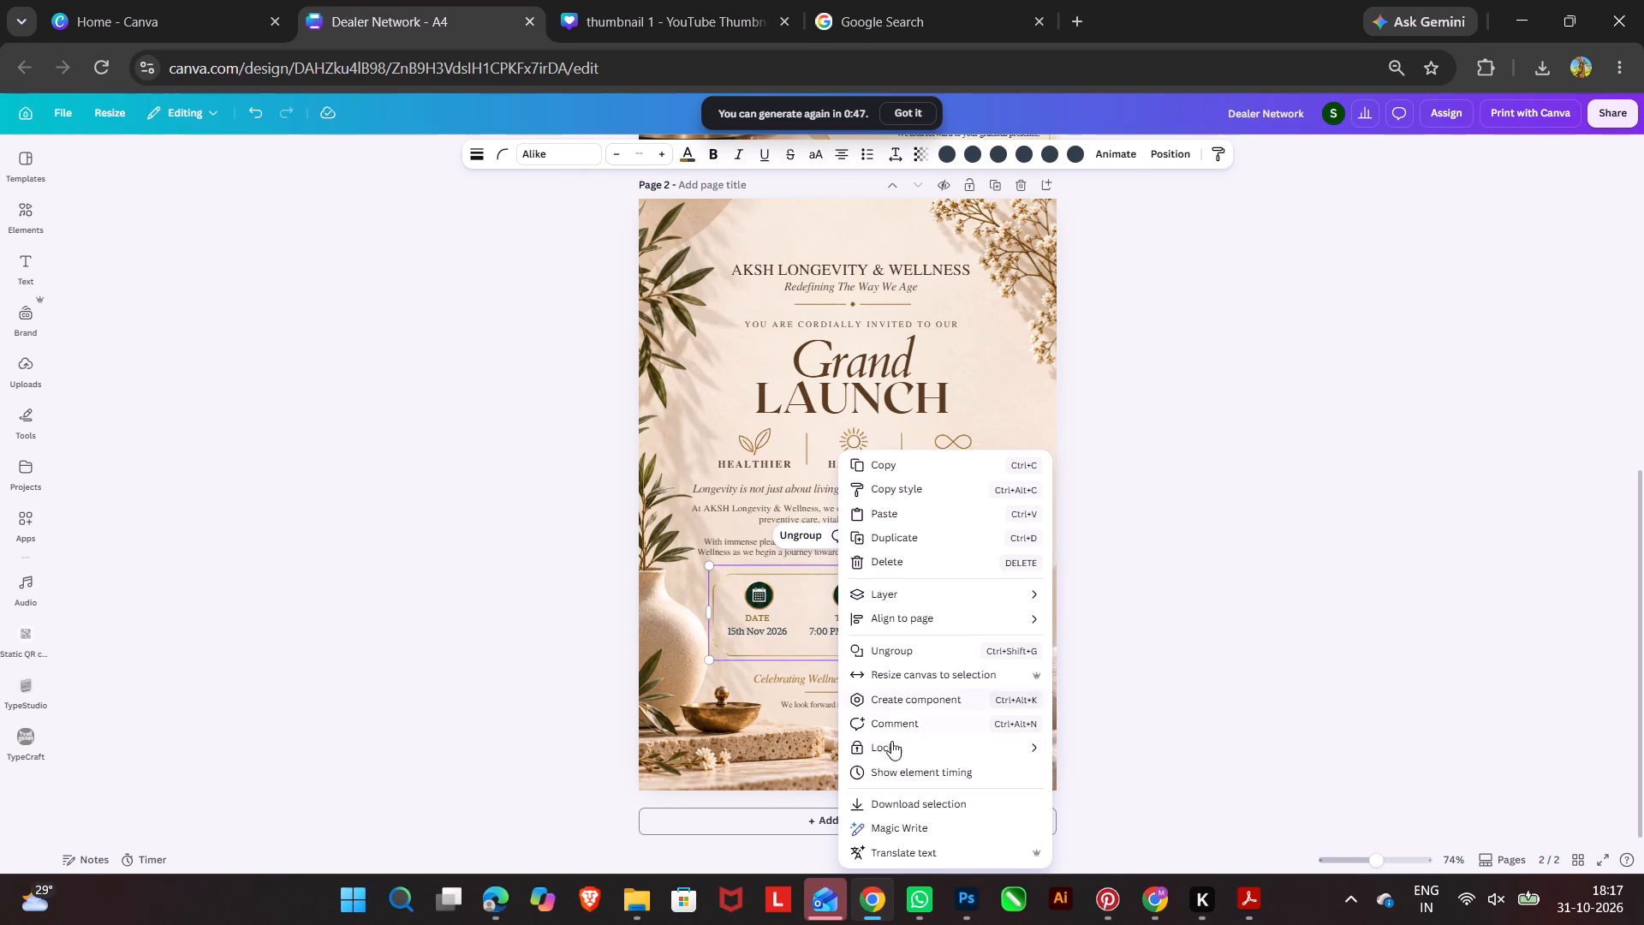
{"action": "left_click", "coordinate": [907, 624]}
{"action": "left_click", "coordinate": [1098, 645]}
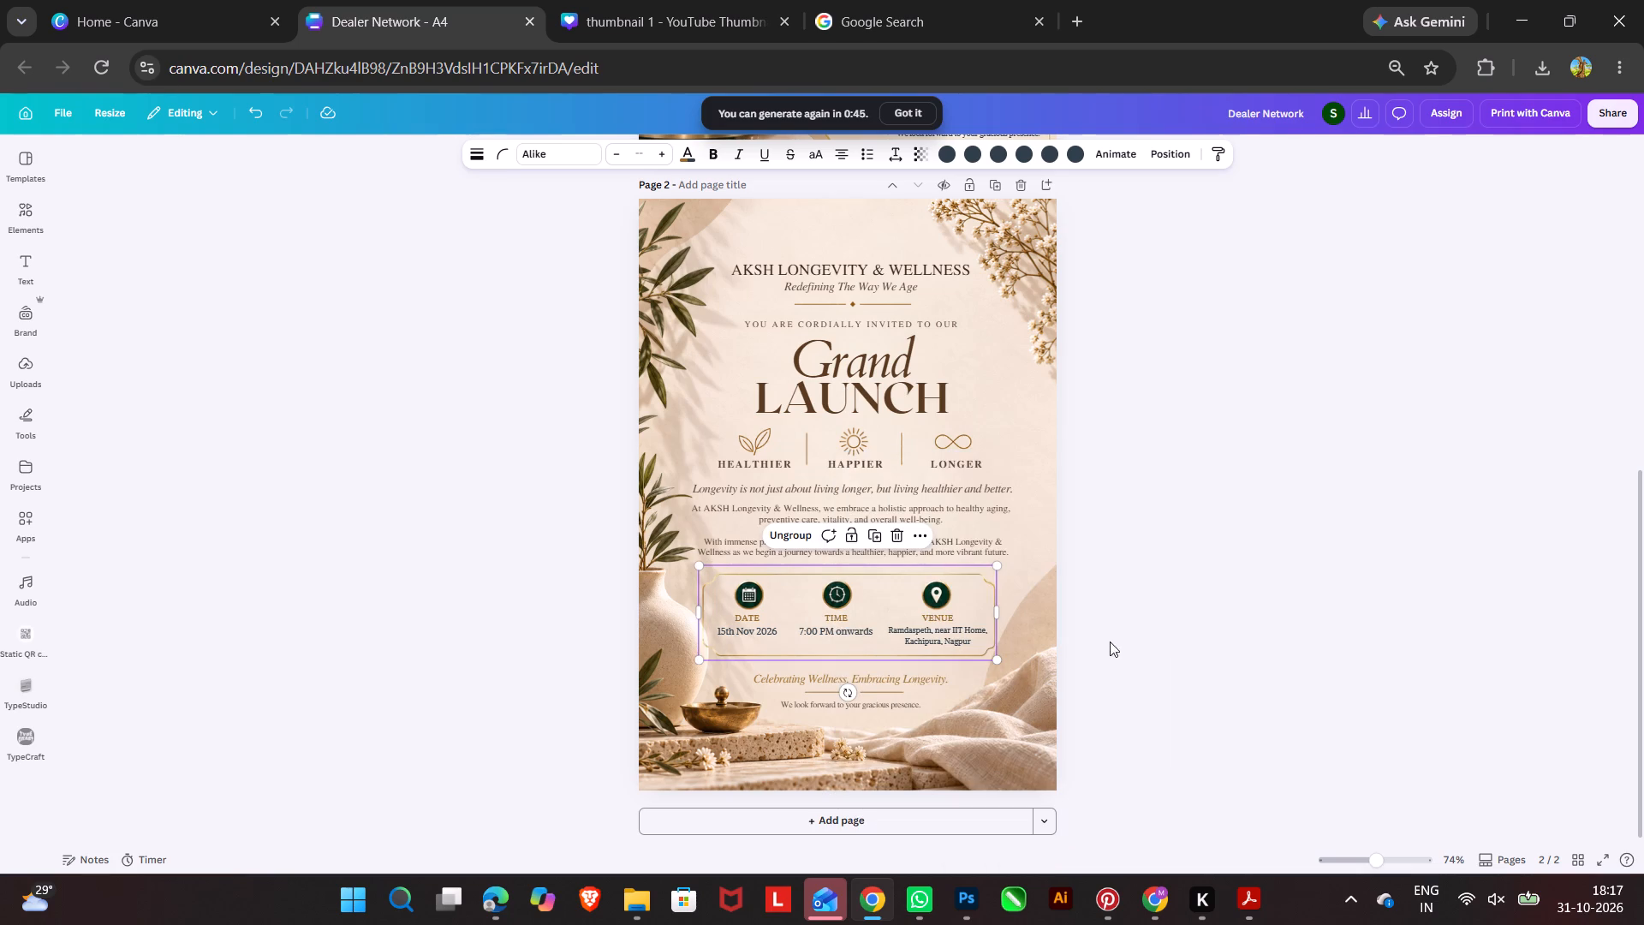
{"action": "double_click", "coordinate": [1179, 623]}
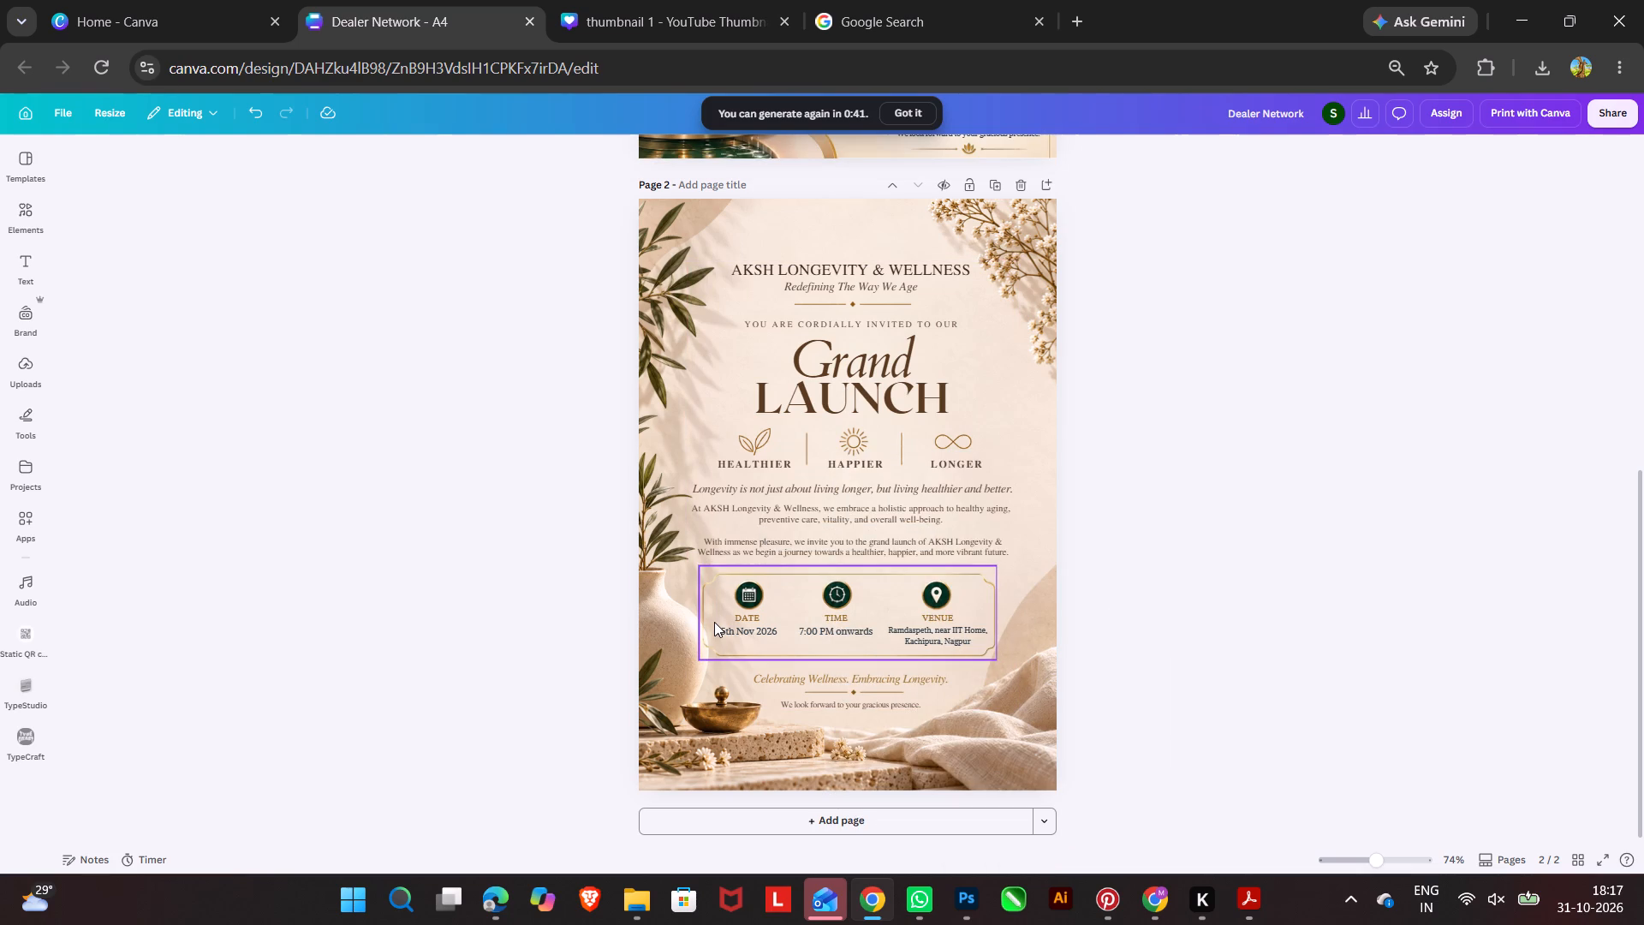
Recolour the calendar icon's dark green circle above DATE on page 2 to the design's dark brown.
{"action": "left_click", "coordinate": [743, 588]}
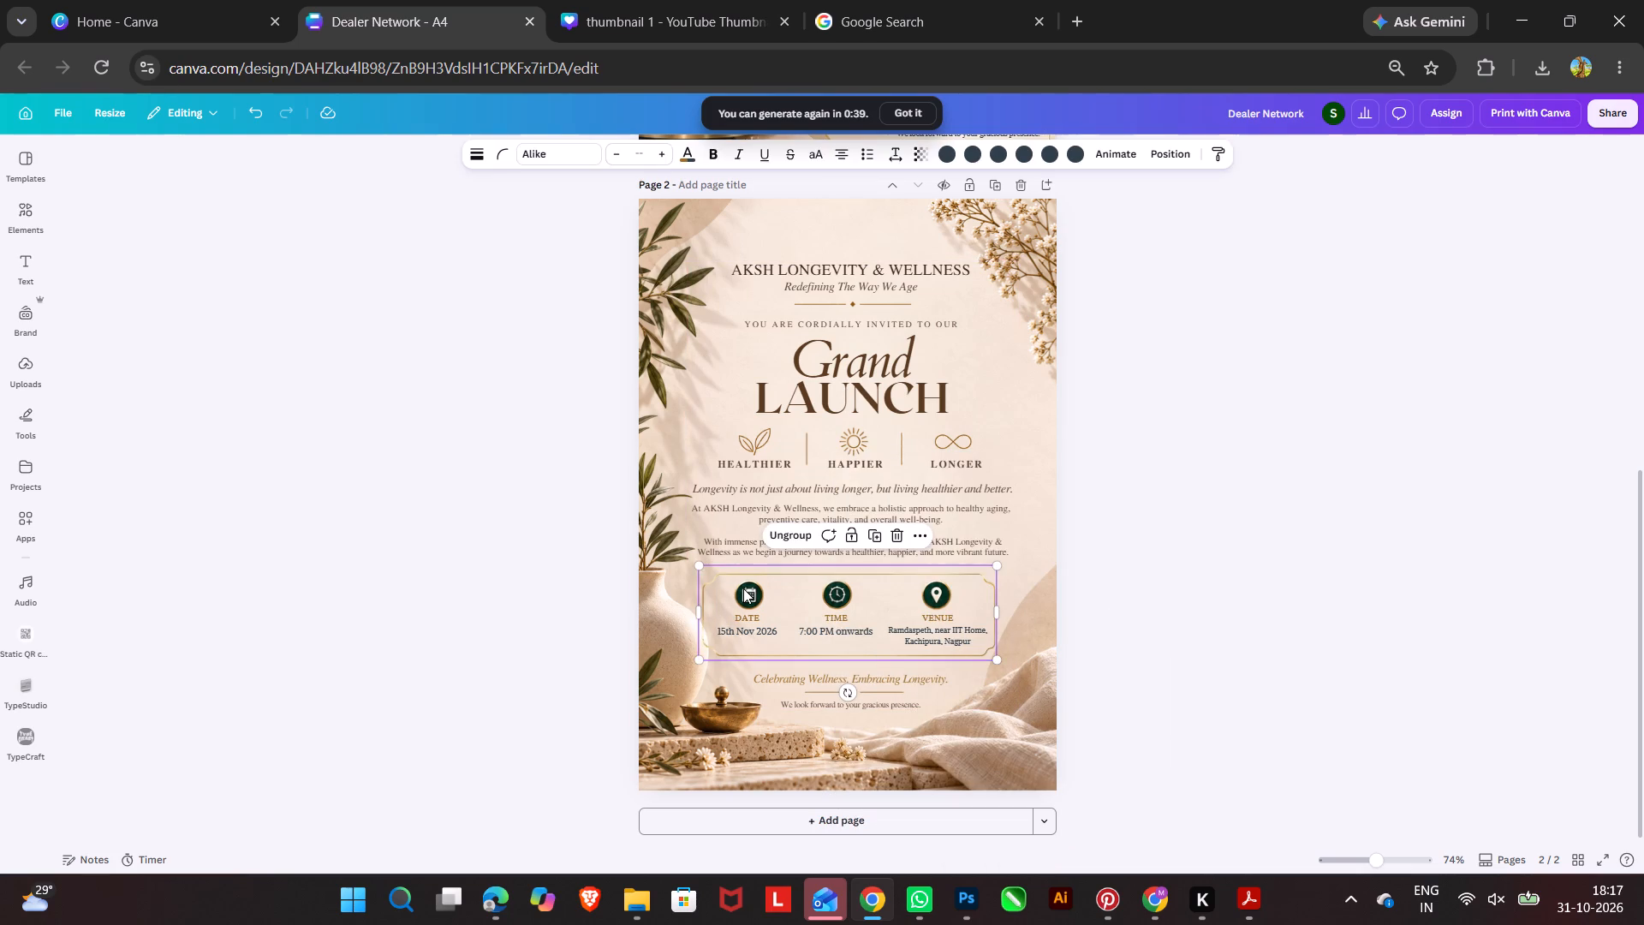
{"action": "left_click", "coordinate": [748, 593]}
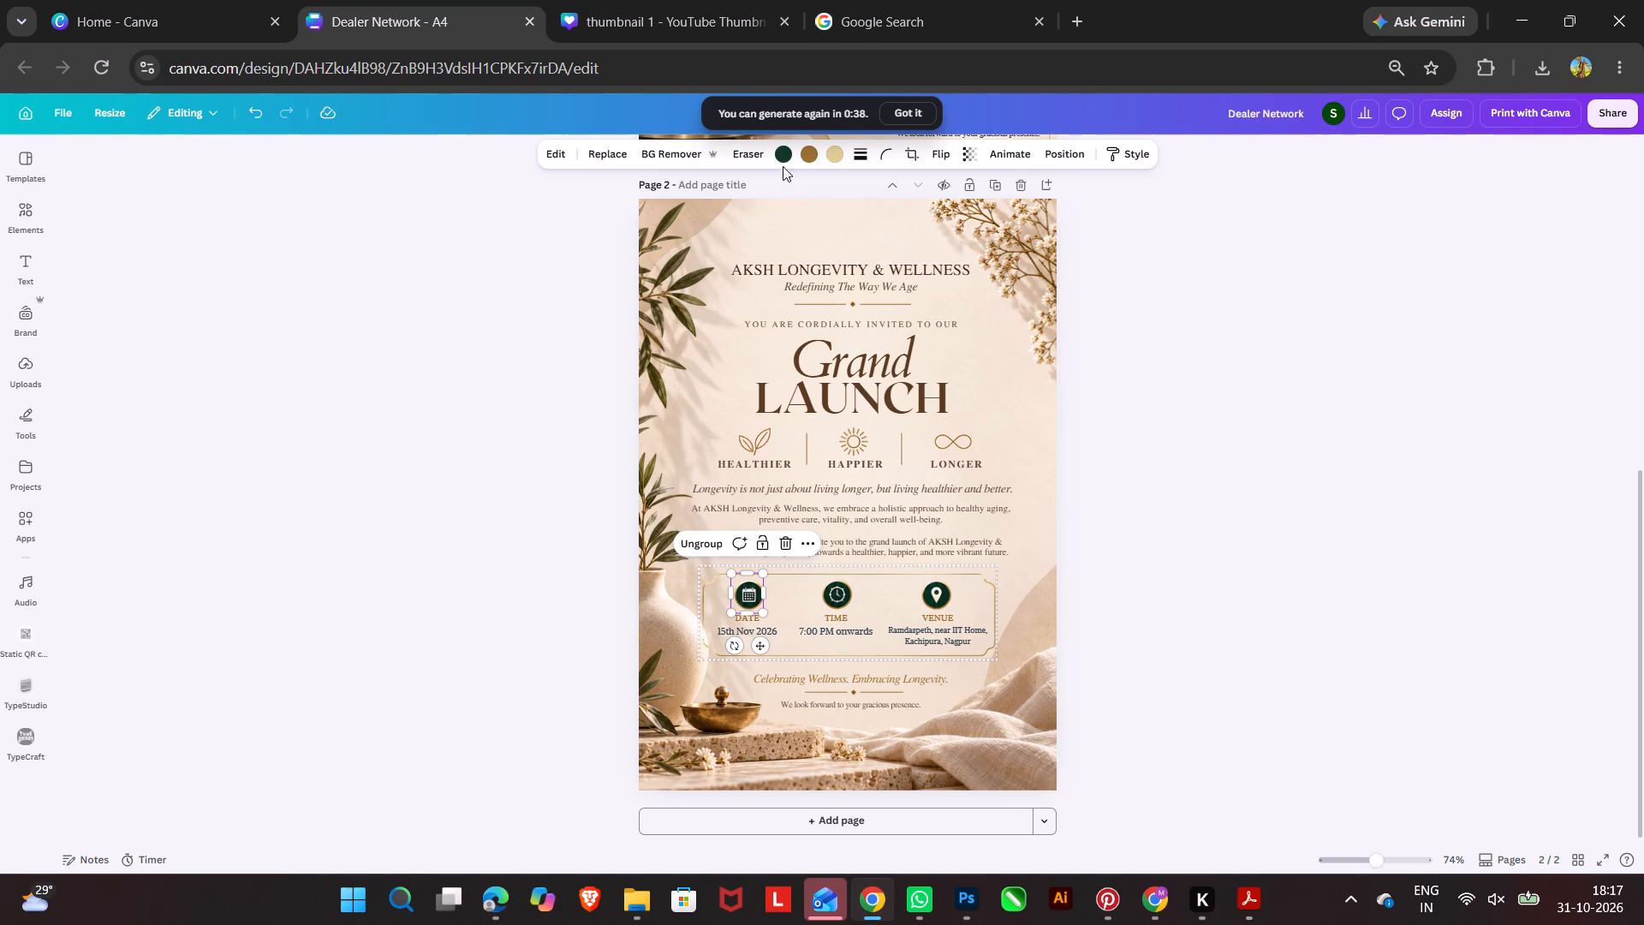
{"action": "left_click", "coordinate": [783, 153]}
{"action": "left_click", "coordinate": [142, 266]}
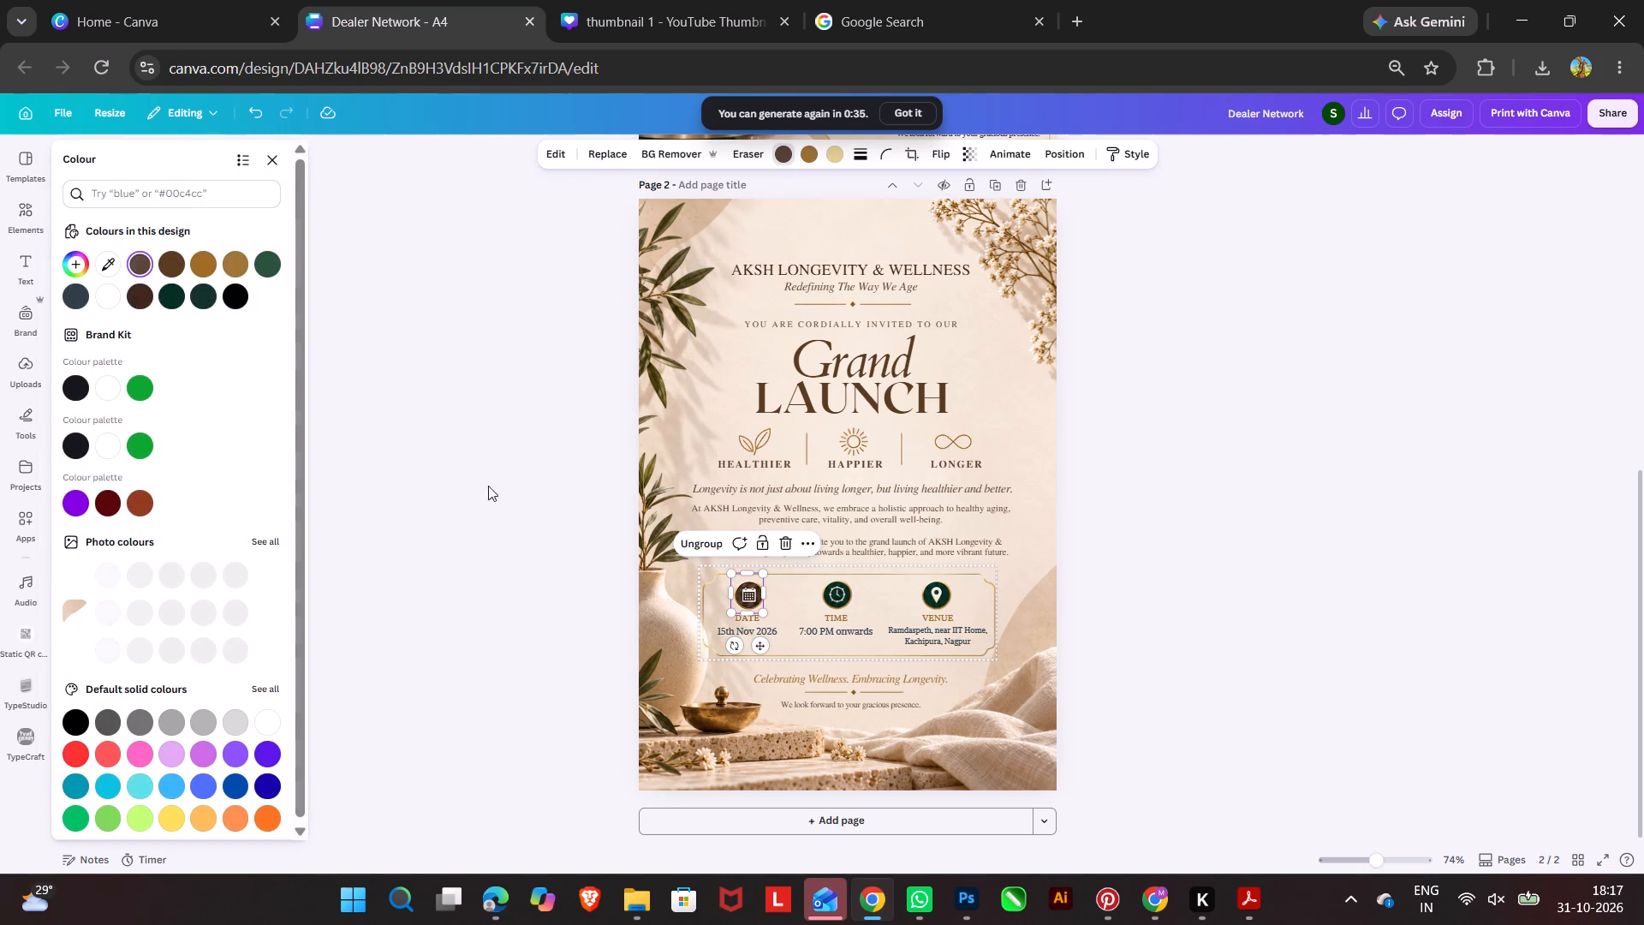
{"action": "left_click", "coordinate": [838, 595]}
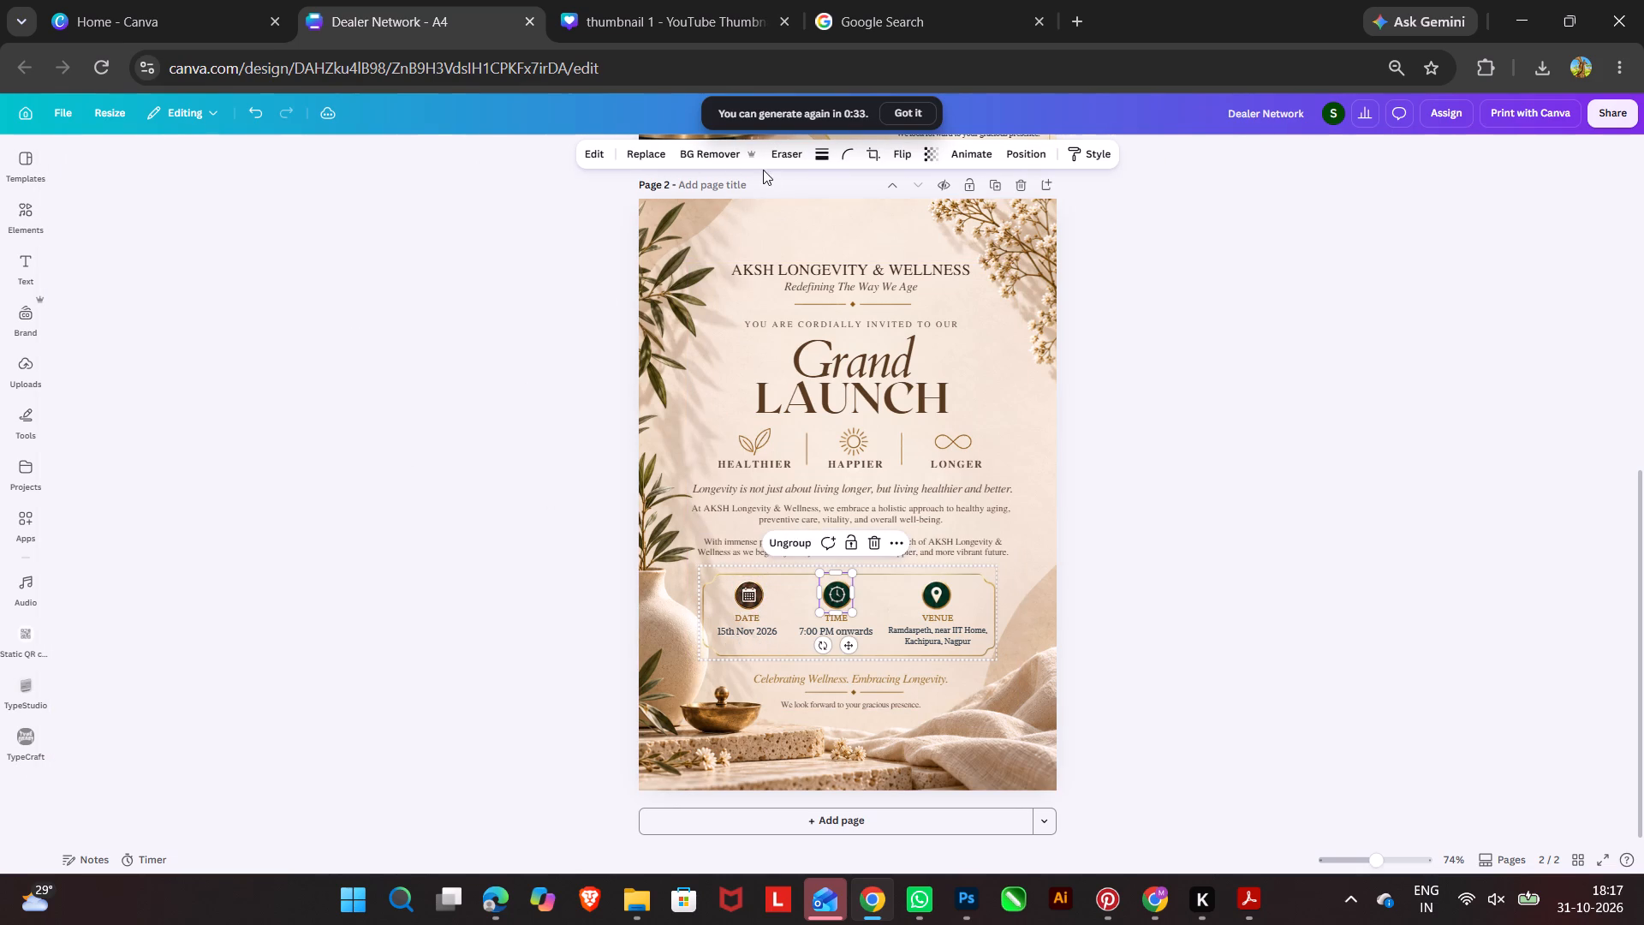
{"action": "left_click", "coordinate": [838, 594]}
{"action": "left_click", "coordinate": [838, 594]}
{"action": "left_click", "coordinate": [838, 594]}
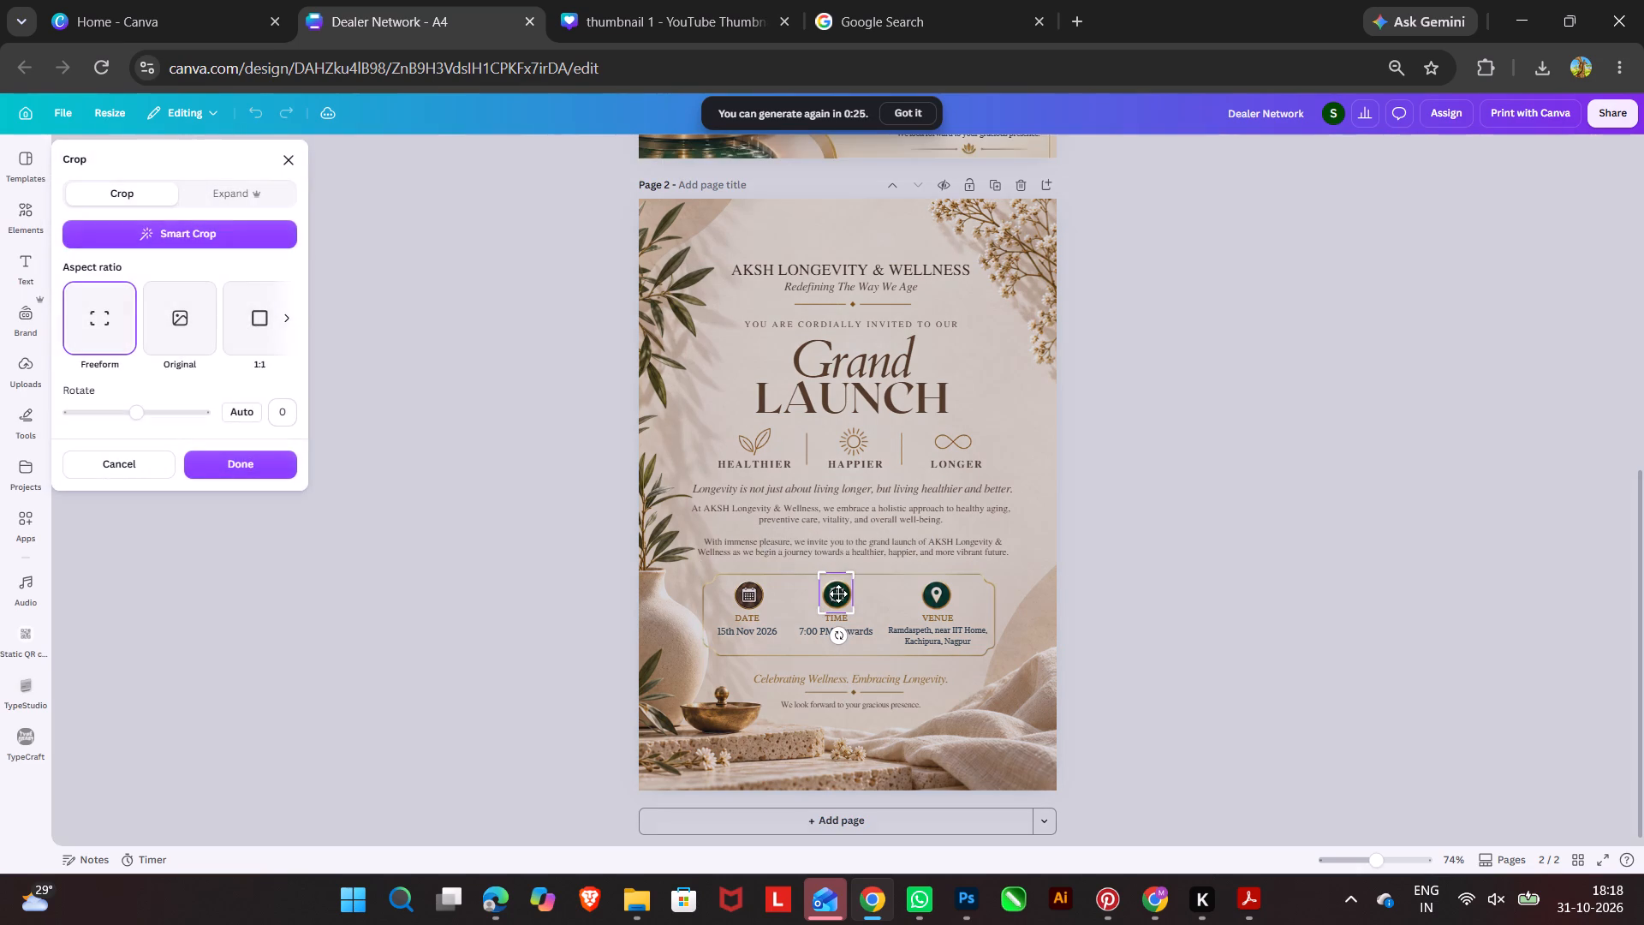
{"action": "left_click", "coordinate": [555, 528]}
Delete the location pin, clock and calendar icons from the framed event-details block on page 2.
{"action": "left_click", "coordinate": [946, 590]}
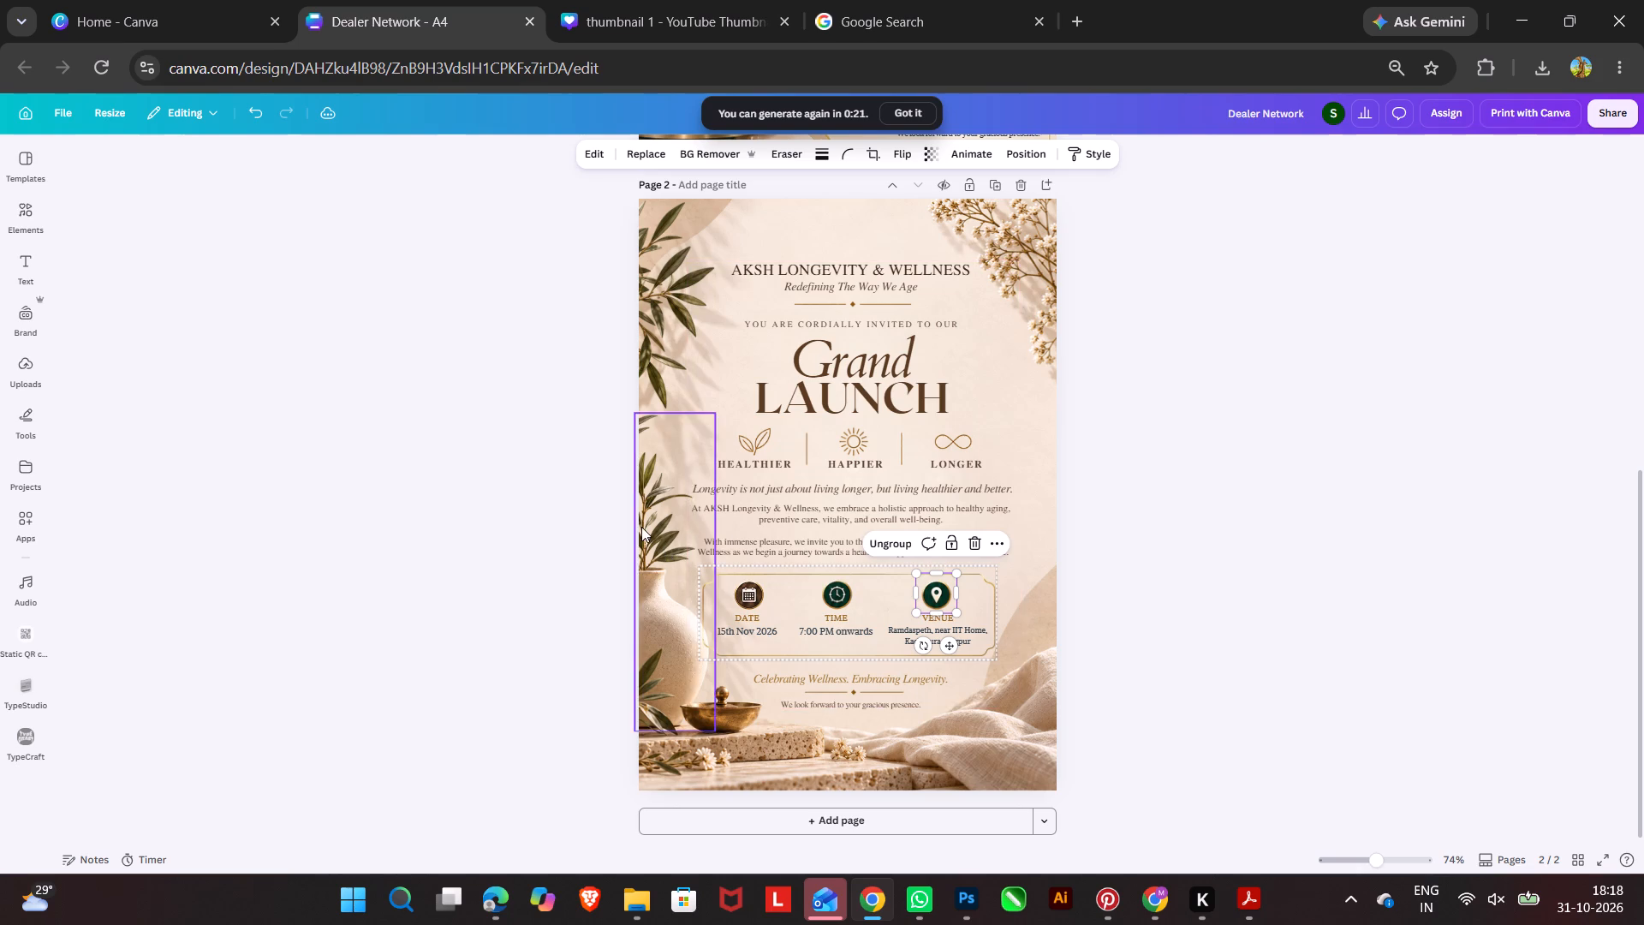
{"action": "left_click", "coordinate": [978, 540]}
{"action": "left_click", "coordinate": [841, 590]}
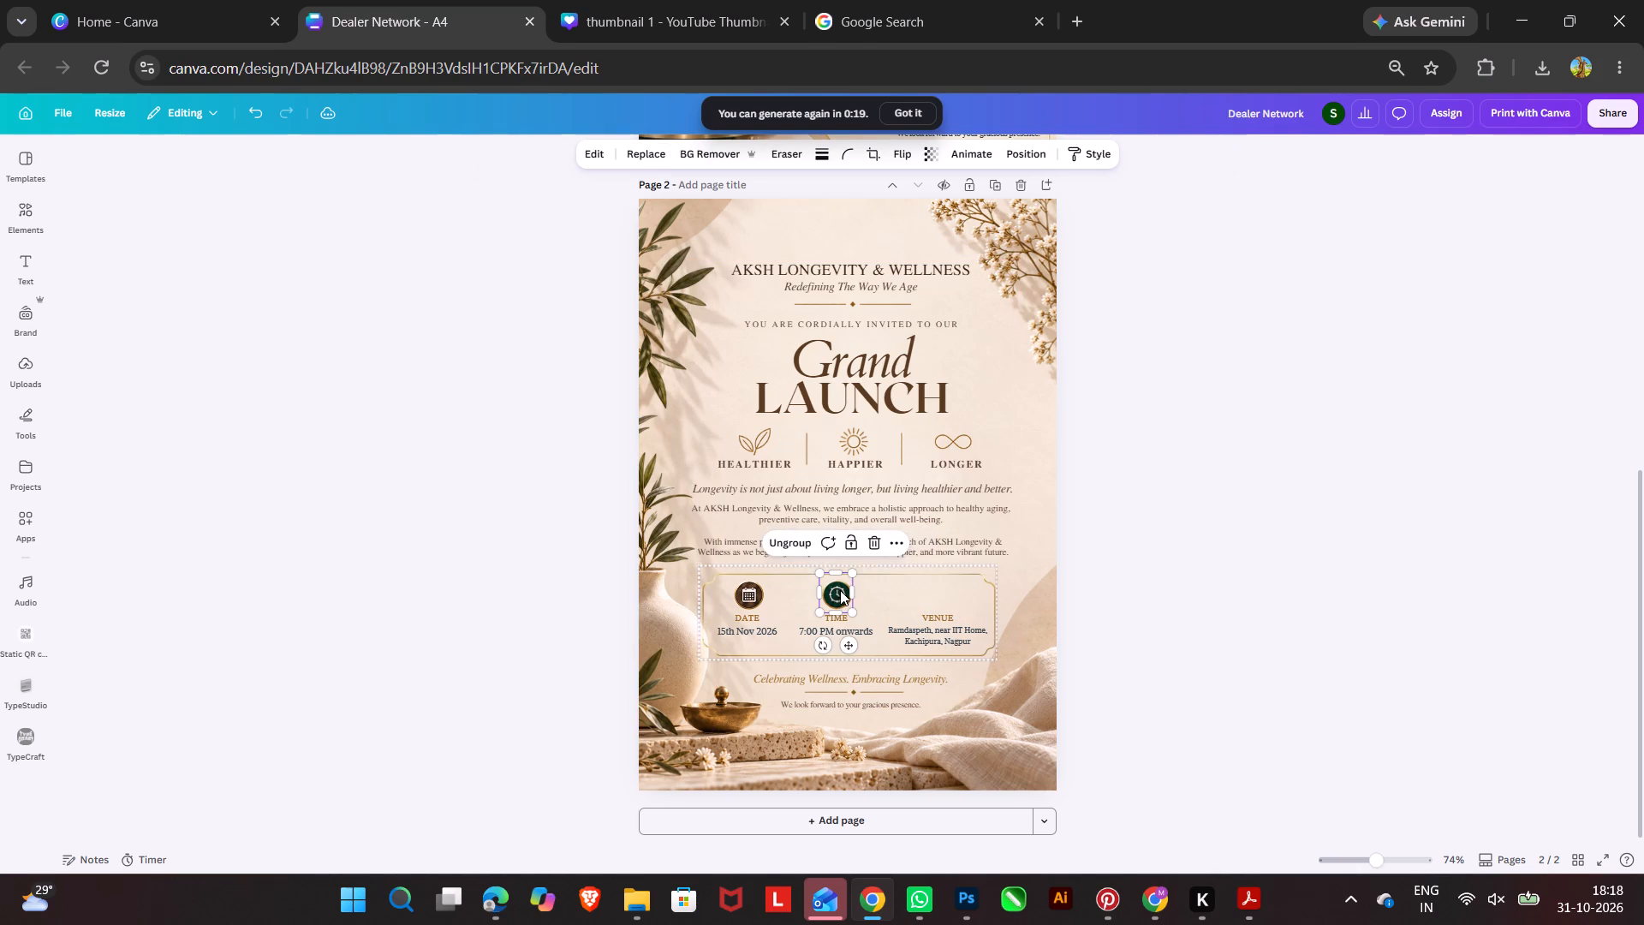
{"action": "left_click", "coordinate": [873, 540]}
{"action": "left_click", "coordinate": [745, 591]}
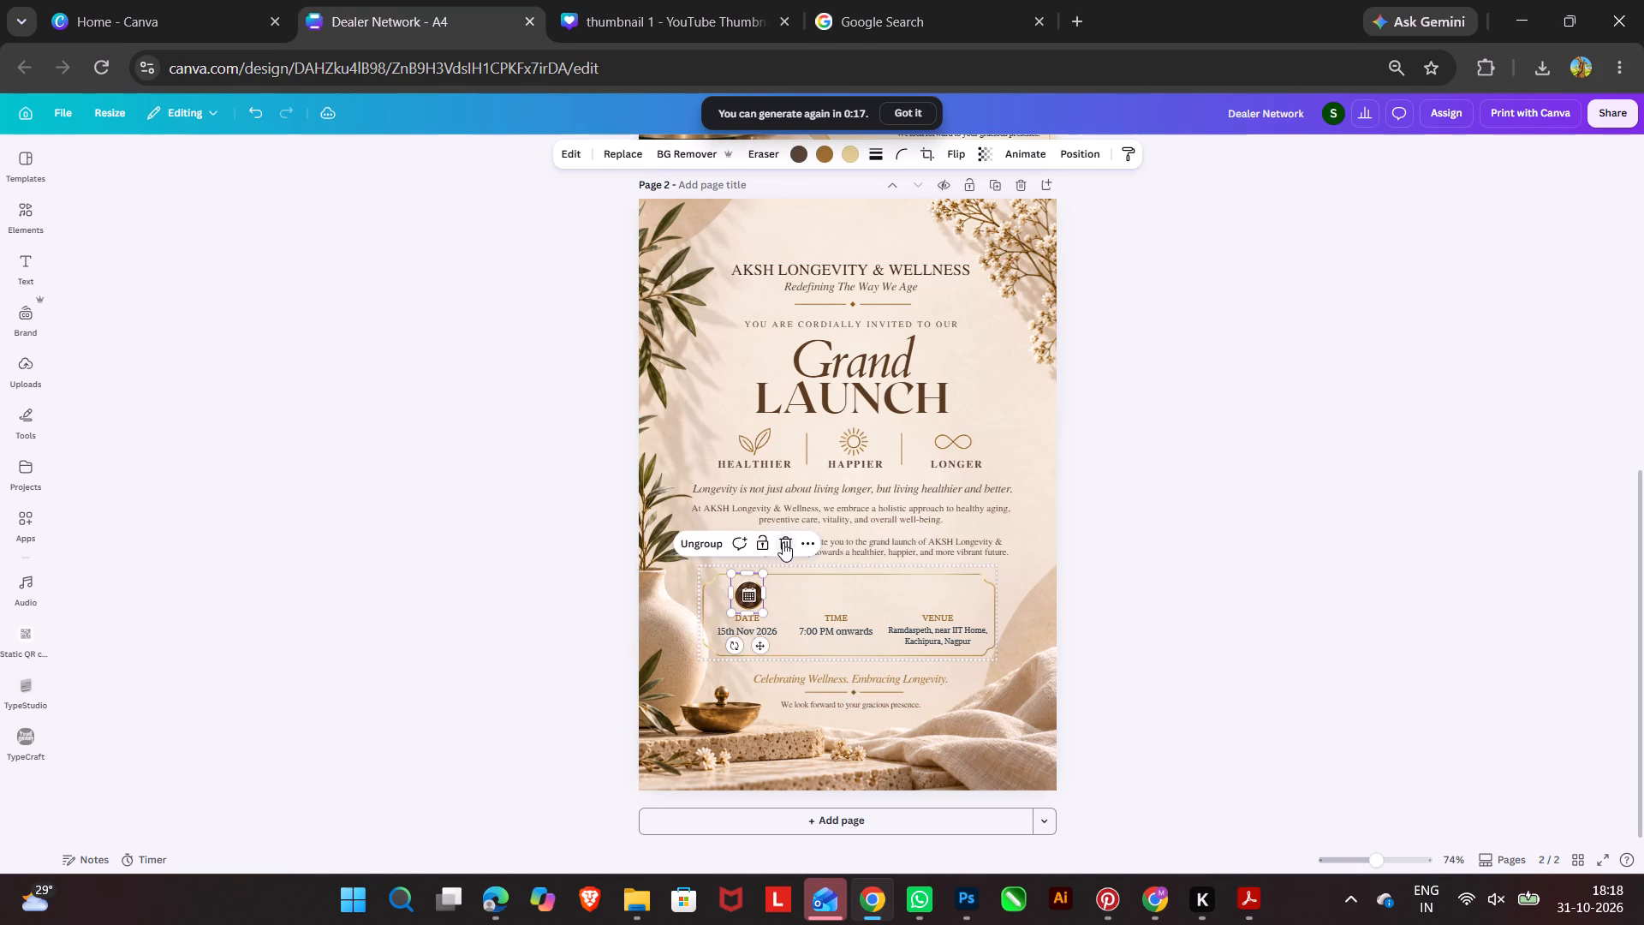
{"action": "left_click", "coordinate": [783, 541]}
{"action": "left_click", "coordinate": [507, 564]}
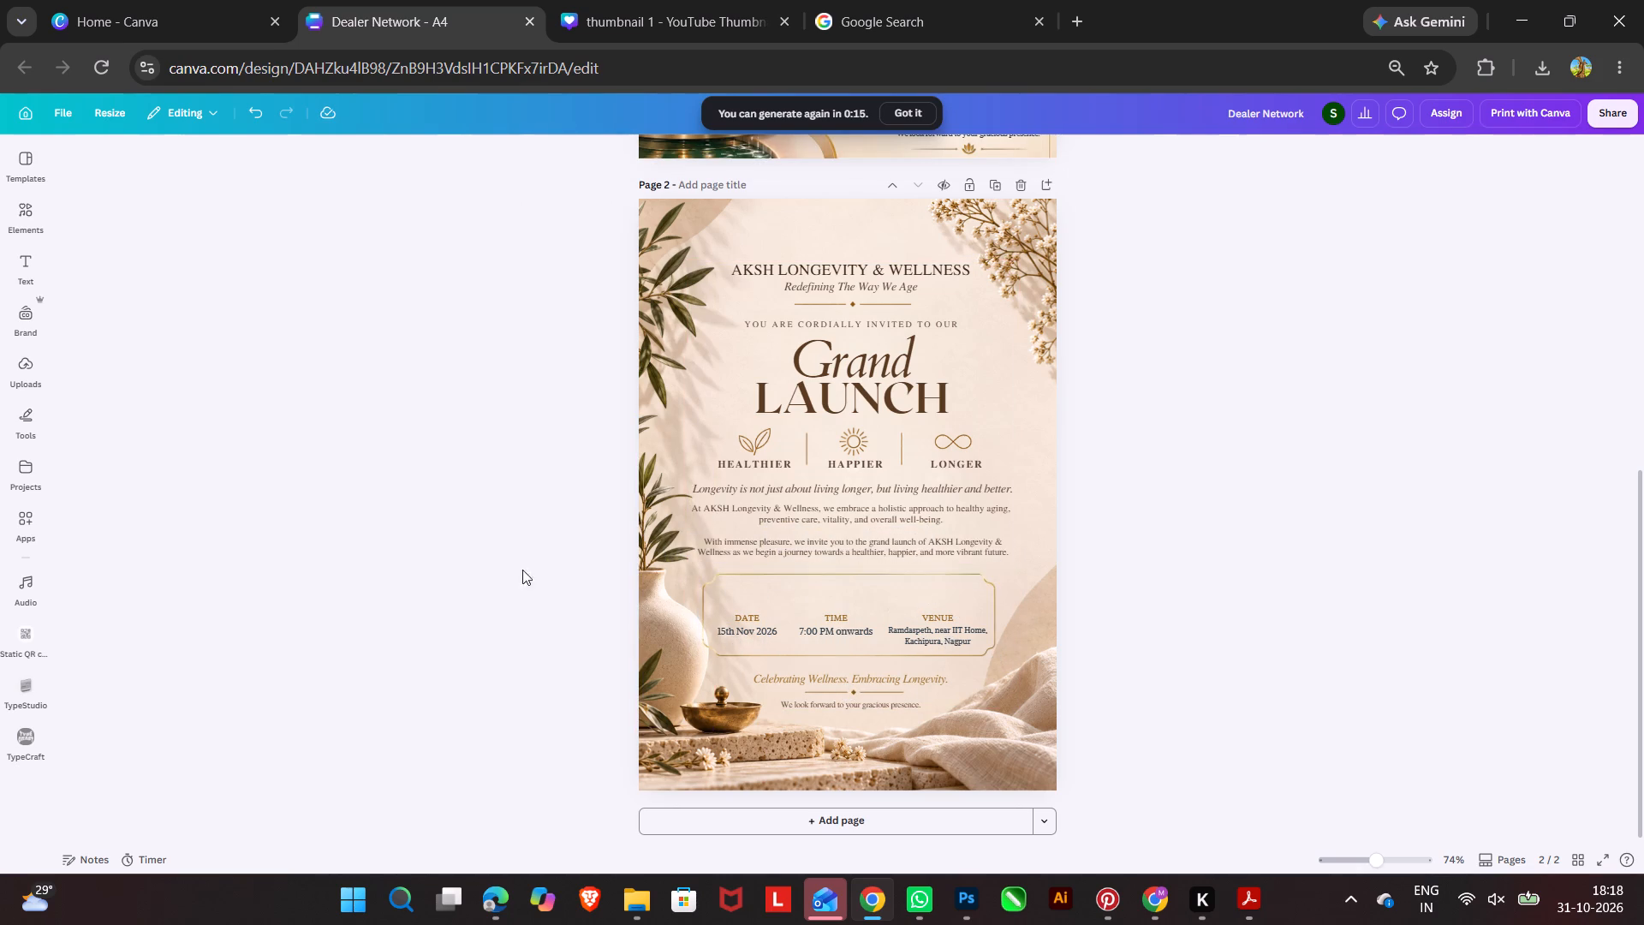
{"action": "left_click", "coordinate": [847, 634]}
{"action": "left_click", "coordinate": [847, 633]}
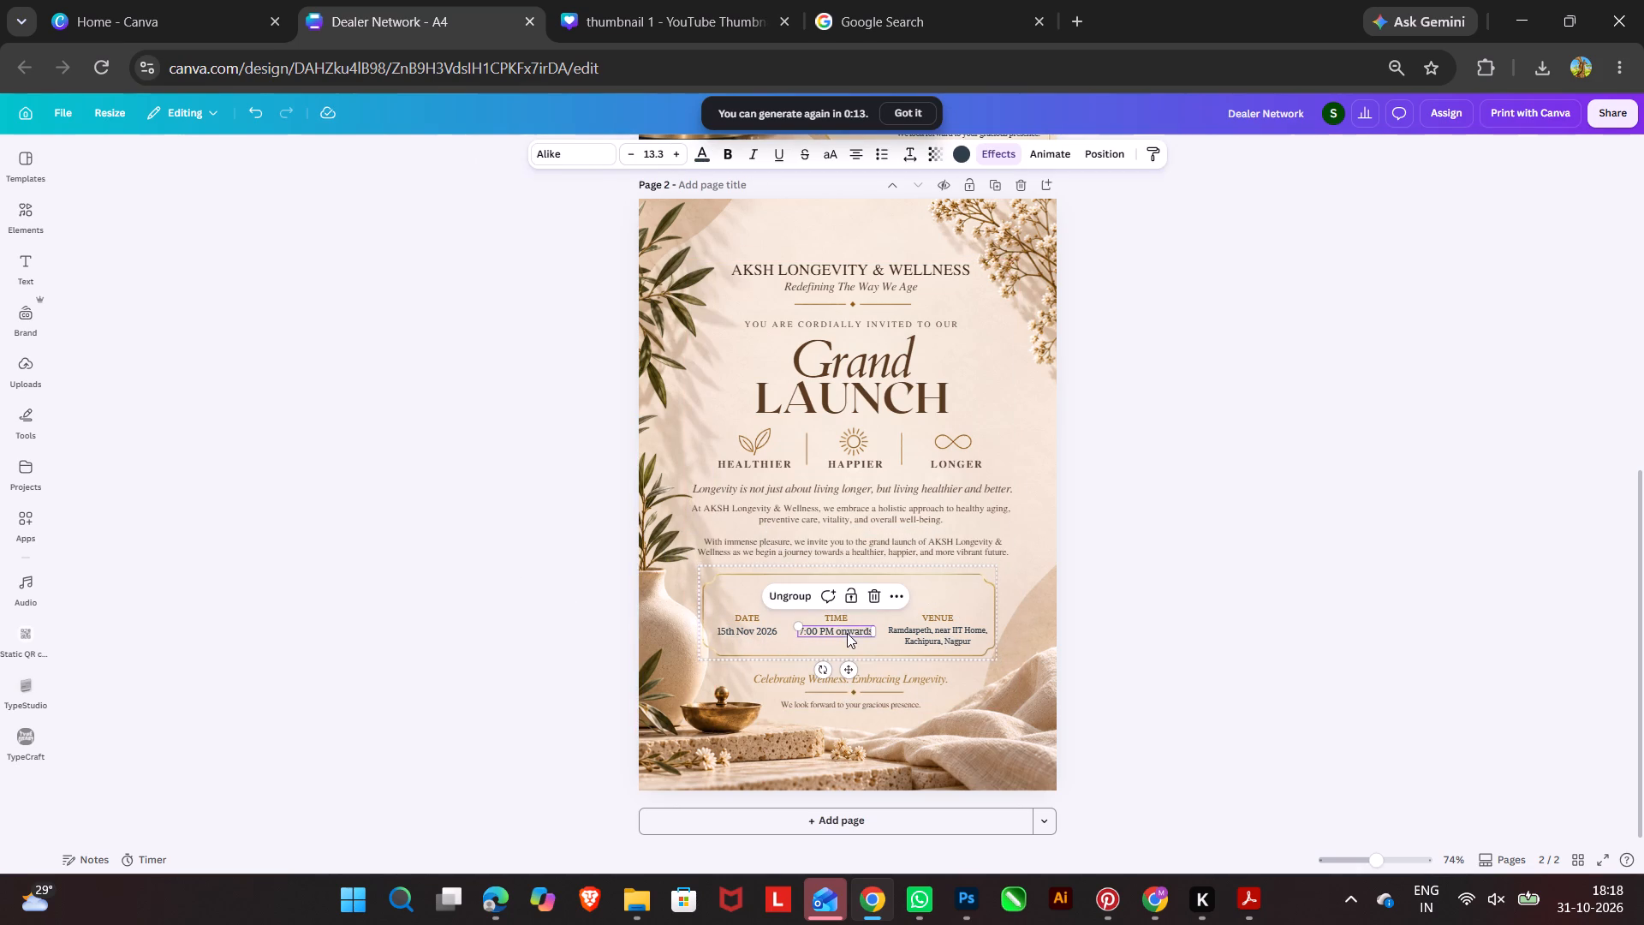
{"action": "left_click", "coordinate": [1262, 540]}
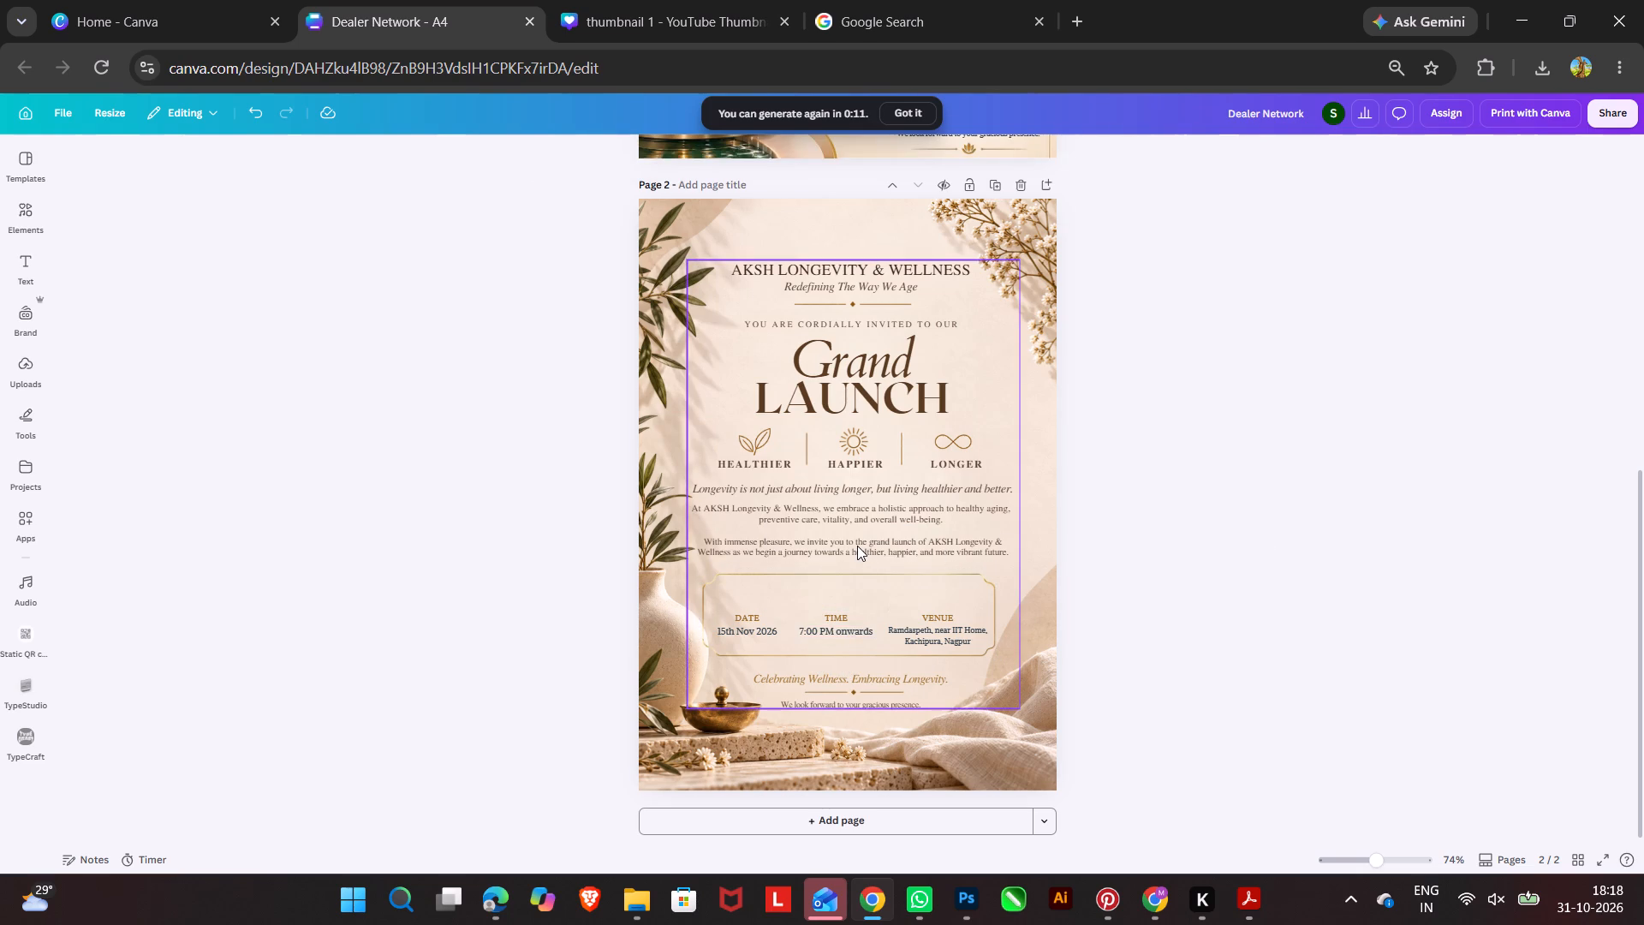
Make the words "AKSH Longevity & Wellness" bold in the "With immense pleasure" paragraph on page 2.
{"action": "left_click", "coordinate": [857, 546]}
{"action": "left_click", "coordinate": [857, 546]}
{"action": "double_click", "coordinate": [960, 542]}
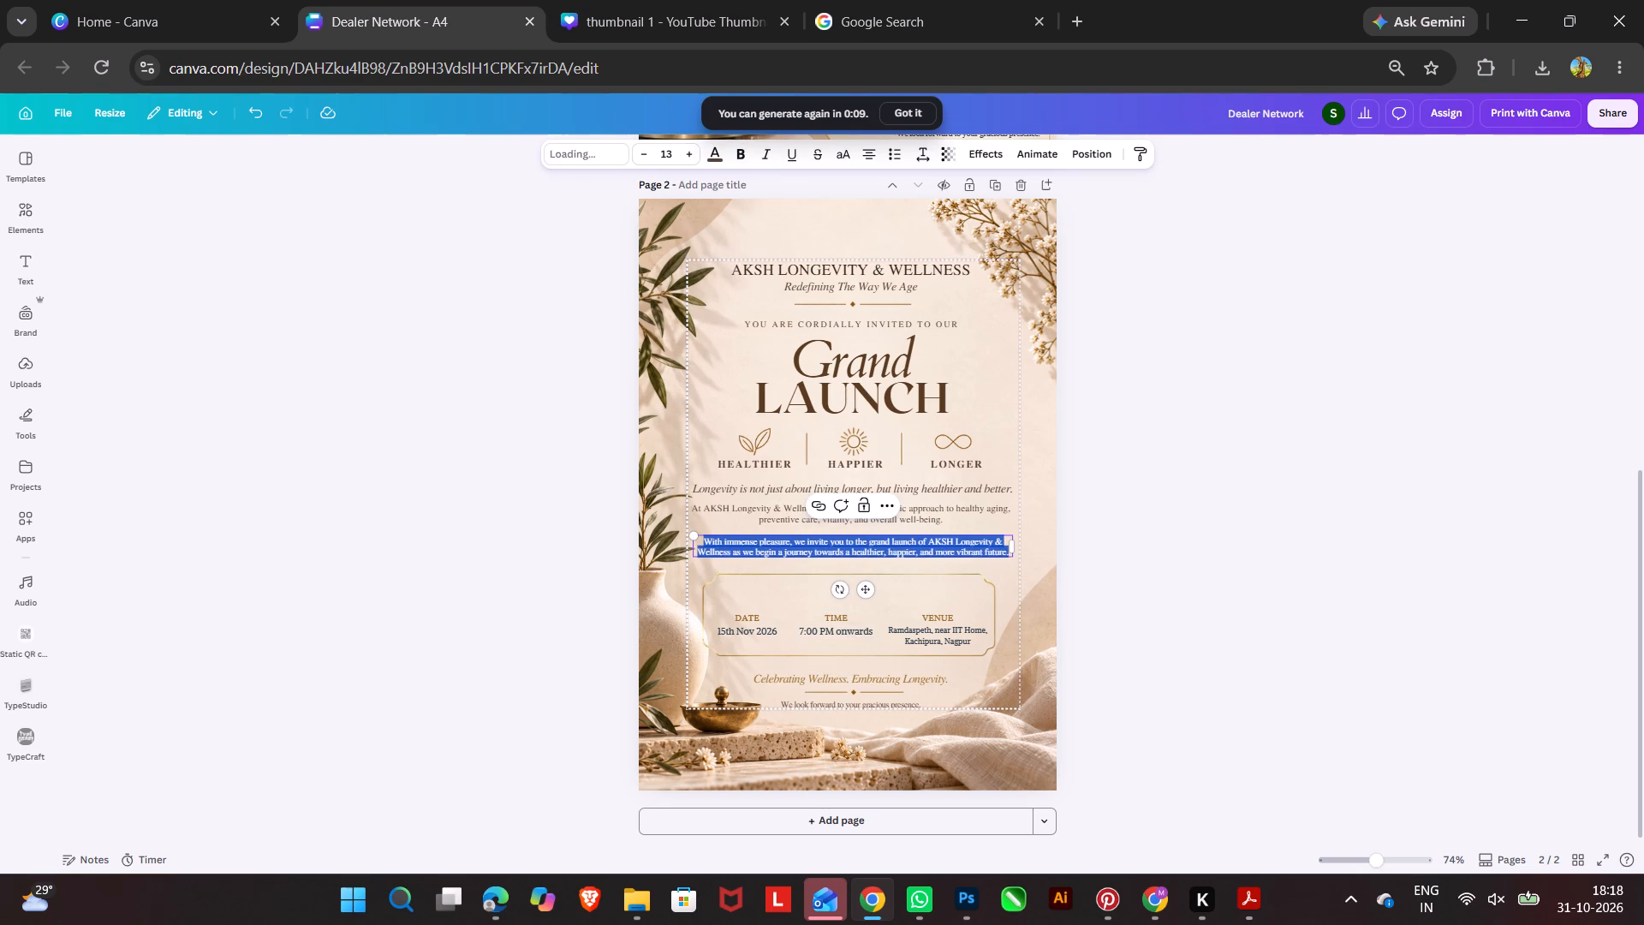
{"action": "left_click", "coordinate": [935, 540]}
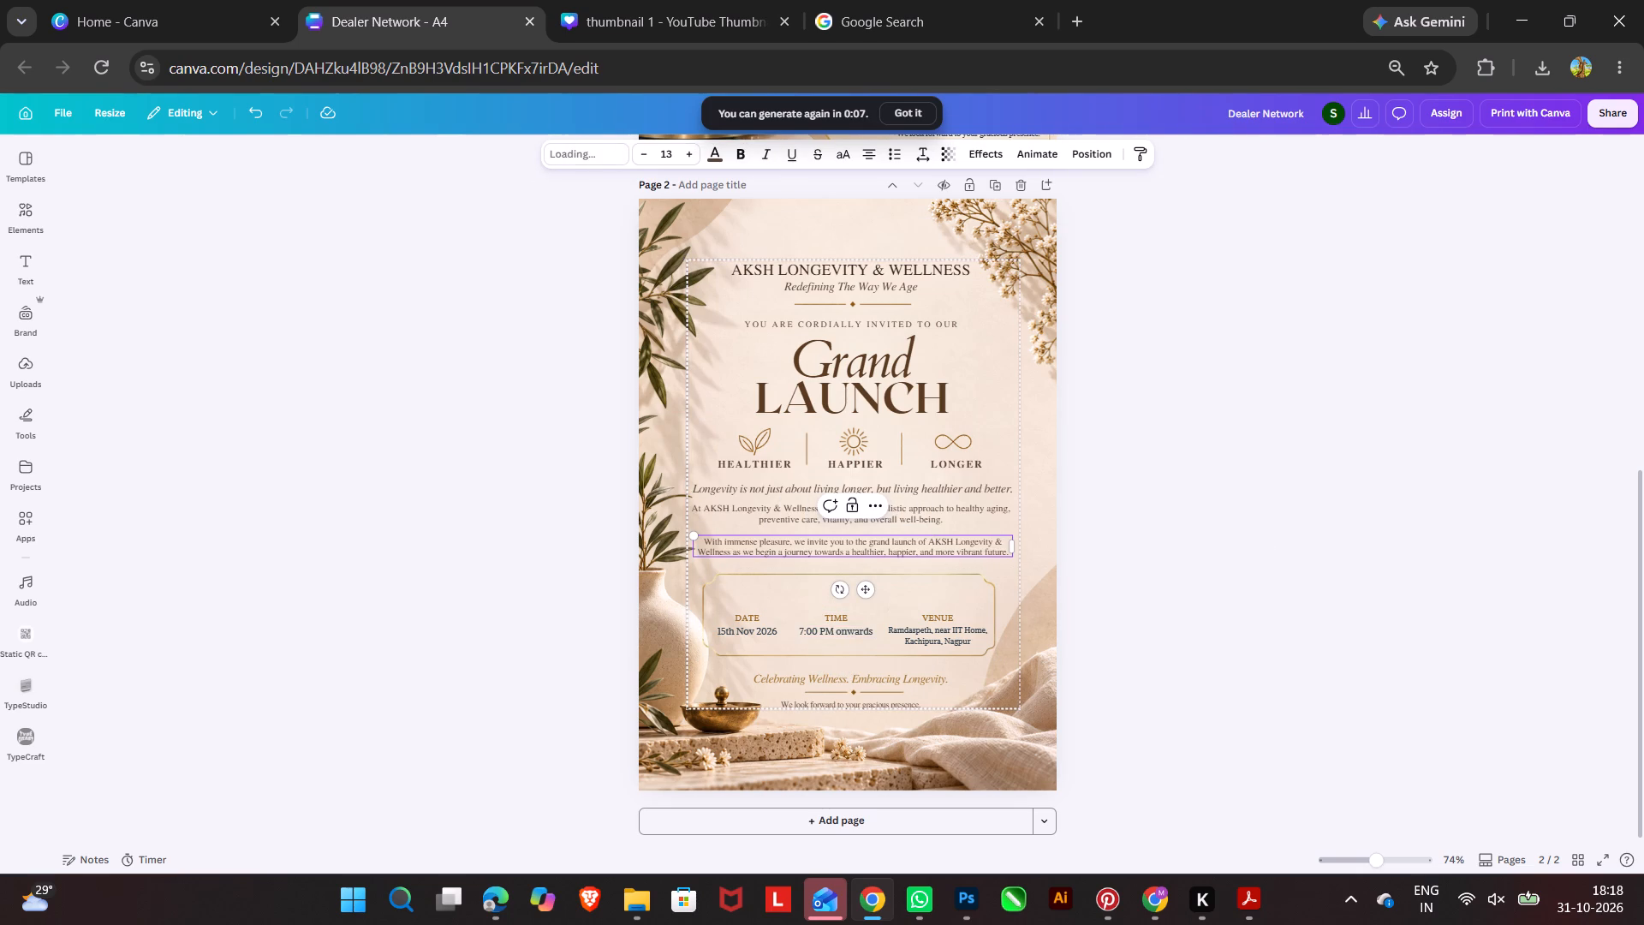
{"action": "left_click_drag", "start_coordinate": [926, 540], "coordinate": [1006, 546]}
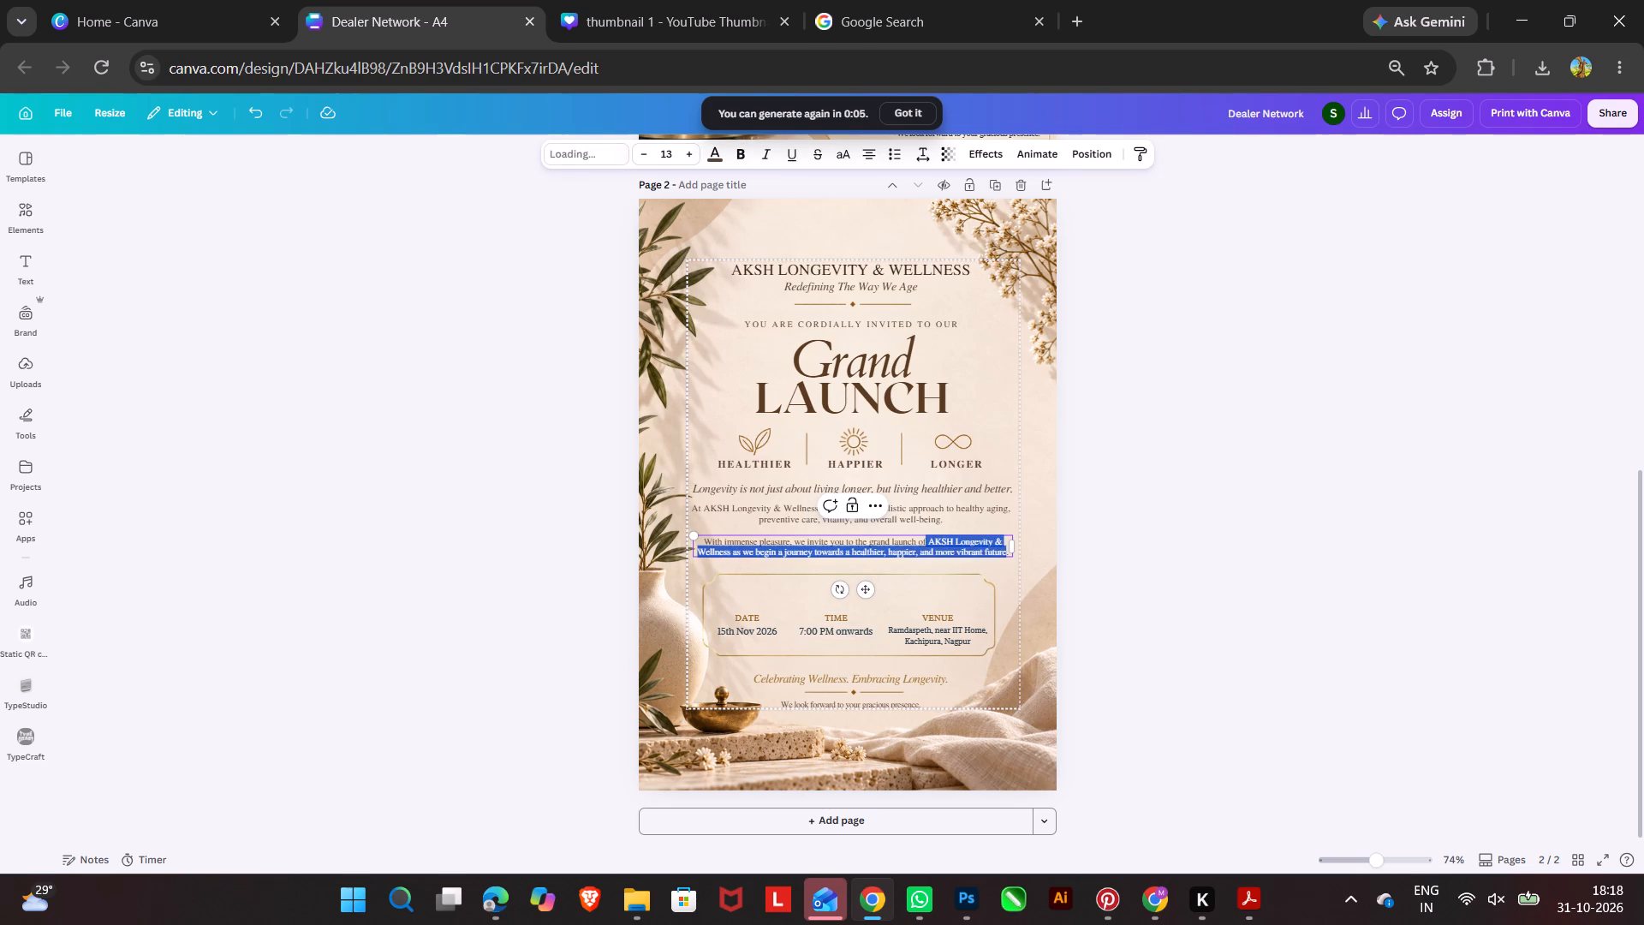
{"action": "left_click_drag", "start_coordinate": [1006, 546], "coordinate": [733, 556]}
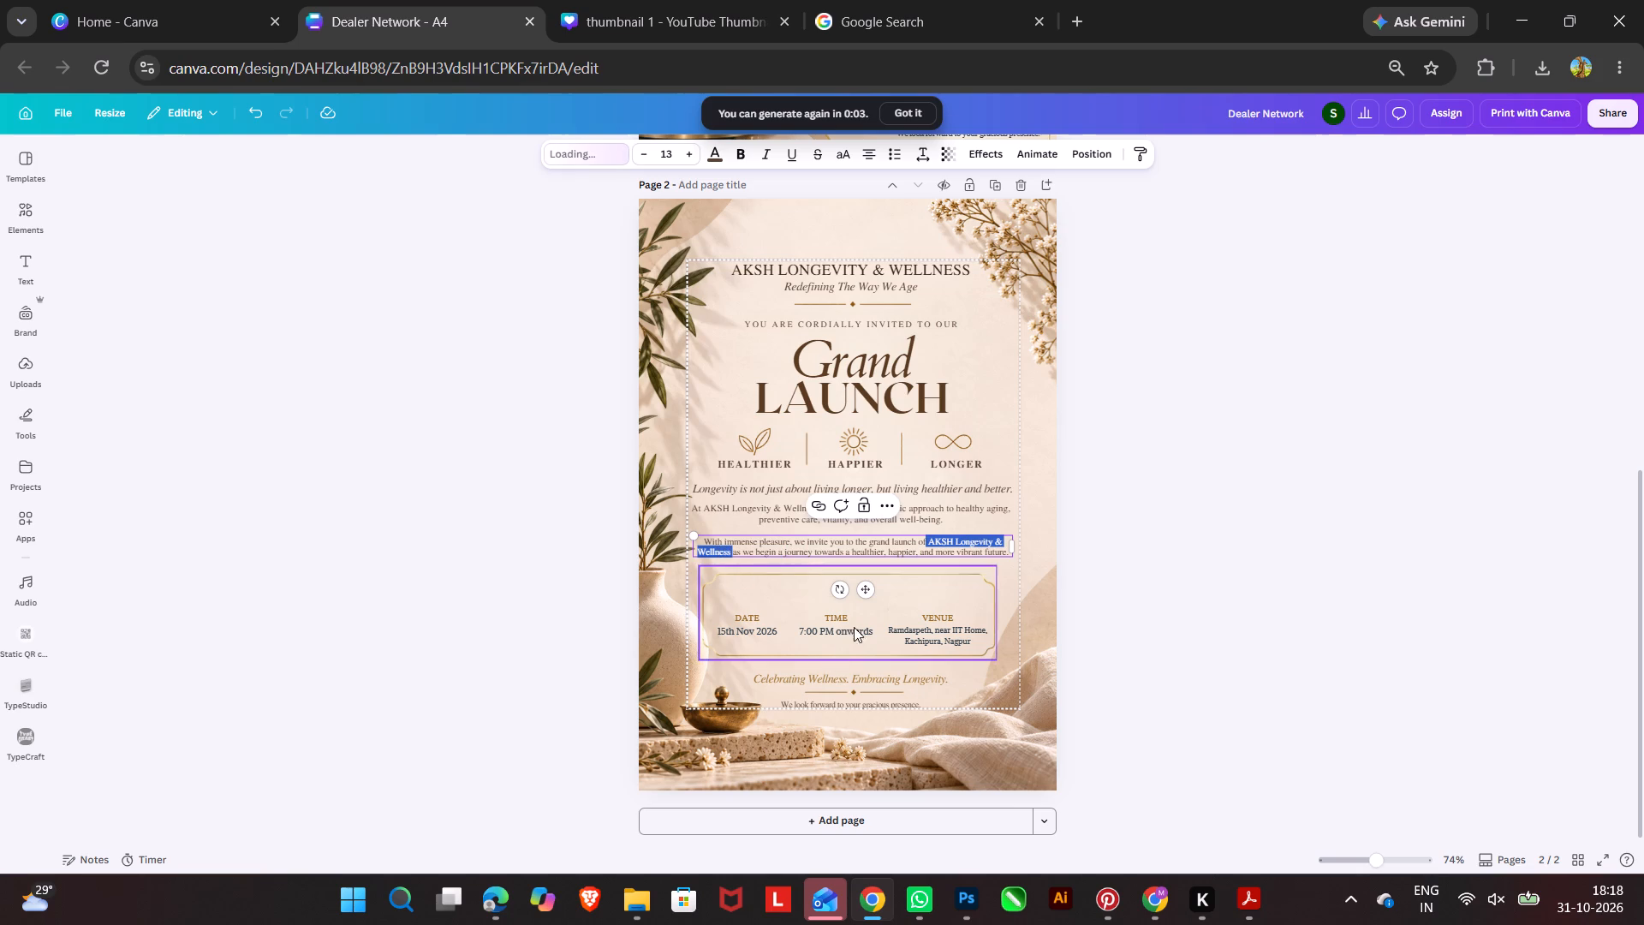
{"action": "left_click", "coordinate": [735, 155]}
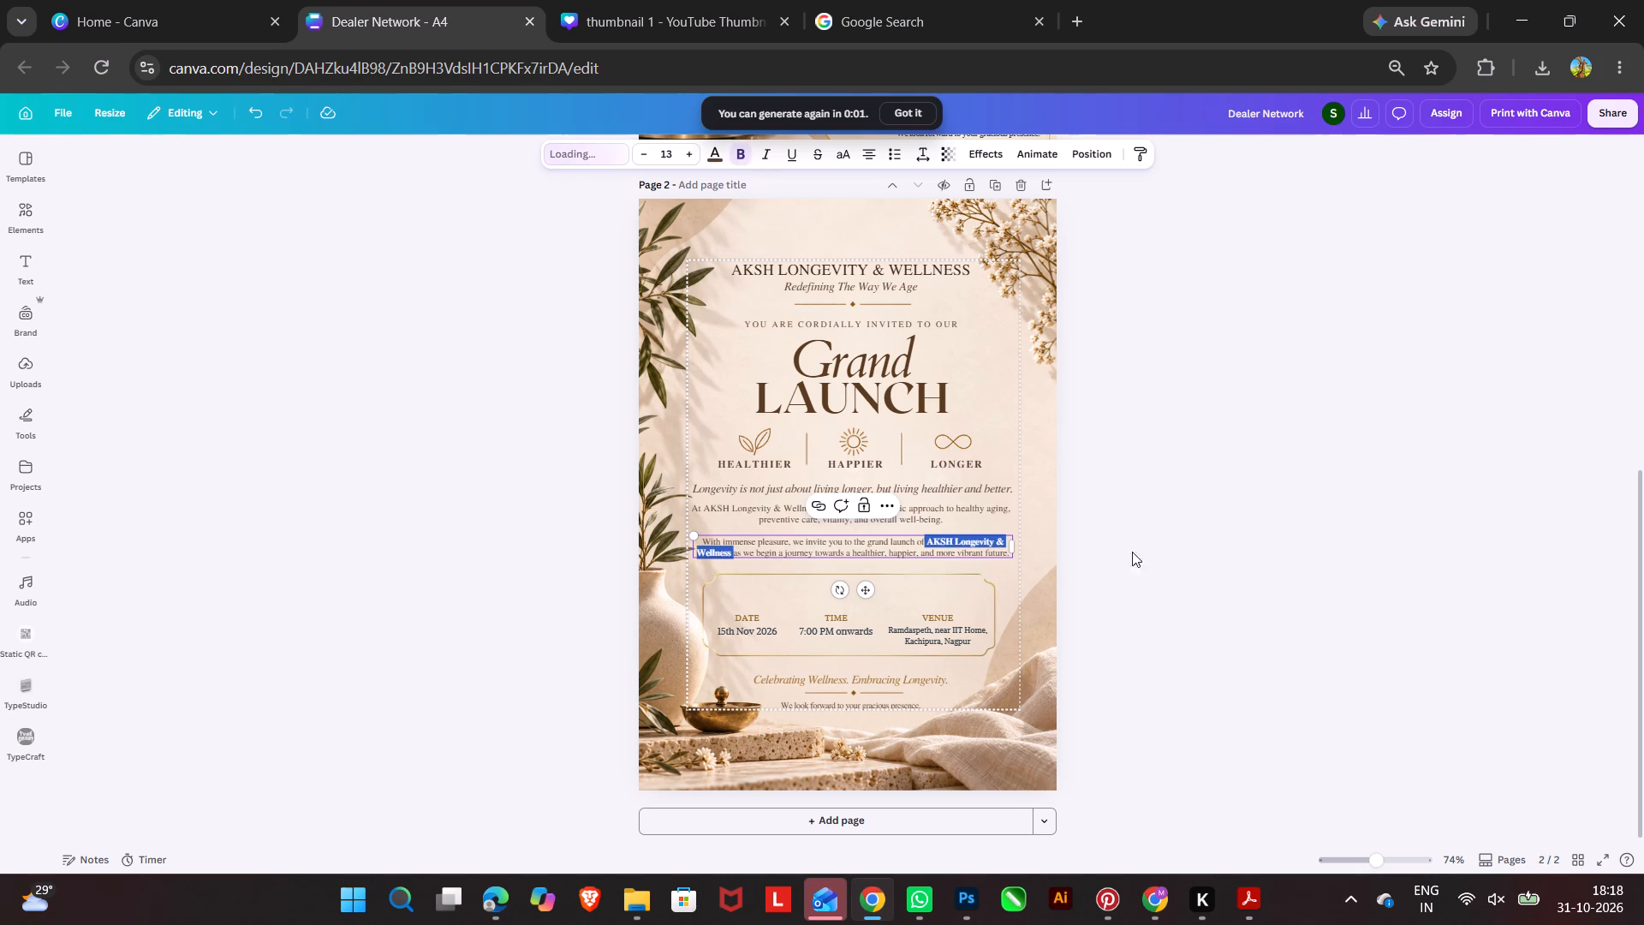
{"action": "double_click", "coordinate": [1170, 544]}
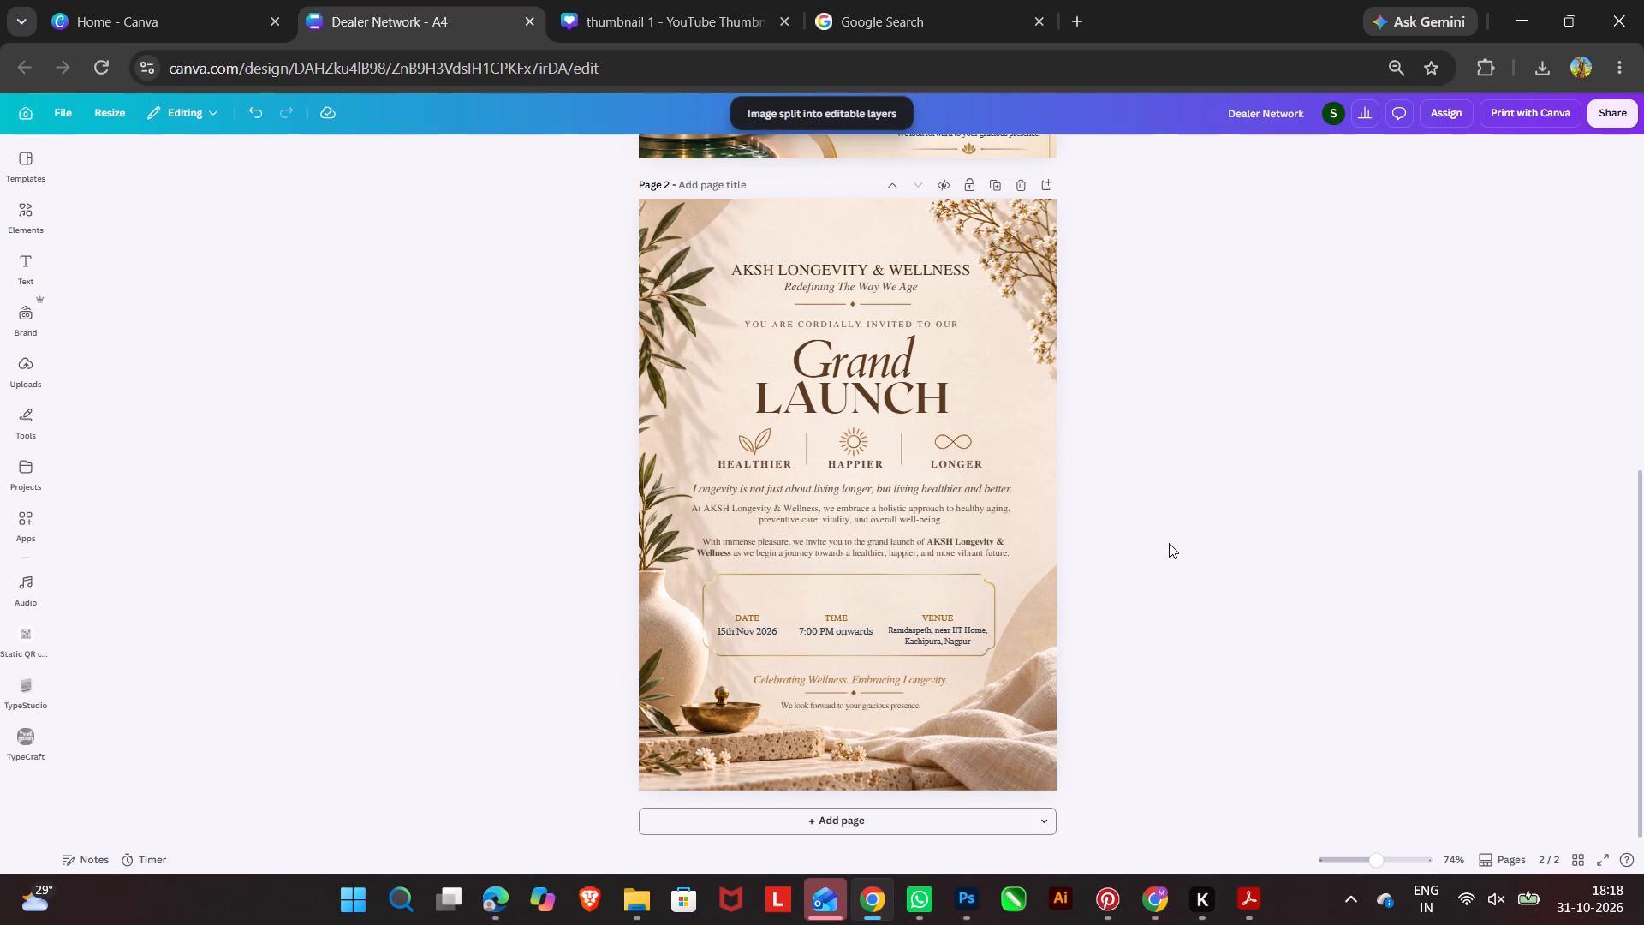
Nudge the "YOU ARE CORDIALLY INVITED TO OUR" line on page 2 slightly up, closer to the divider above it.
{"action": "left_click", "coordinate": [854, 324]}
{"action": "left_click", "coordinate": [859, 325]}
{"action": "left_click", "coordinate": [874, 319]}
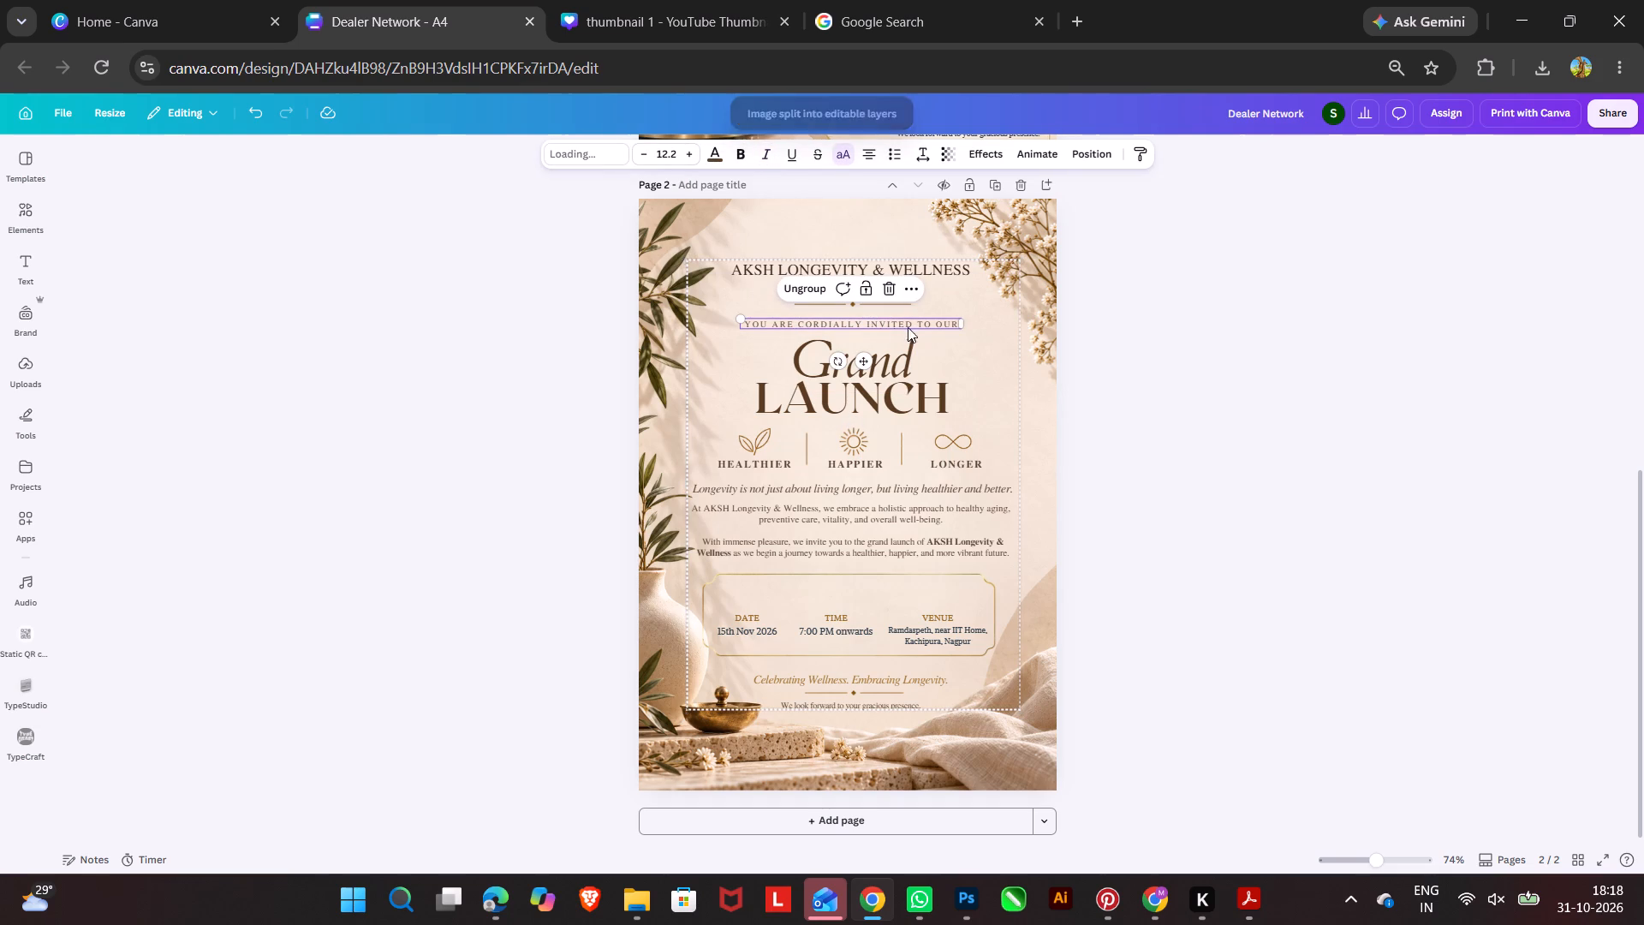
{"action": "key", "text": "Up"}
{"action": "key", "text": "Up"}
{"action": "key", "text": "Up"}
{"action": "key", "text": "Up"}
{"action": "key", "text": "Up"}
{"action": "key", "text": "Up"}
{"action": "key", "text": "Up"}
{"action": "key", "text": "Up"}
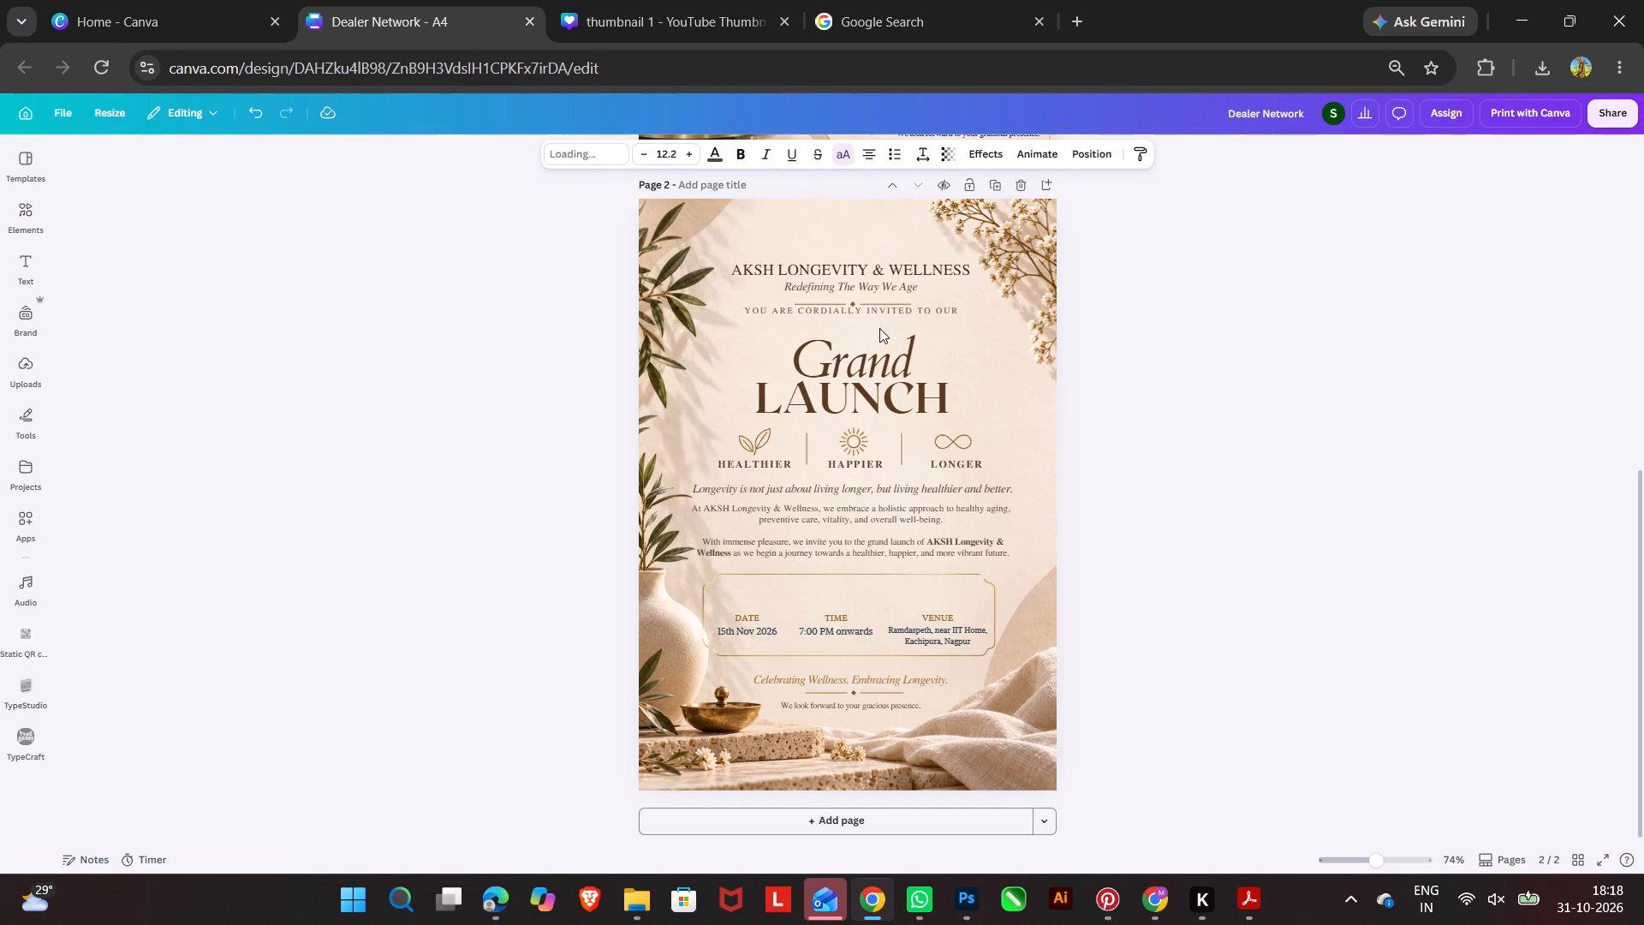
{"action": "key", "text": "Down"}
{"action": "key", "text": "Down"}
{"action": "key", "text": "Down"}
{"action": "key", "text": "Down"}
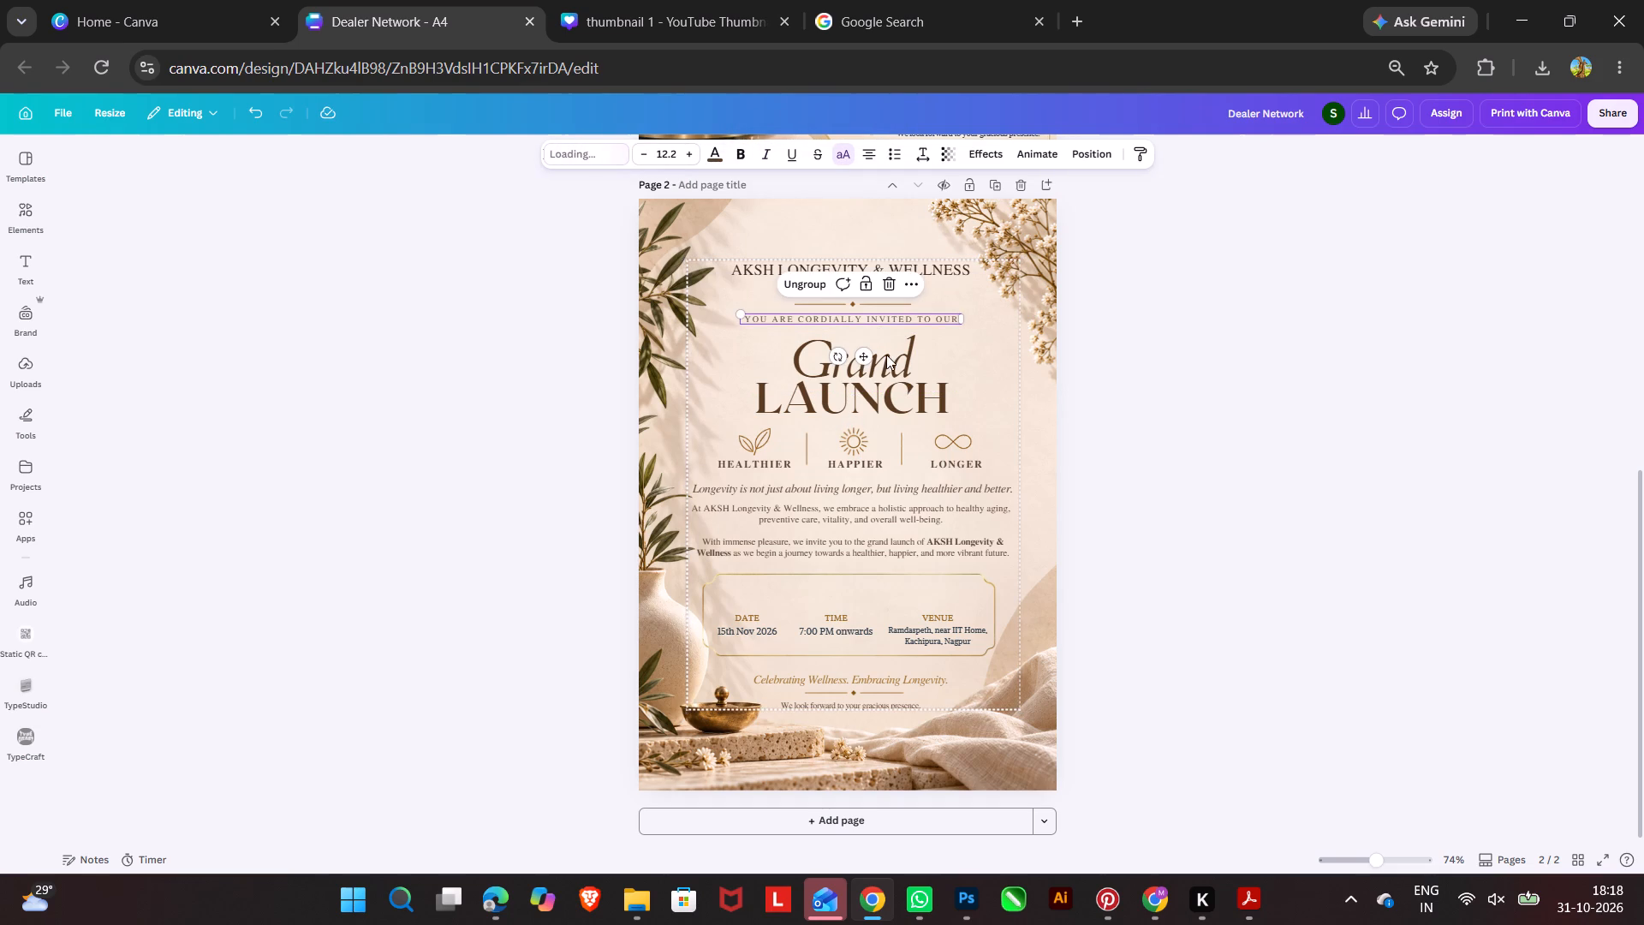
{"action": "left_click", "coordinate": [888, 356]}
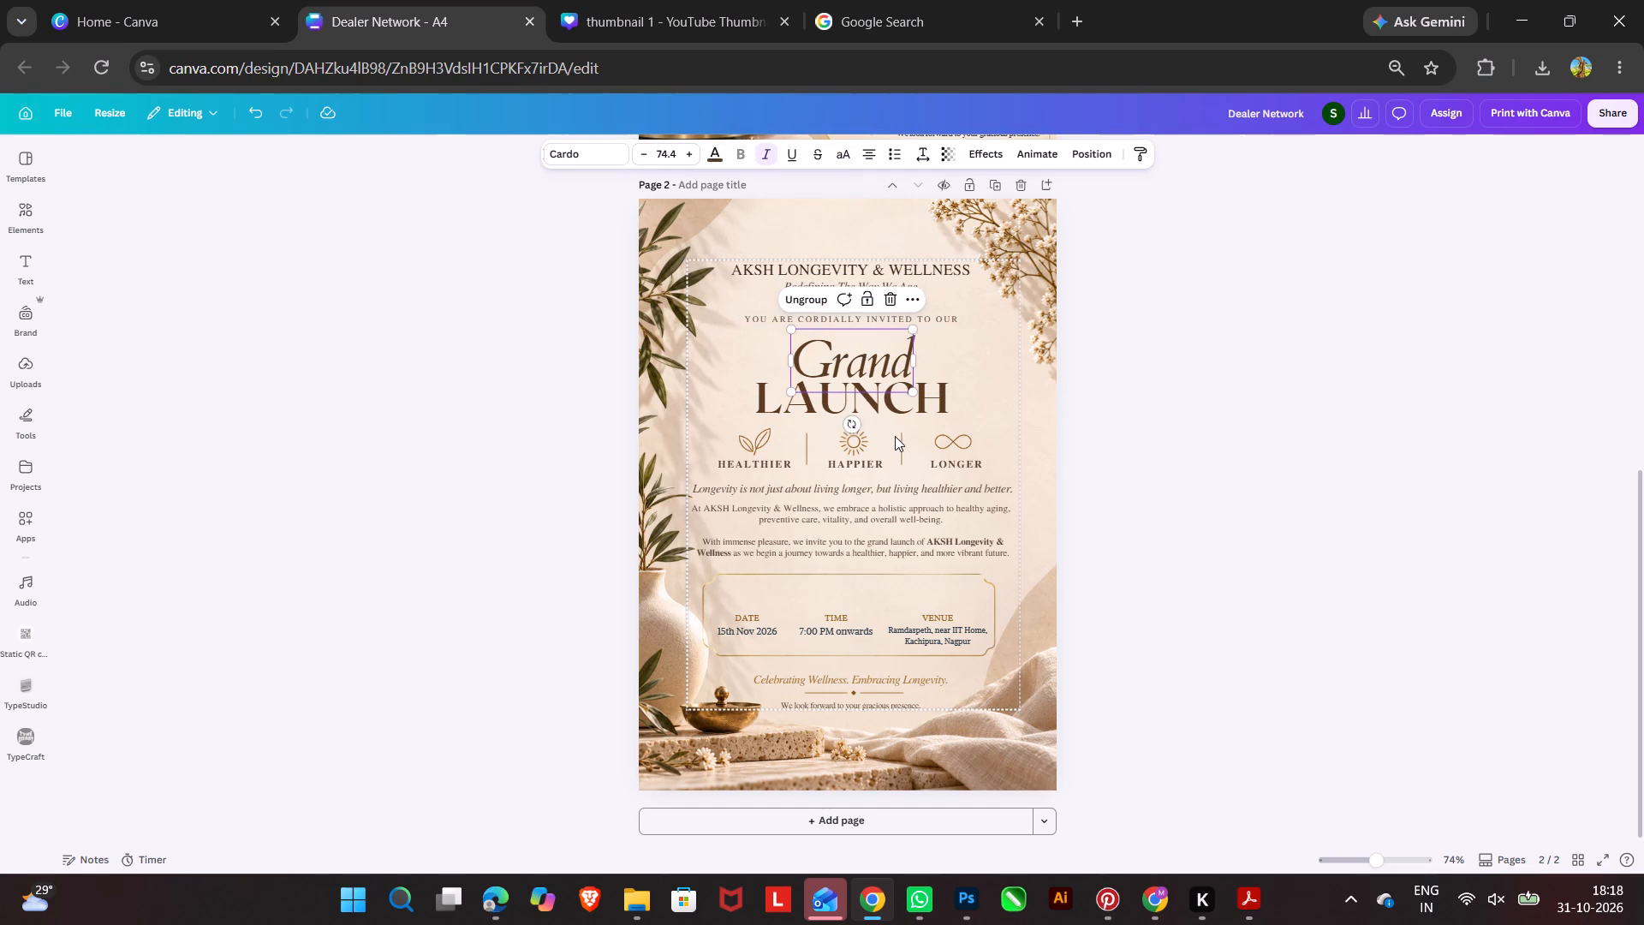
{"action": "left_click", "coordinate": [1217, 407]}
Copy the AKSH logo from page 1 to page 2 and centre it above the AKSH LONGEVITY & WELLNESS heading.
{"action": "scroll", "coordinate": [1218, 407], "scroll_direction": "up", "scroll_amount": 8}
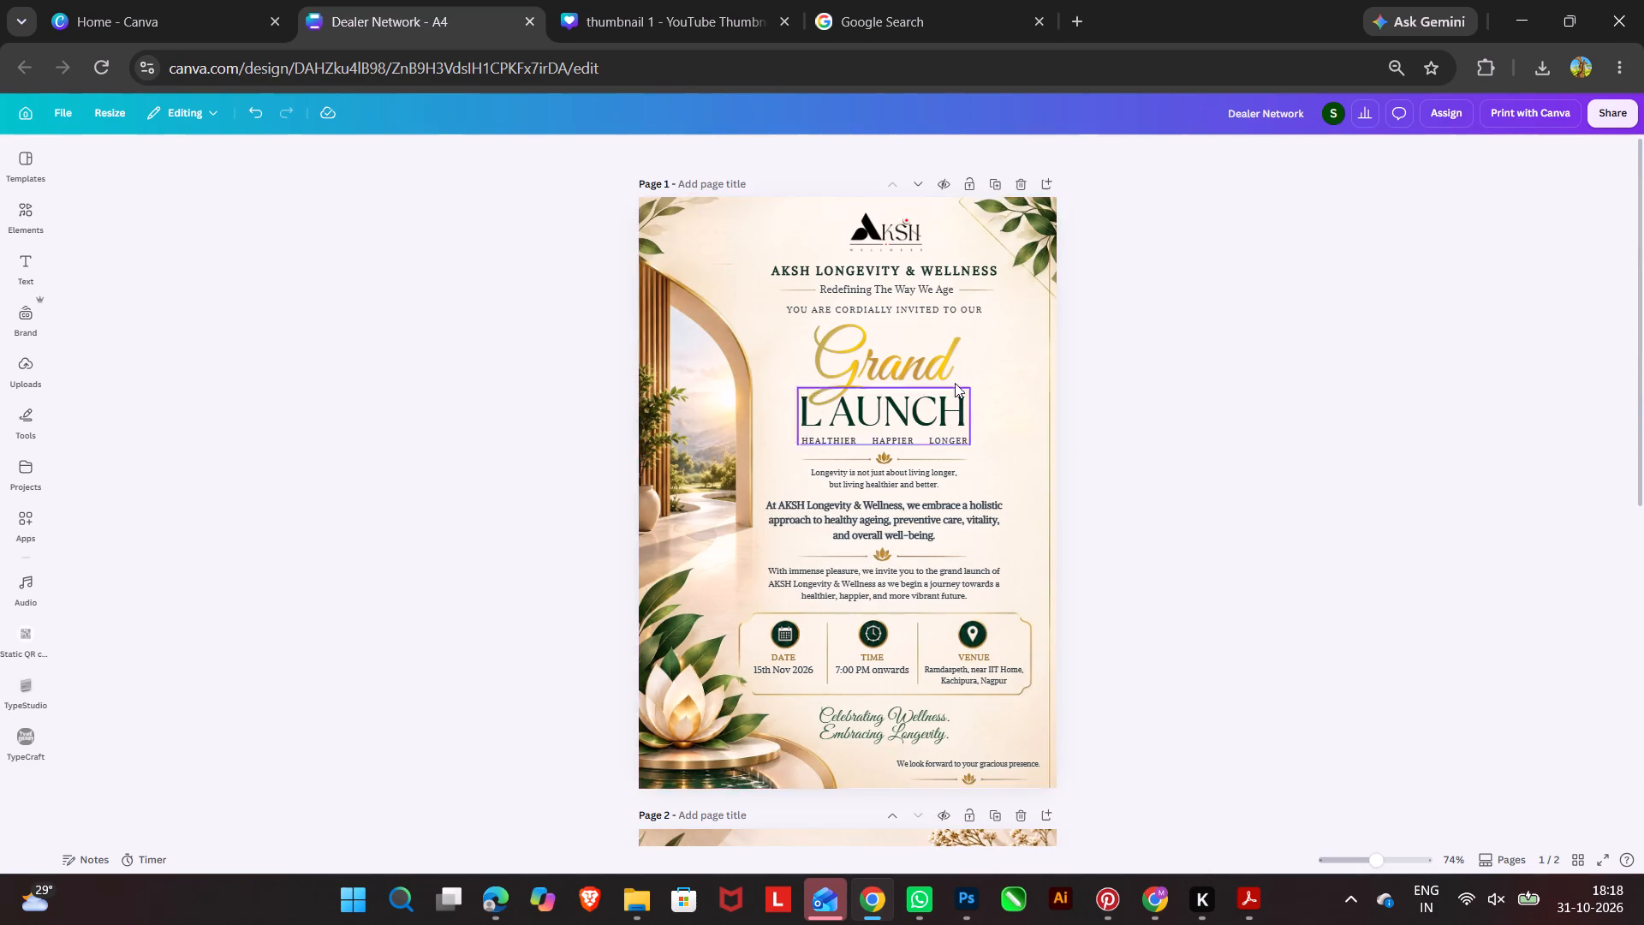
{"action": "left_click", "coordinate": [882, 236]}
{"action": "key", "text": "ctrl+c"}
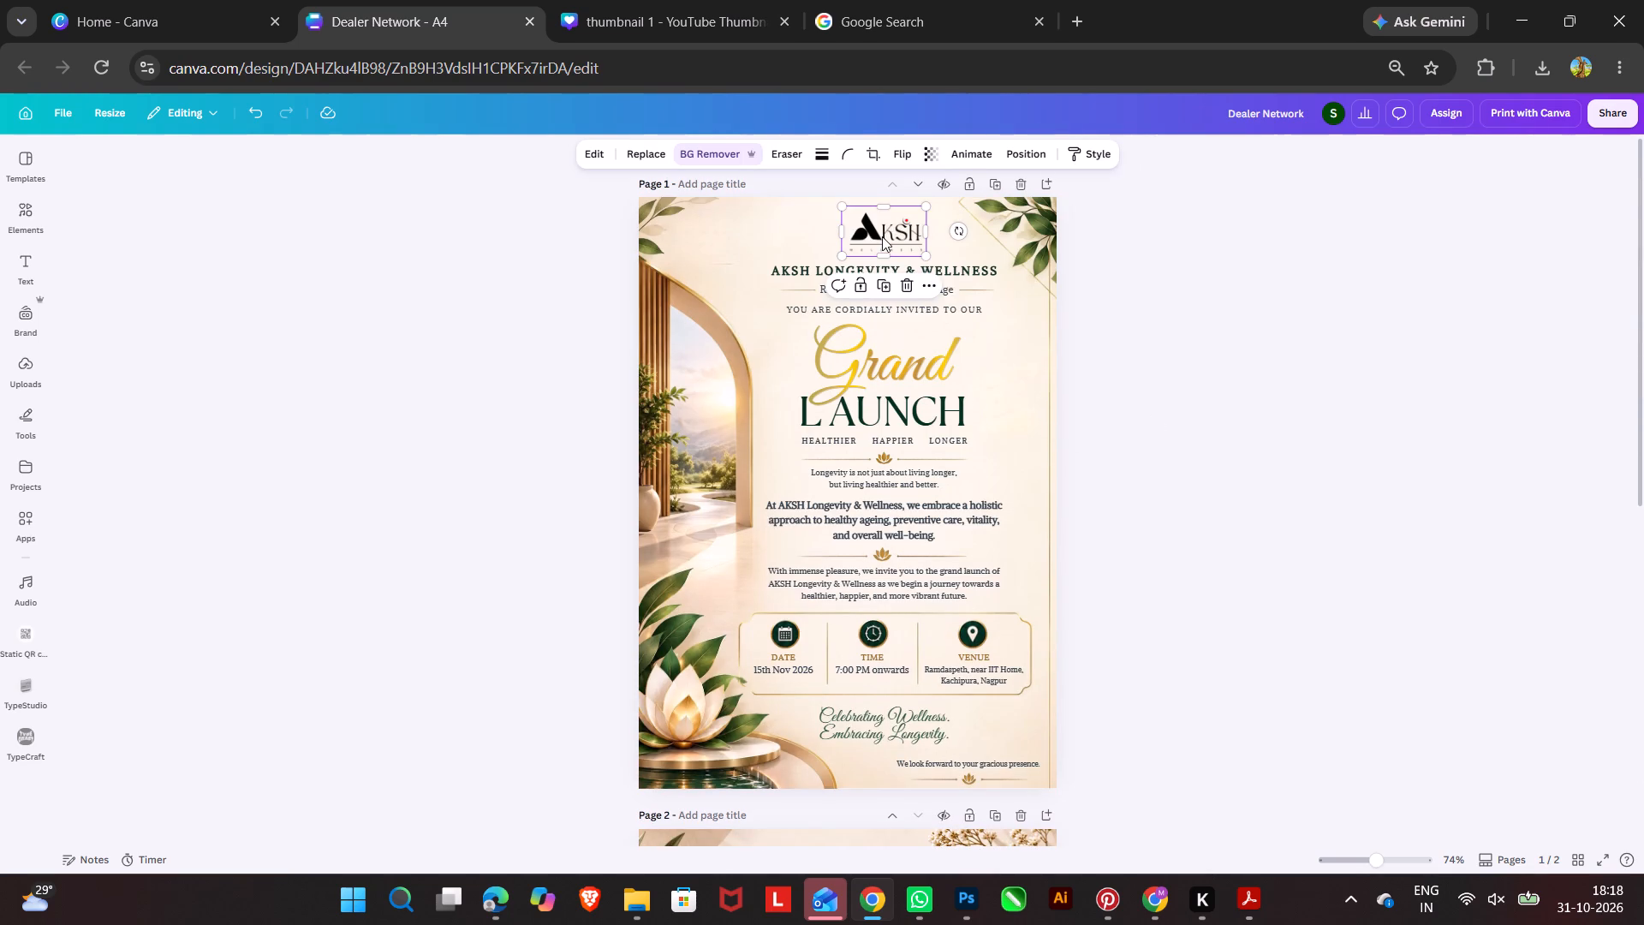
{"action": "scroll", "coordinate": [882, 236], "scroll_direction": "down", "scroll_amount": 5}
{"action": "left_click", "coordinate": [863, 355]}
{"action": "key", "text": "ctrl+v"}
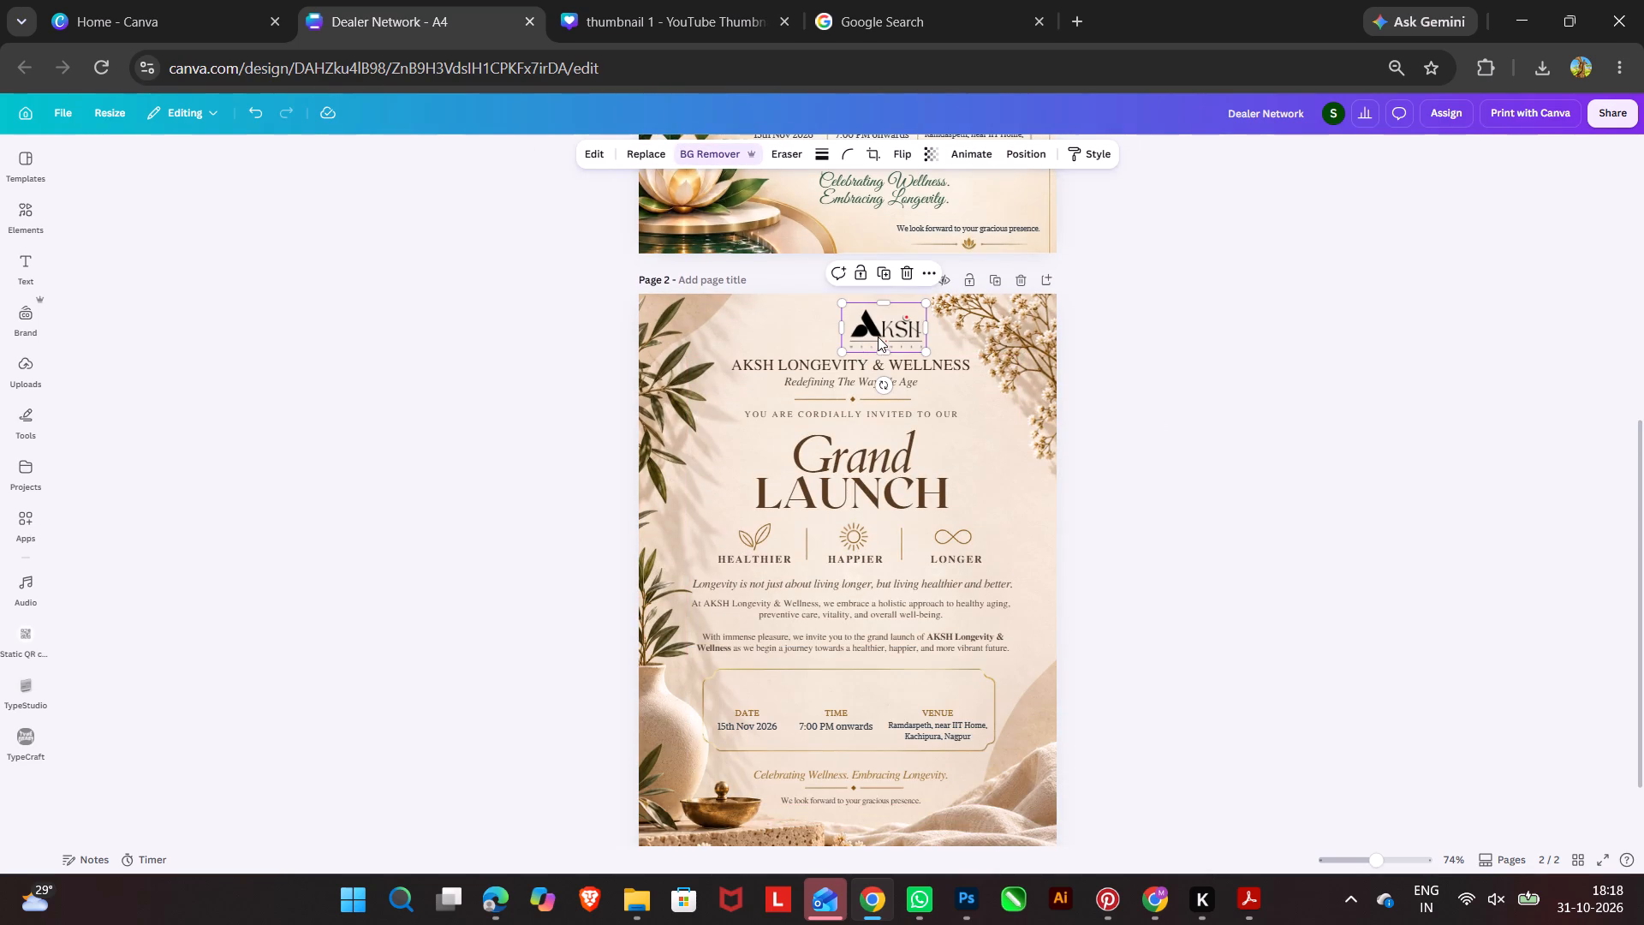
{"action": "left_click_drag", "start_coordinate": [882, 335], "coordinate": [842, 330]}
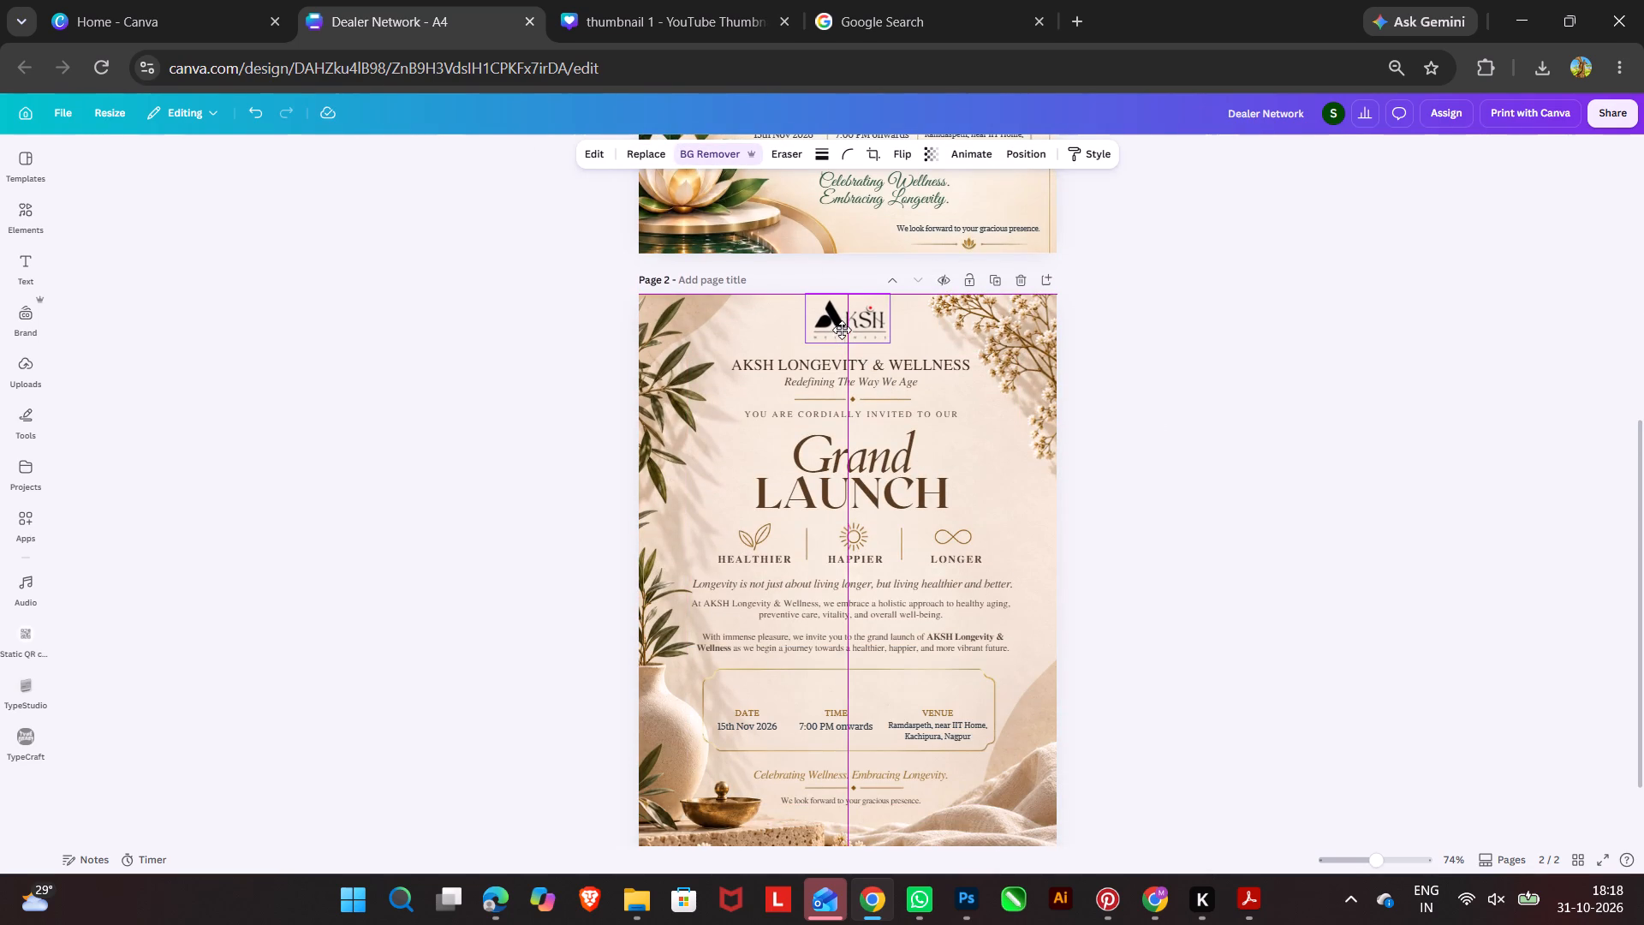
{"action": "left_click_drag", "start_coordinate": [842, 330], "coordinate": [842, 331]}
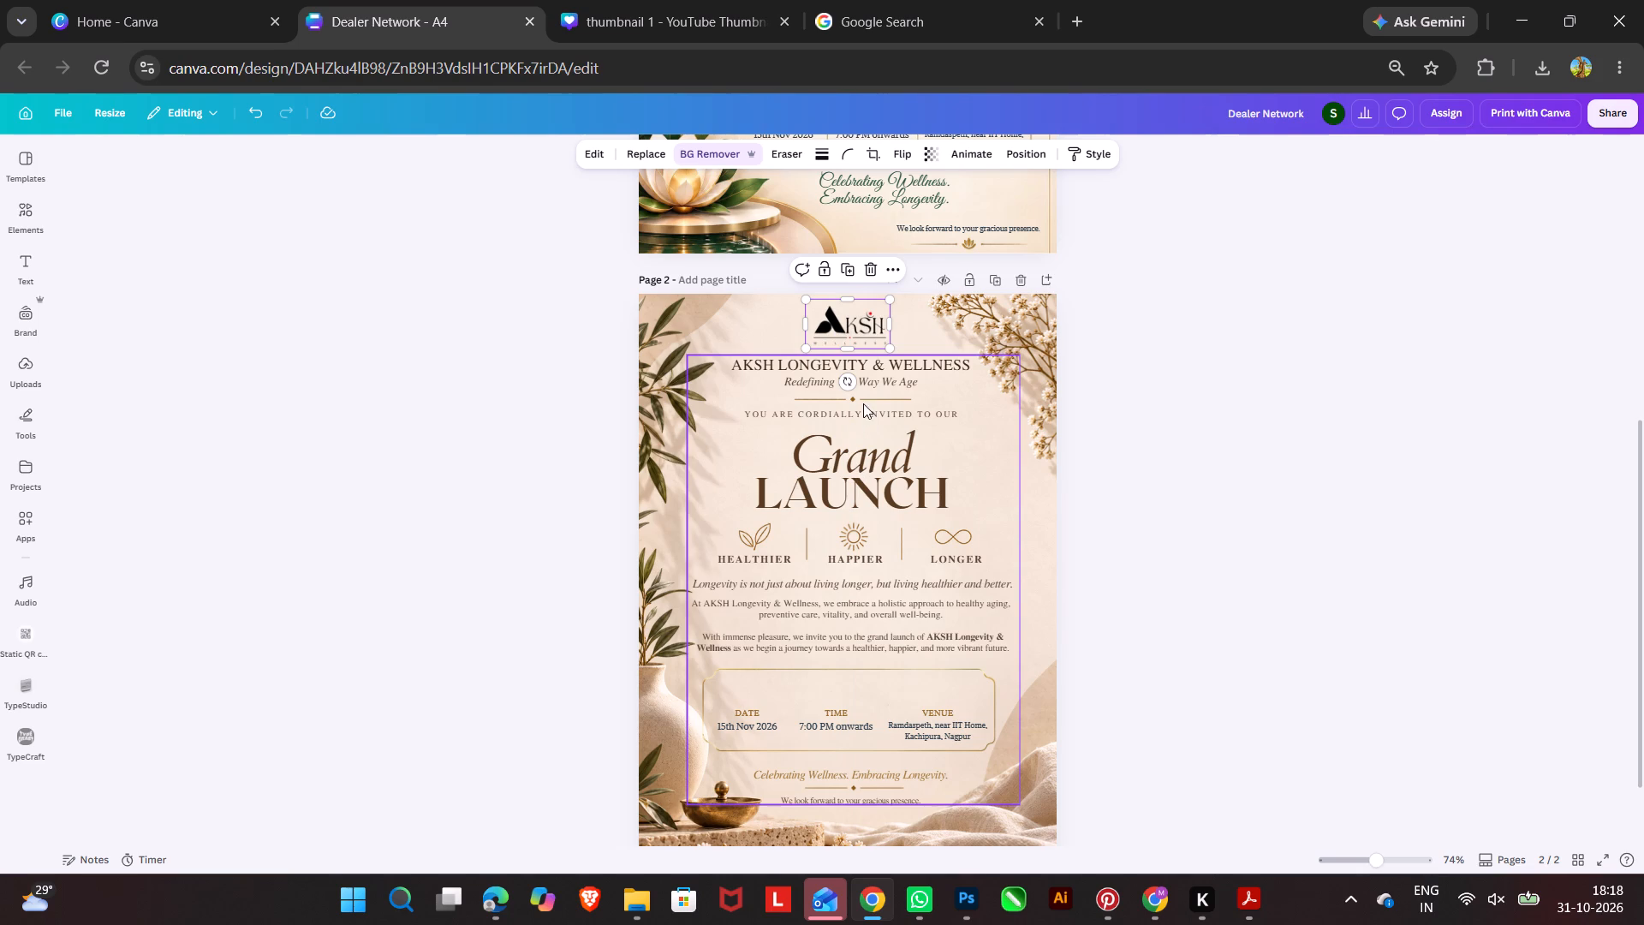
Nudge the "YOU ARE CORDIALLY INVITED TO OUR" line slightly down towards the Grand Launch title.
{"action": "double_click", "coordinate": [861, 415]}
{"action": "key", "text": "Down"}
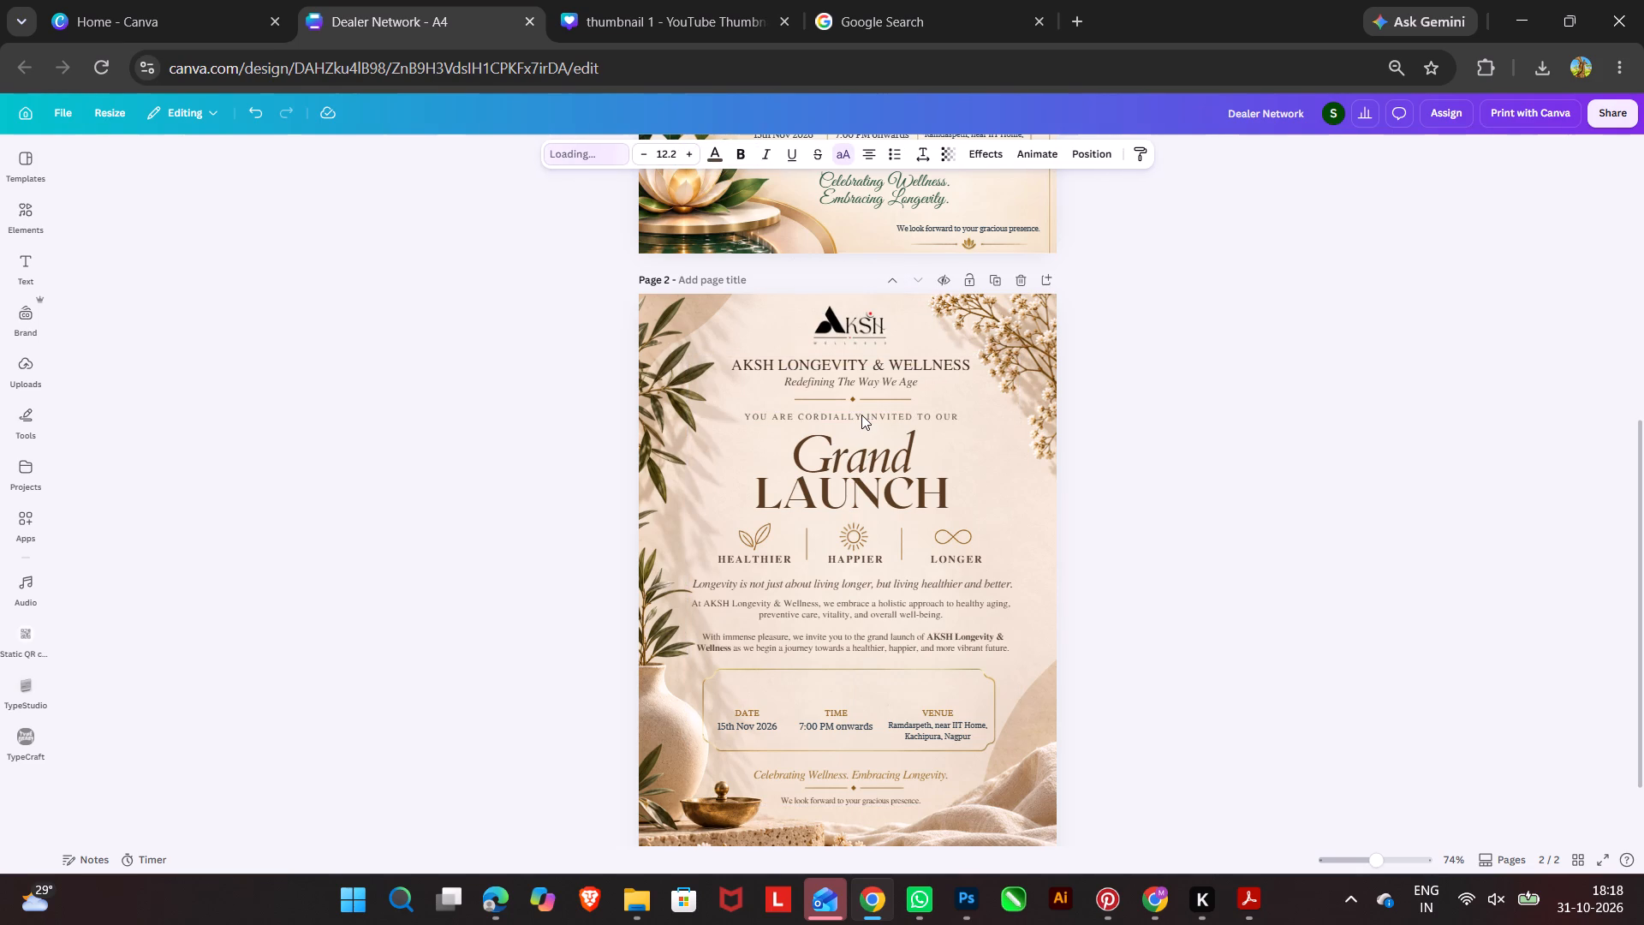
{"action": "key", "text": "Down"}
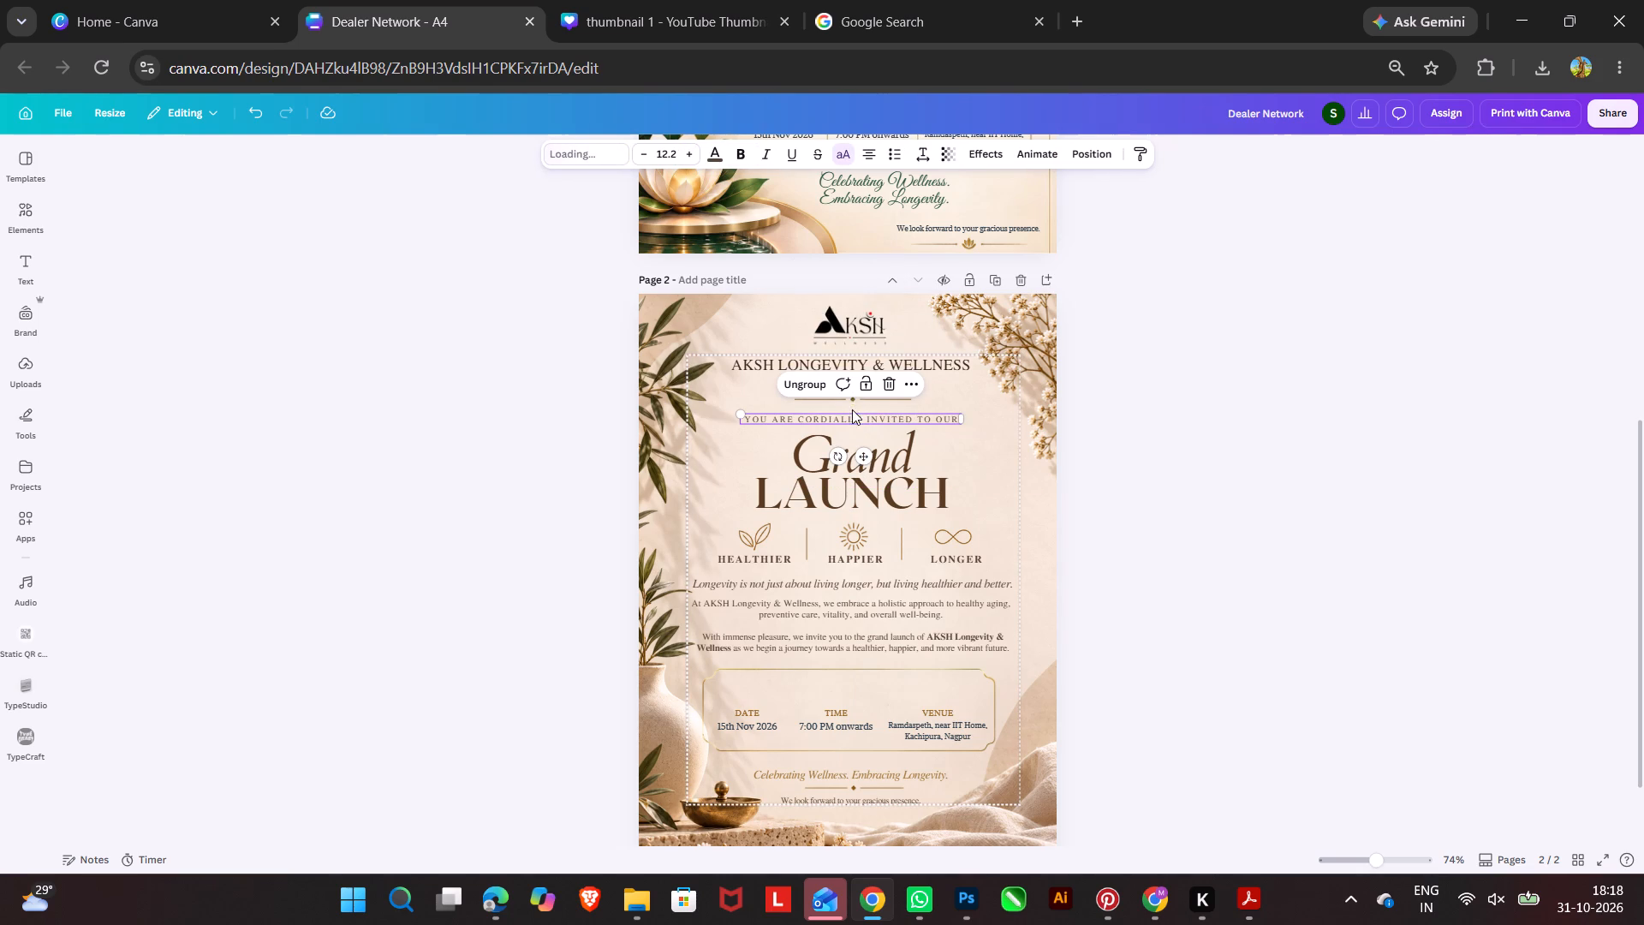
Nudge the ornamental divider down so it sits between the "Redefining The Way We Age" tagline and the invitation line.
{"action": "left_click", "coordinate": [853, 402]}
{"action": "key", "text": "Down"}
{"action": "key", "text": "Down"}
{"action": "key", "text": "Down"}
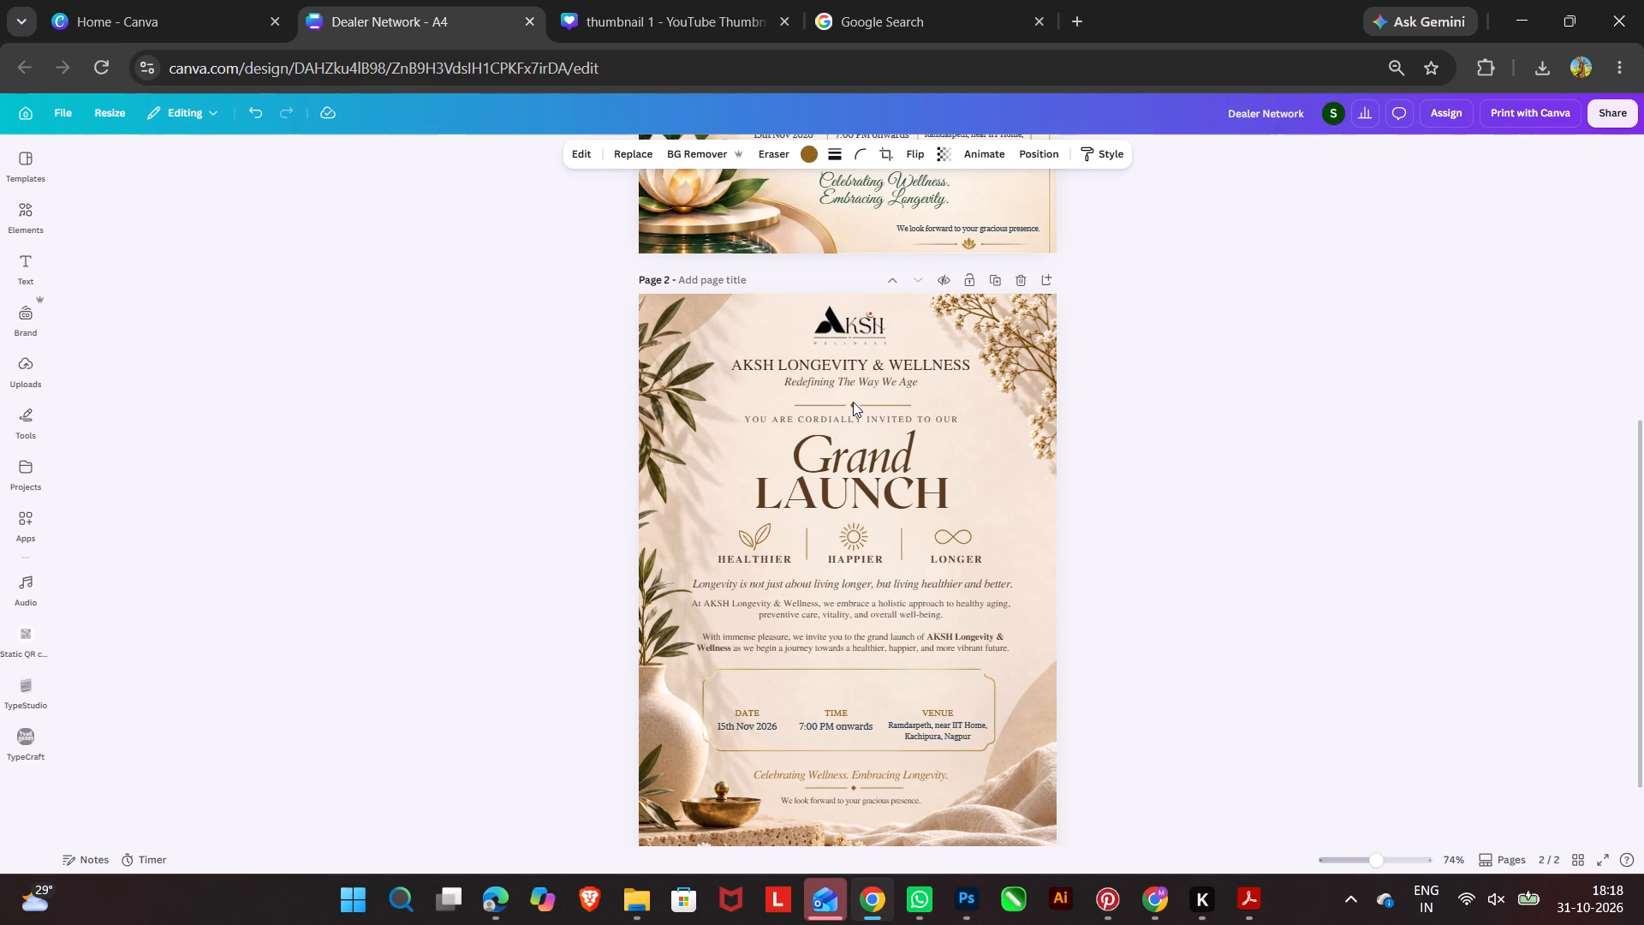
{"action": "key", "text": "Down"}
{"action": "key", "text": "Up"}
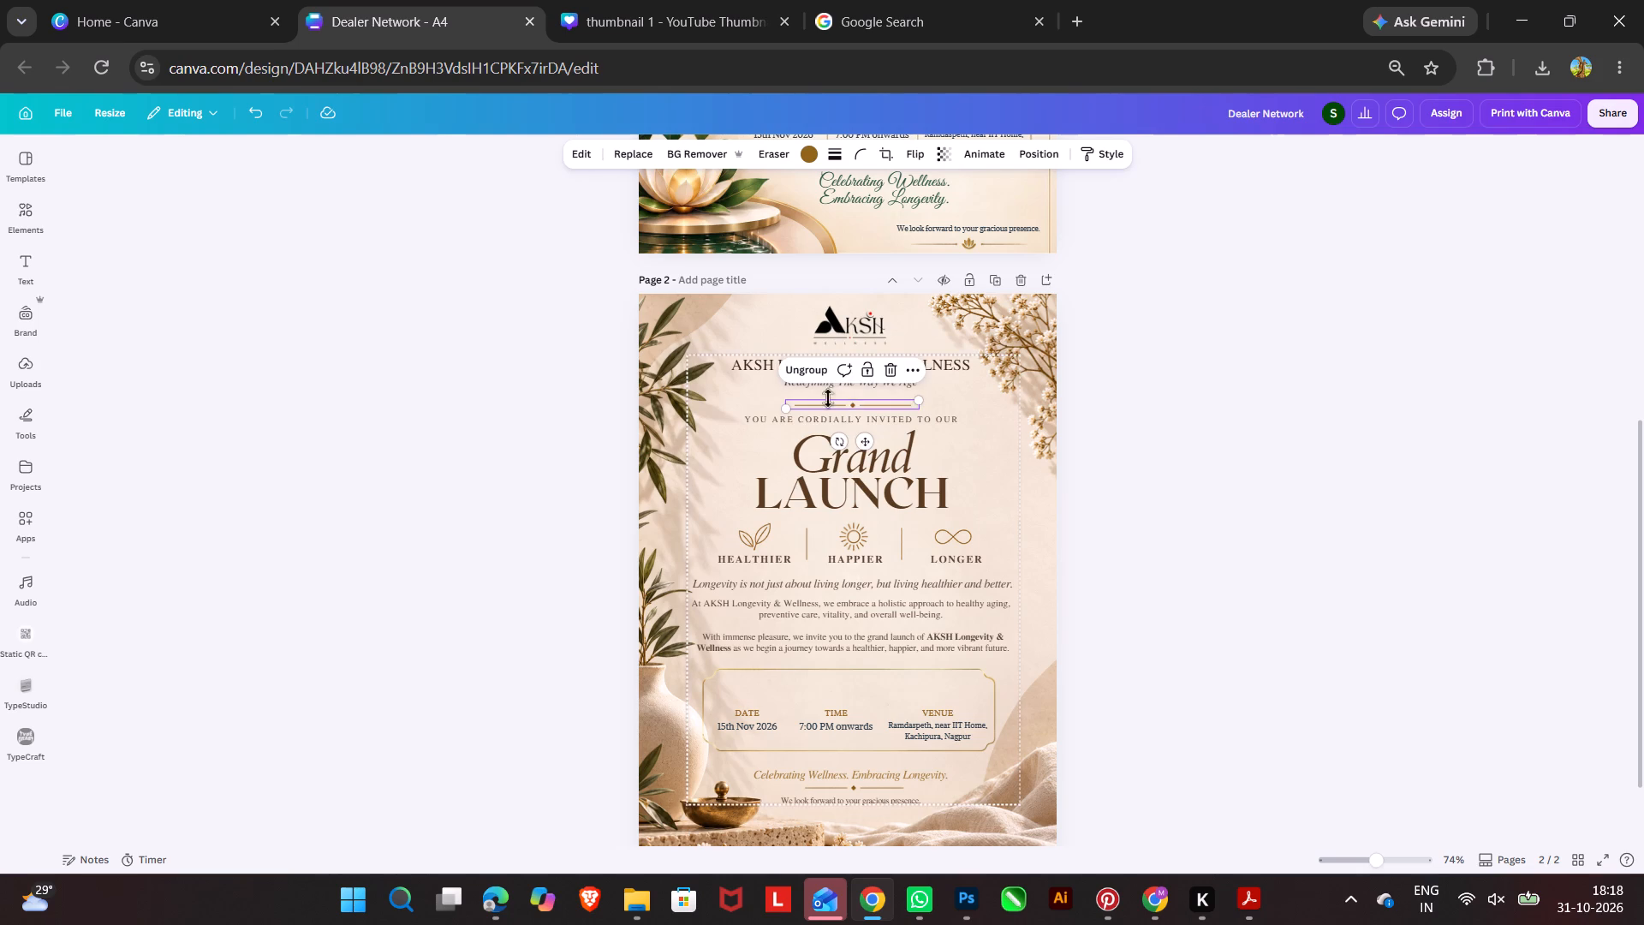
Nudge the "Redefining The Way We Age" tagline on page 2 slightly down, closer to the ornamental divider.
{"action": "left_click", "coordinate": [868, 384]}
{"action": "key", "text": "Down"}
{"action": "key", "text": "Down"}
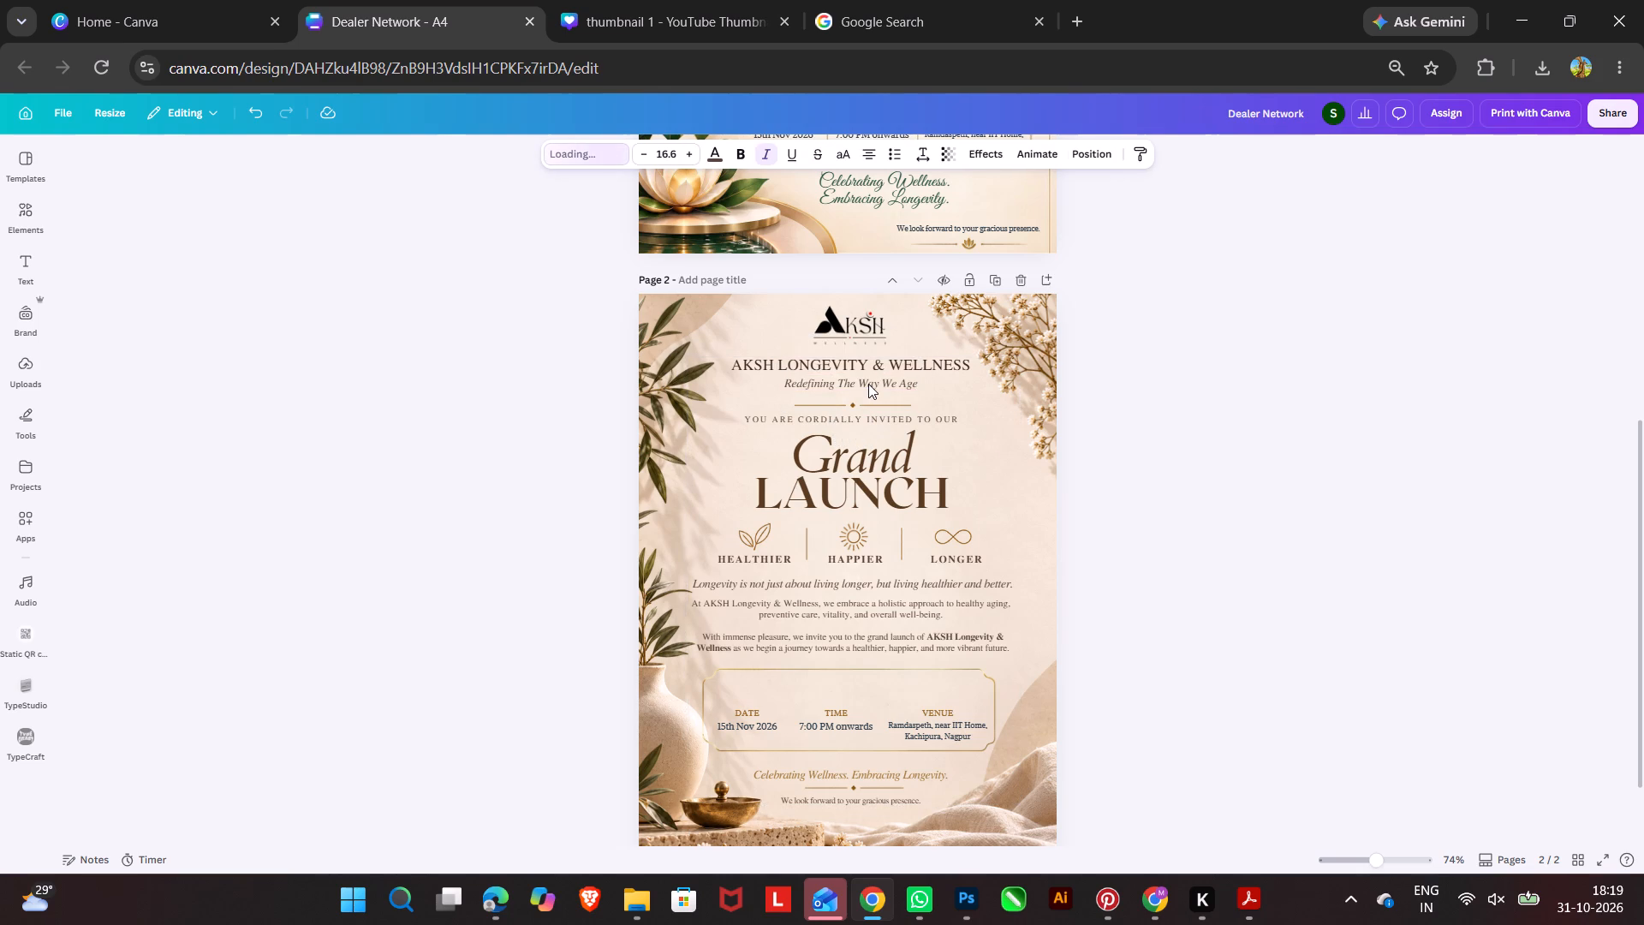
{"action": "key", "text": "Down"}
{"action": "key", "text": "Down"}
{"action": "key", "text": "Down"}
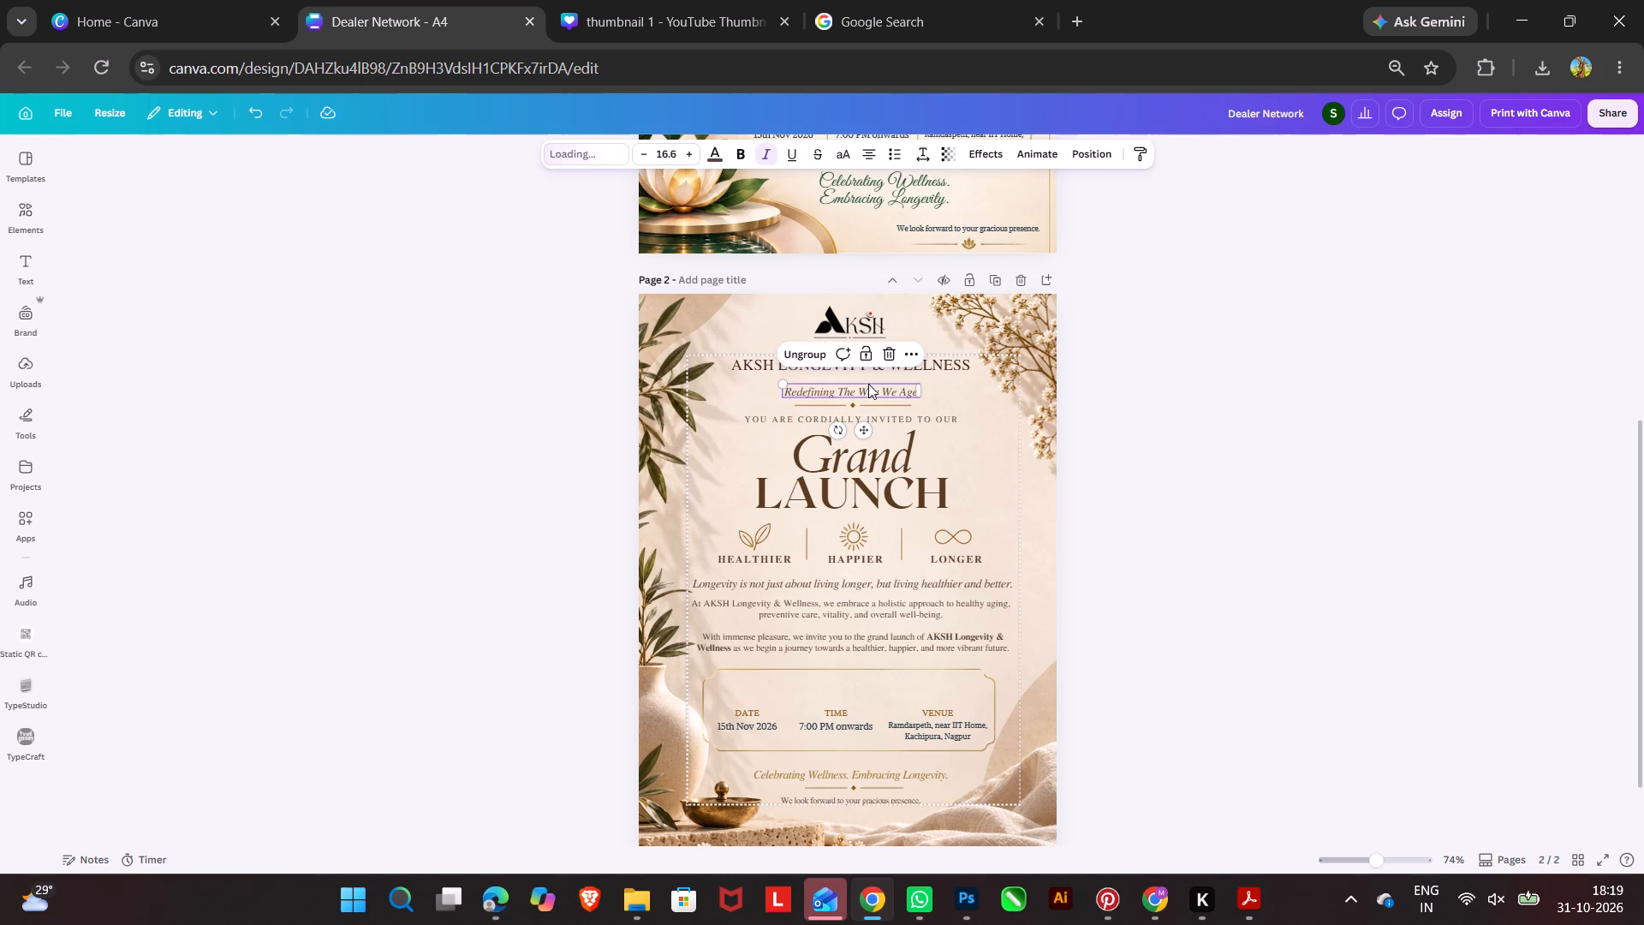
Nudge the AKSH LONGEVITY & WELLNESS heading slightly down towards the tagline beneath it.
{"action": "left_click", "coordinate": [967, 356]}
{"action": "key", "text": "Down"}
{"action": "key", "text": "Down"}
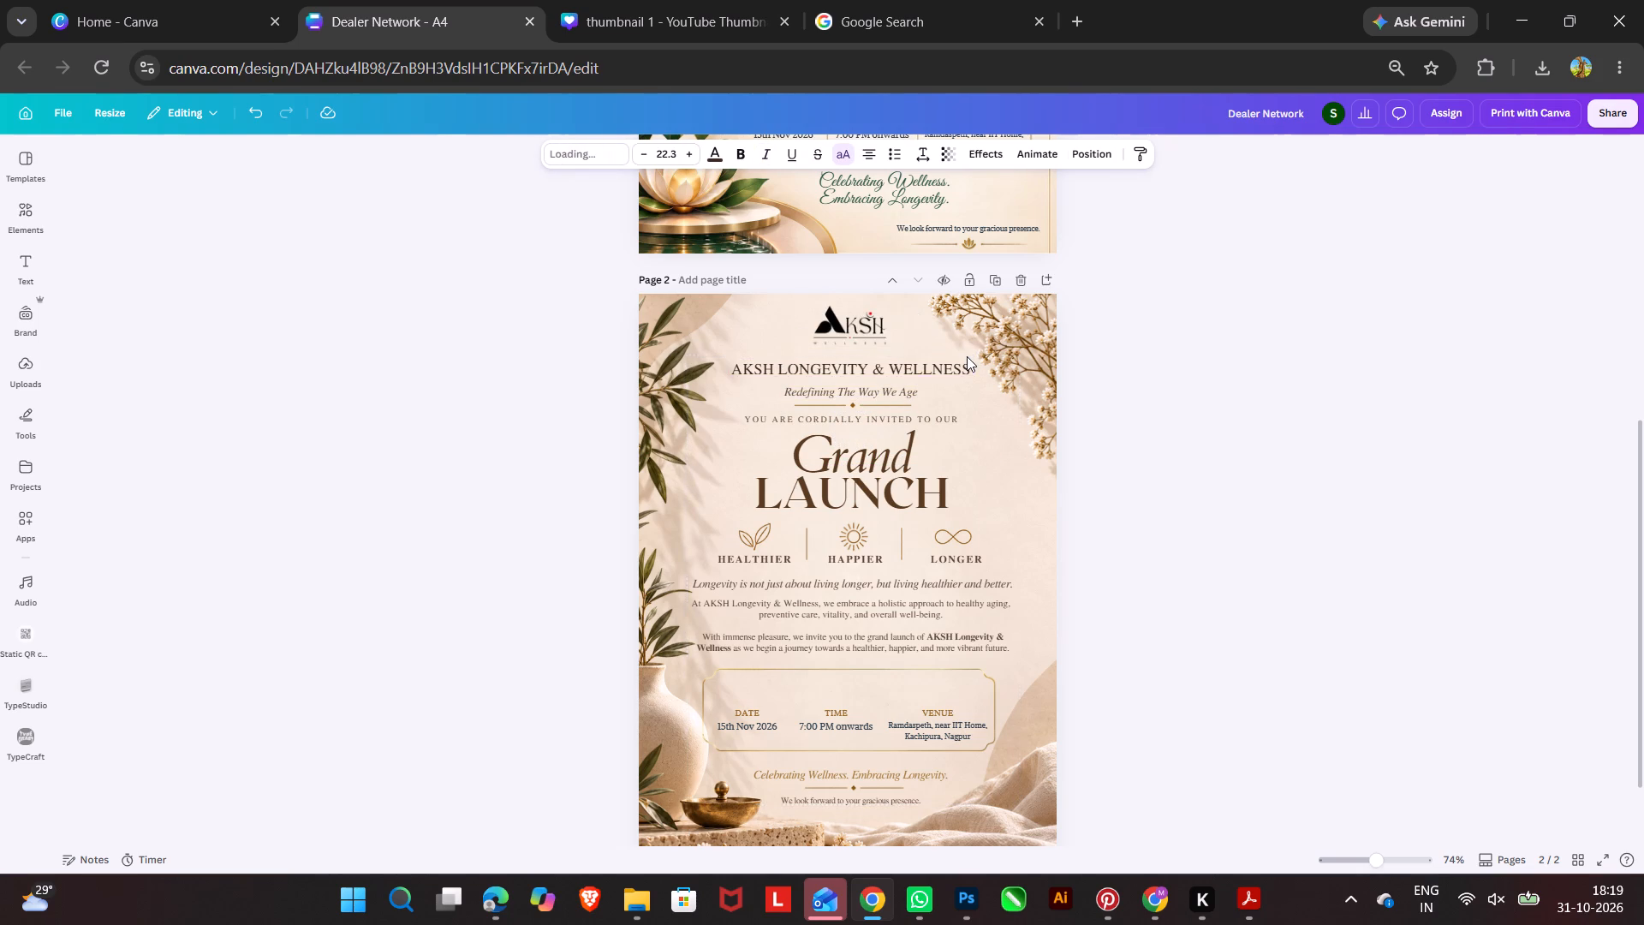
{"action": "key", "text": "Down"}
{"action": "key", "text": "Down"}
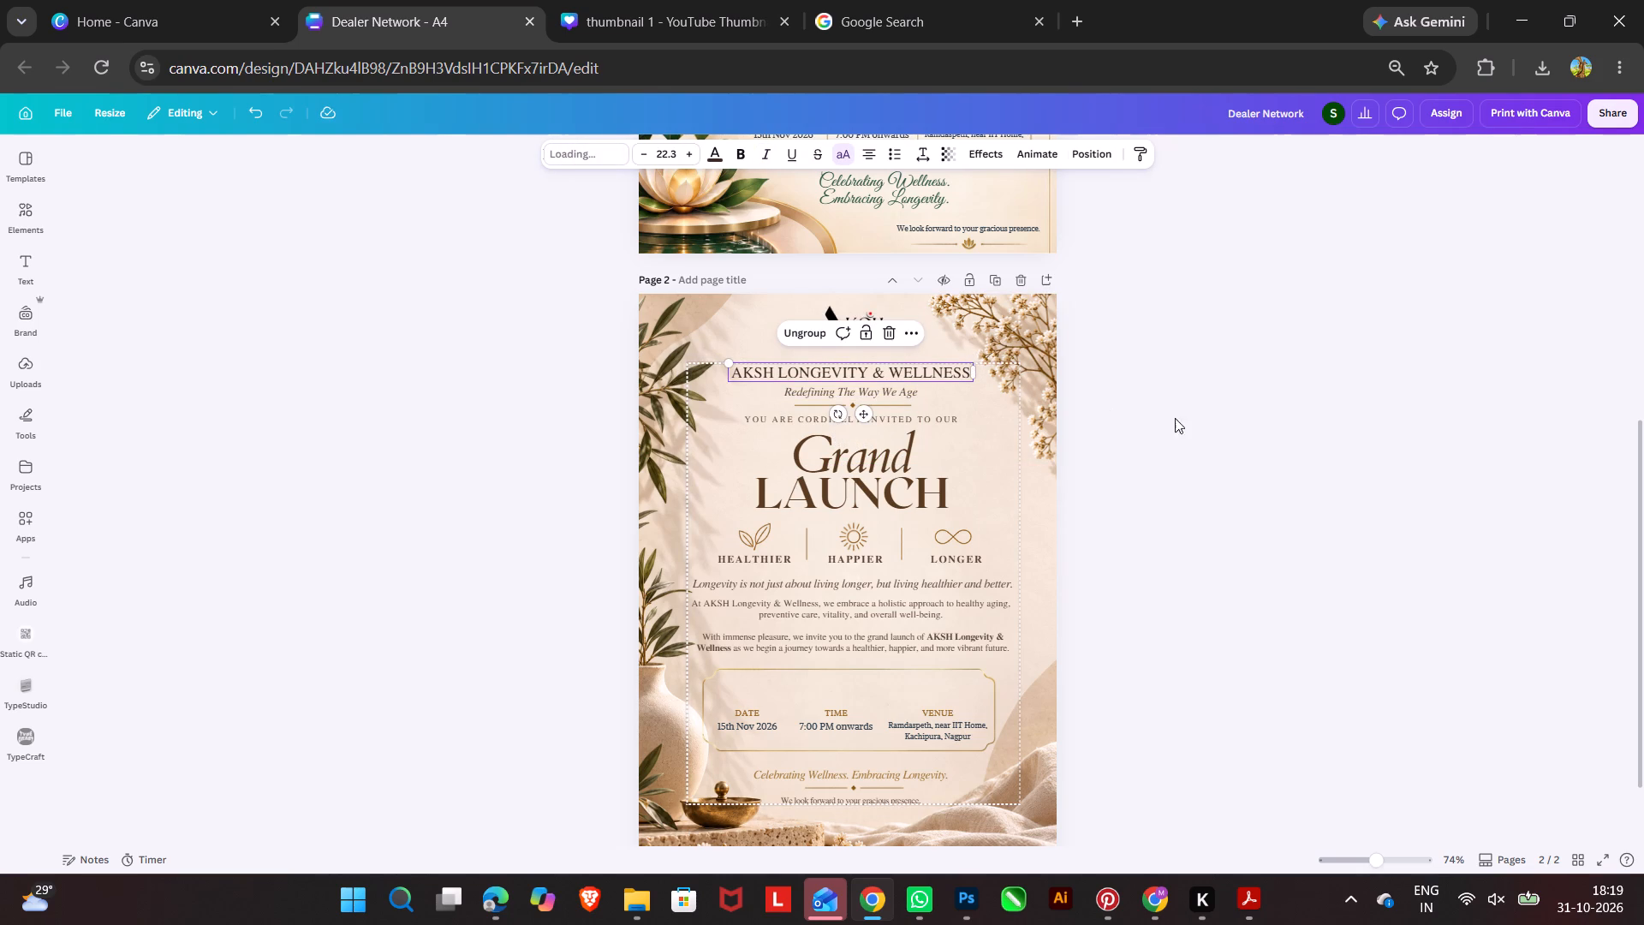
{"action": "left_click", "coordinate": [1194, 419]}
Nudge the AKSH logo on page 2 slightly down, closer to the AKSH LONGEVITY & WELLNESS heading.
{"action": "left_click", "coordinate": [845, 343]}
{"action": "key", "text": "Down"}
{"action": "key", "text": "Down"}
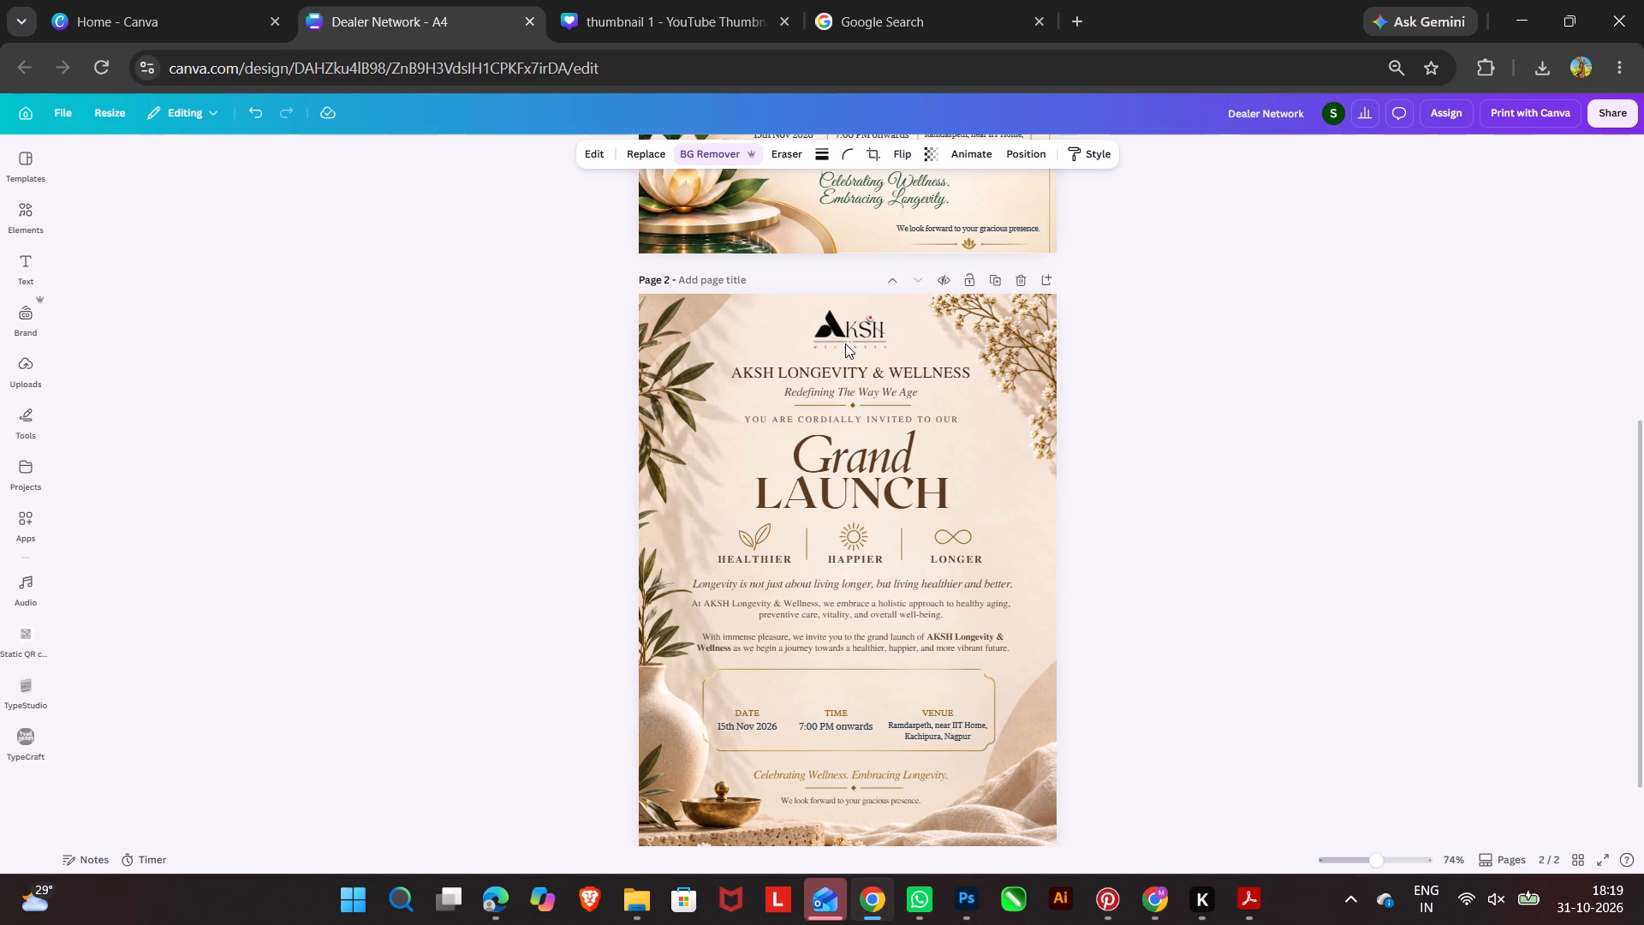
{"action": "key", "text": "Down"}
{"action": "key", "text": "Down"}
{"action": "double_click", "coordinate": [1201, 455]}
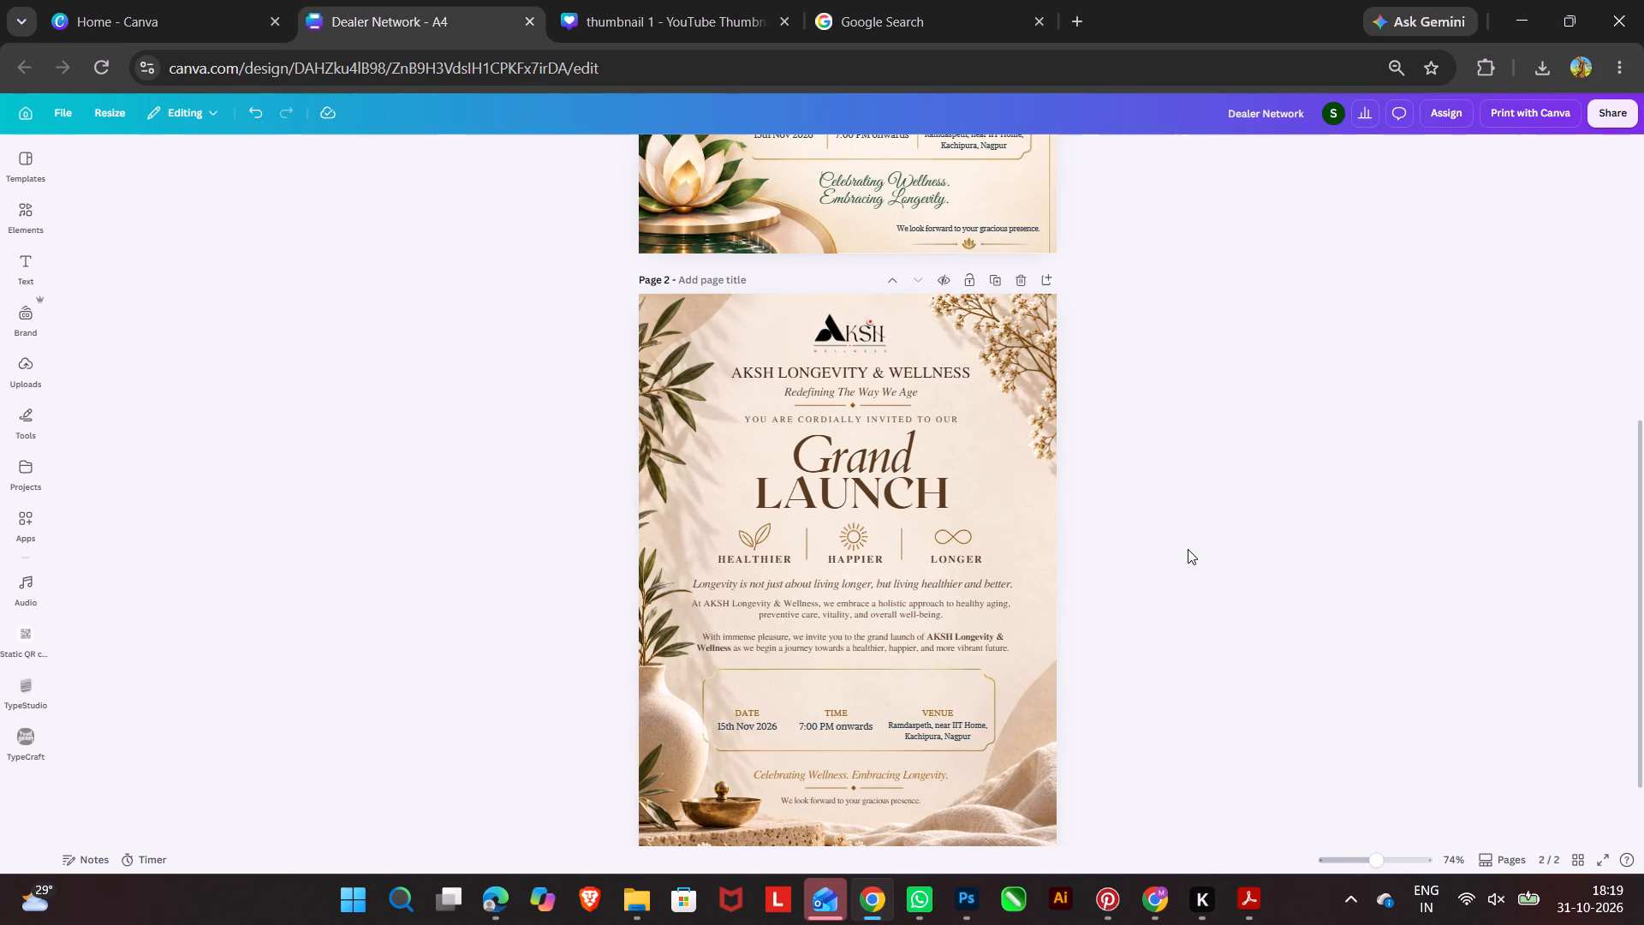
Ungroup the invitation content block on page 2.
{"action": "left_click", "coordinate": [860, 465]}
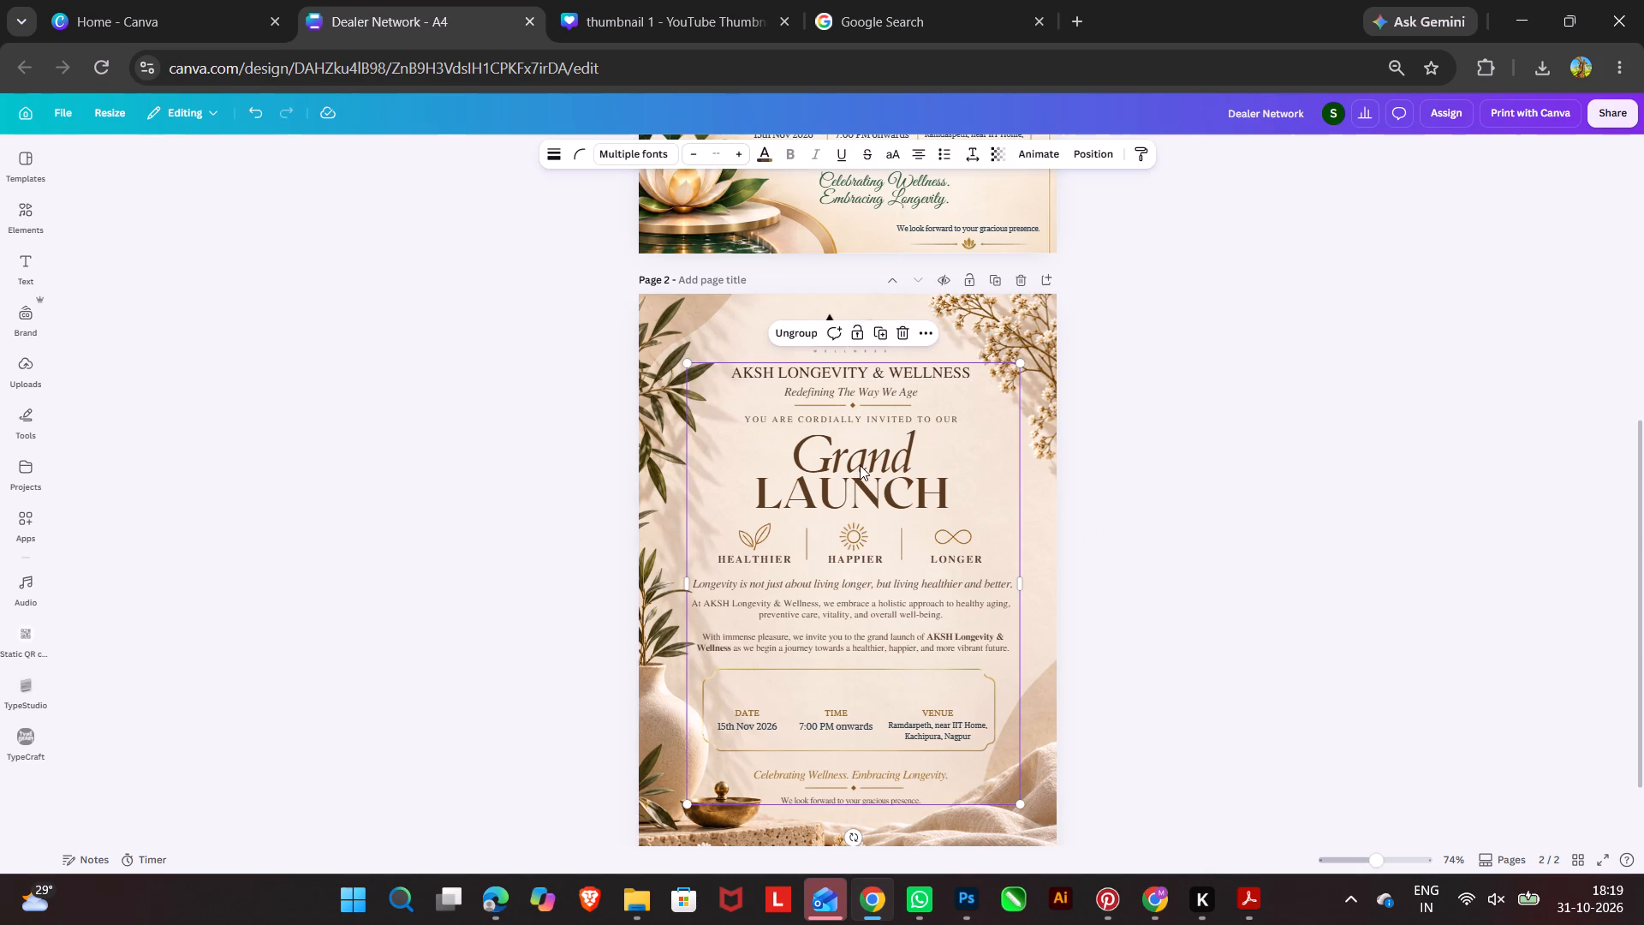
{"action": "left_click", "coordinate": [795, 331]}
{"action": "left_click", "coordinate": [1353, 462]}
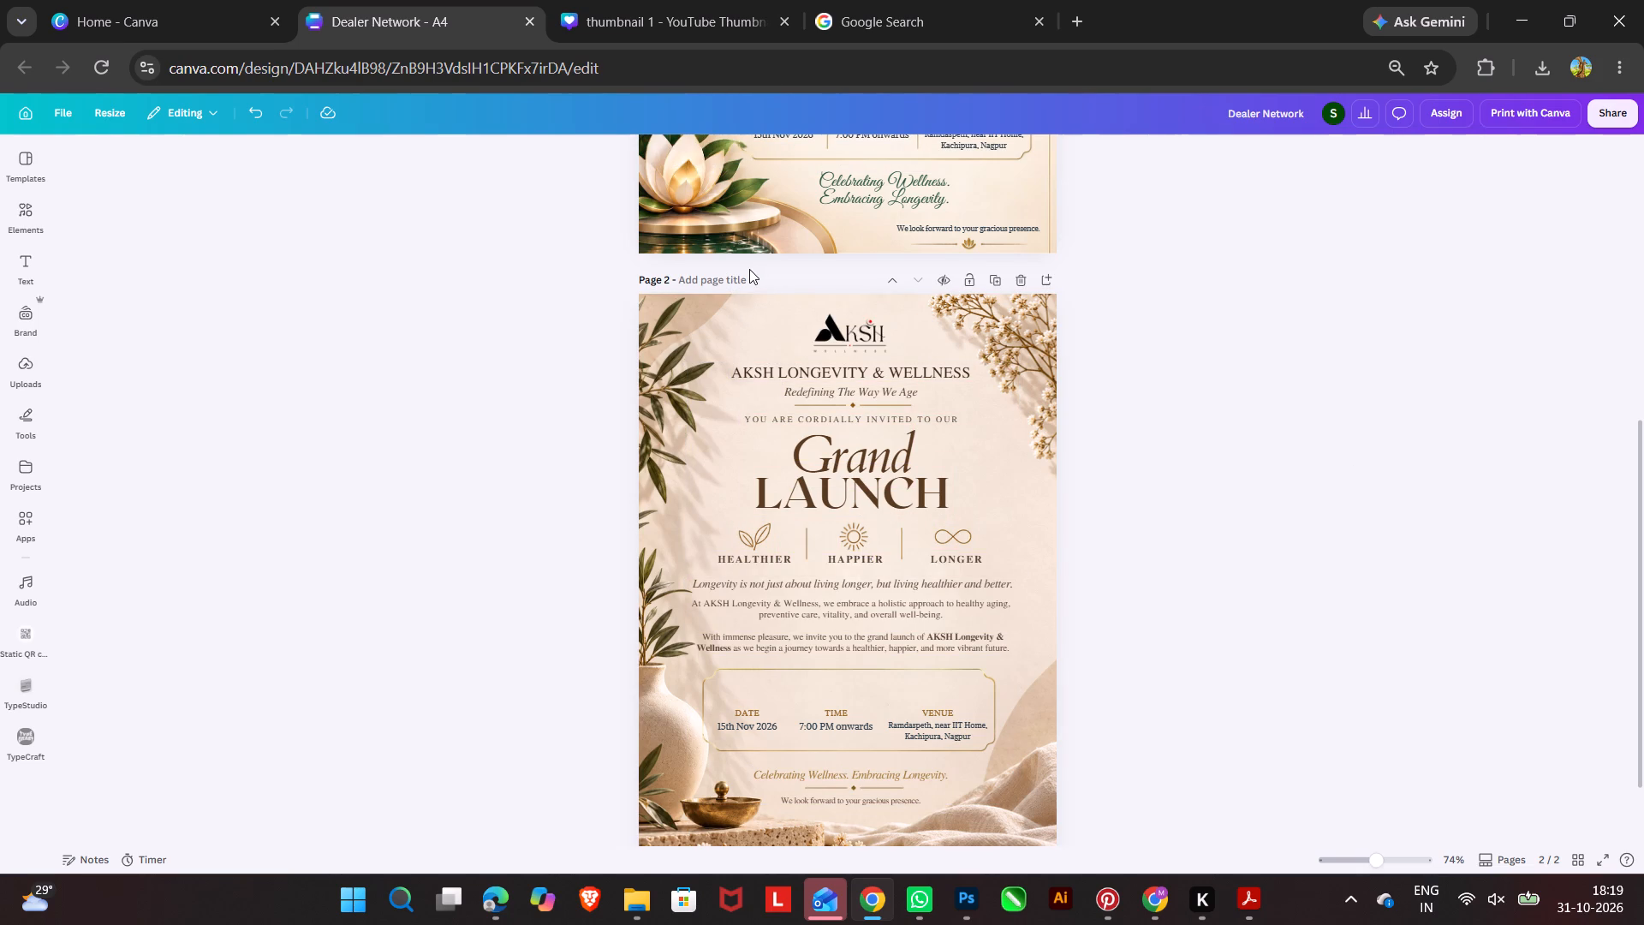
Centre-align page 2's text lines, dividers and wellness icons with each other, leaving out the logo, event-details block and background decorations.
{"action": "left_click_drag", "start_coordinate": [749, 269], "coordinate": [933, 686]}
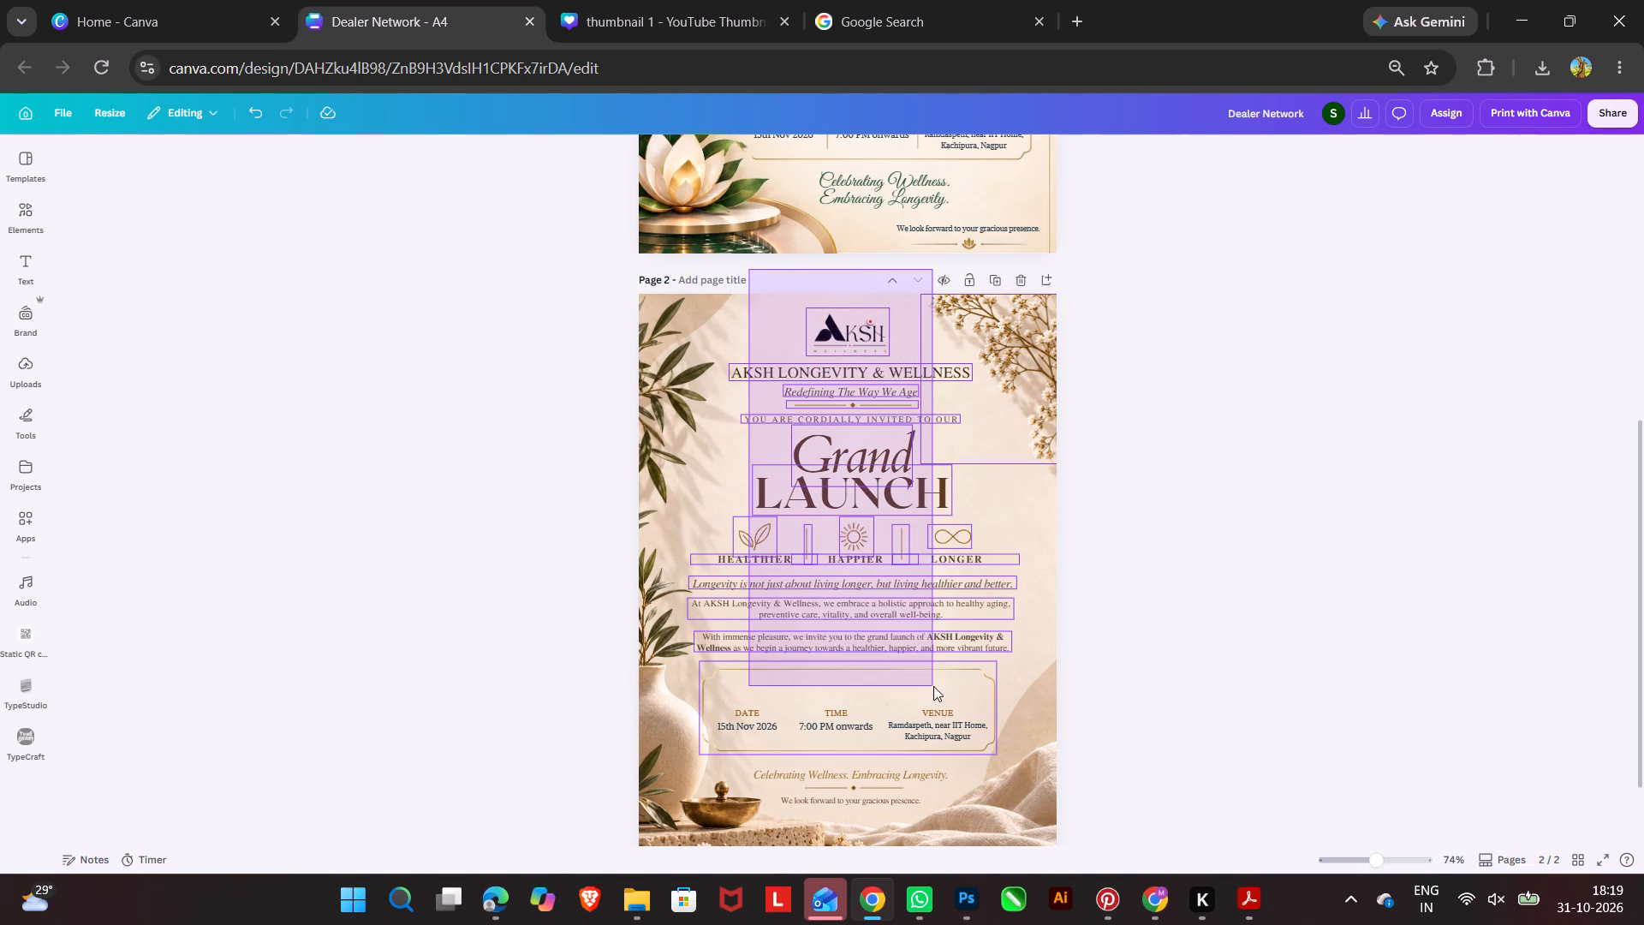
{"action": "left_click_drag", "start_coordinate": [933, 686], "coordinate": [944, 799]}
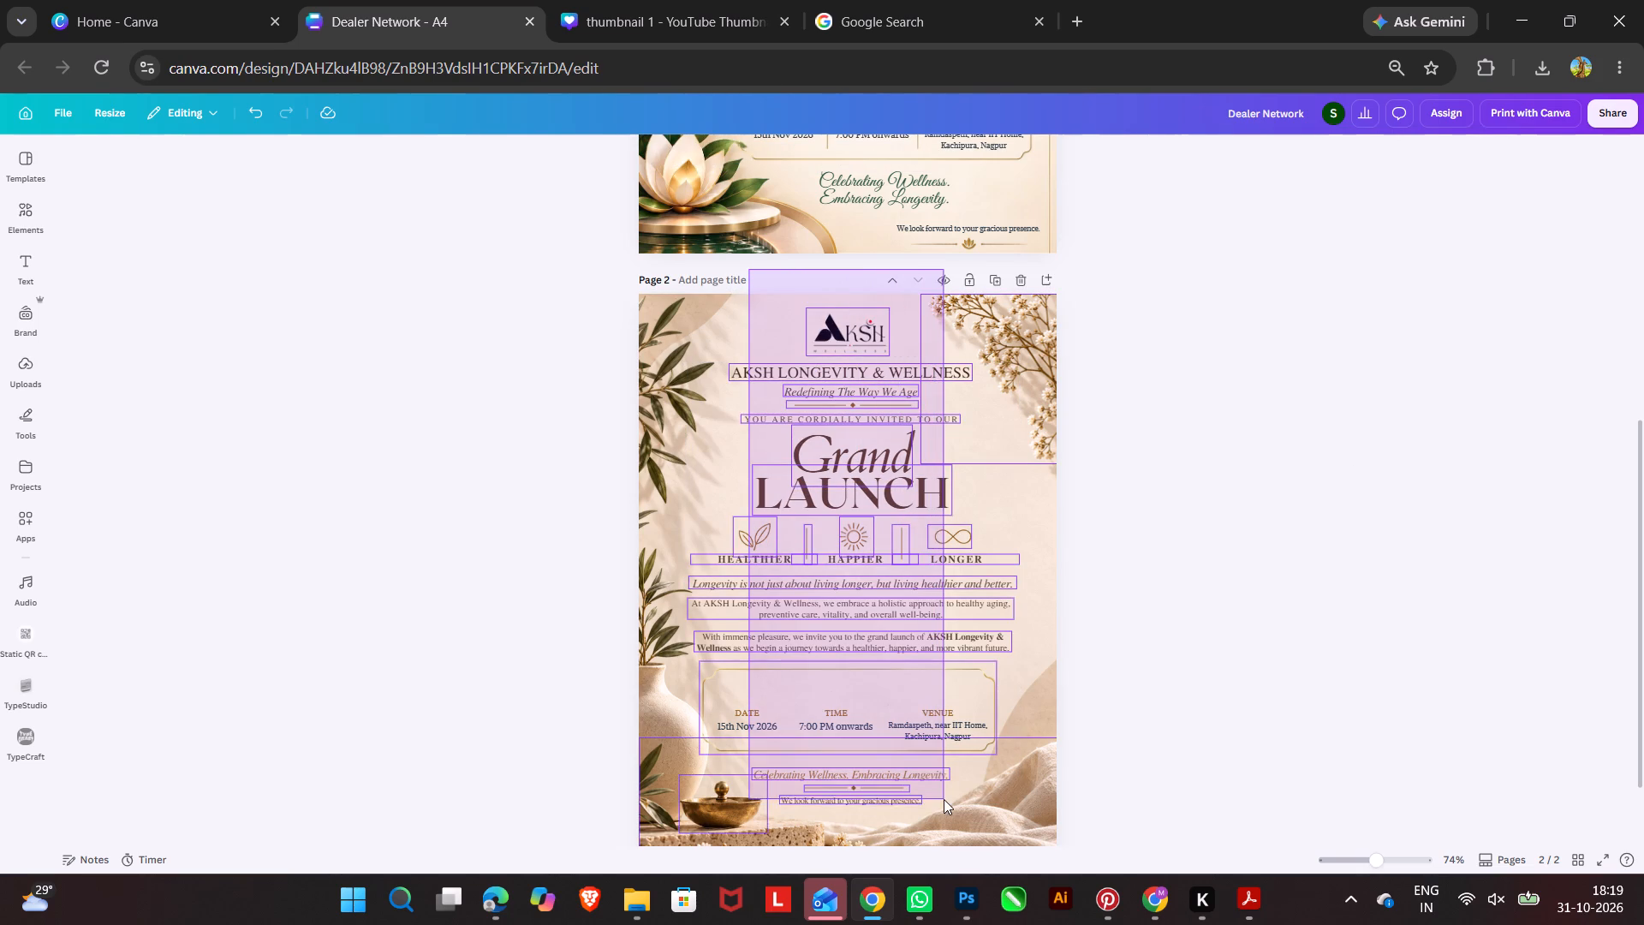
{"action": "left_click_drag", "start_coordinate": [944, 799], "coordinate": [949, 804]}
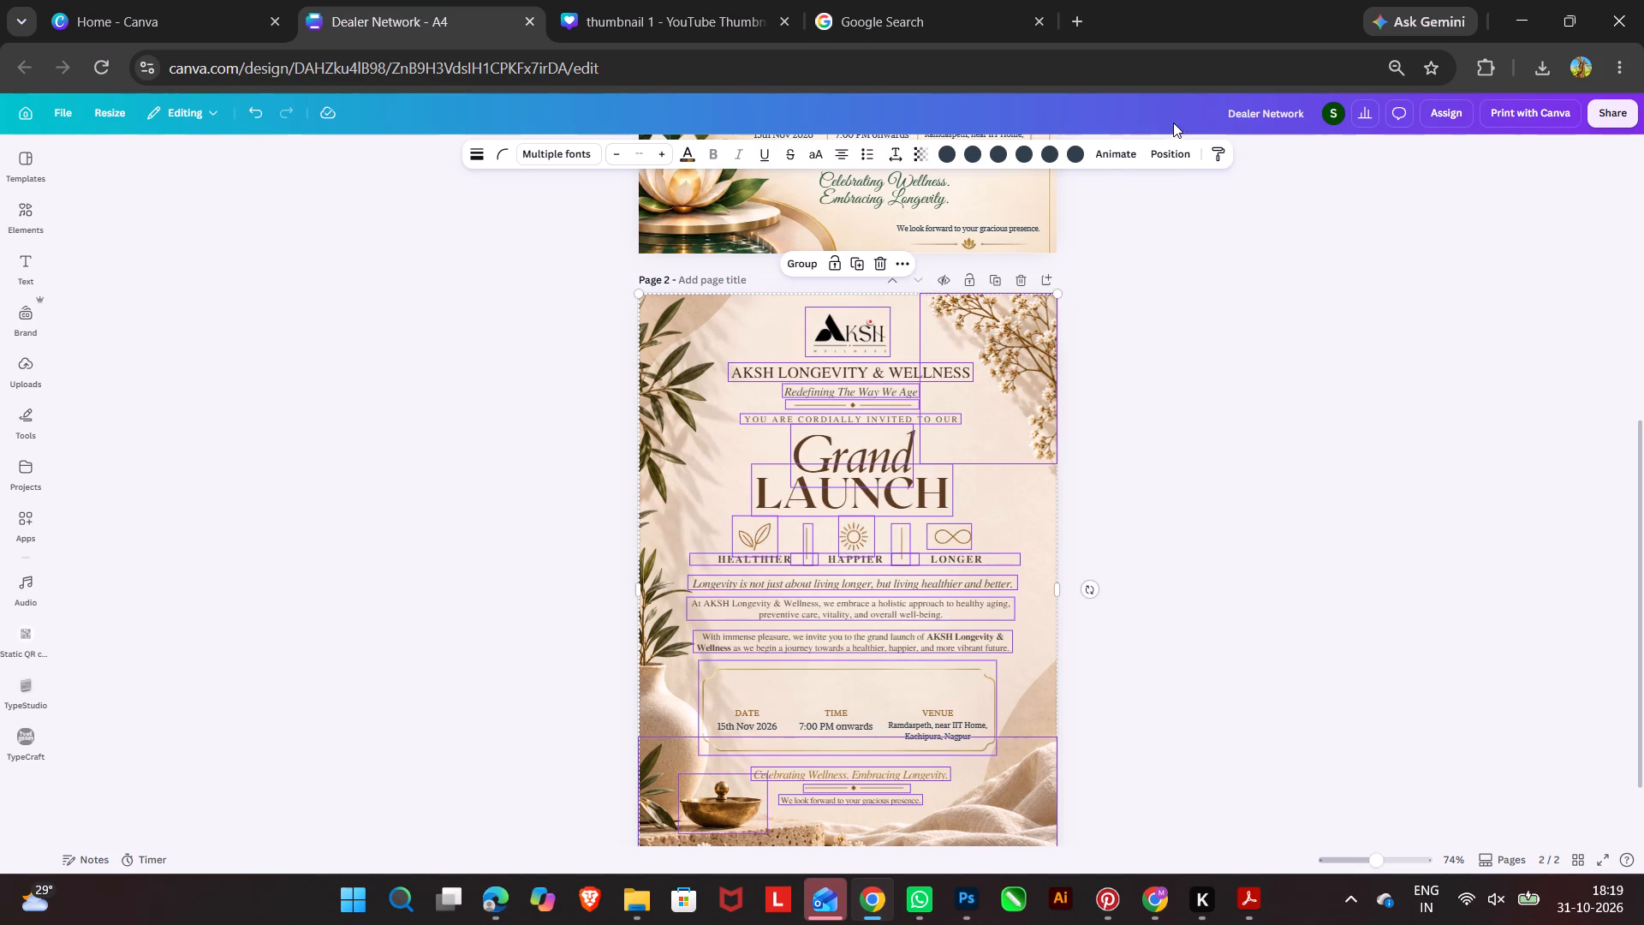
{"action": "left_click", "coordinate": [1170, 152]}
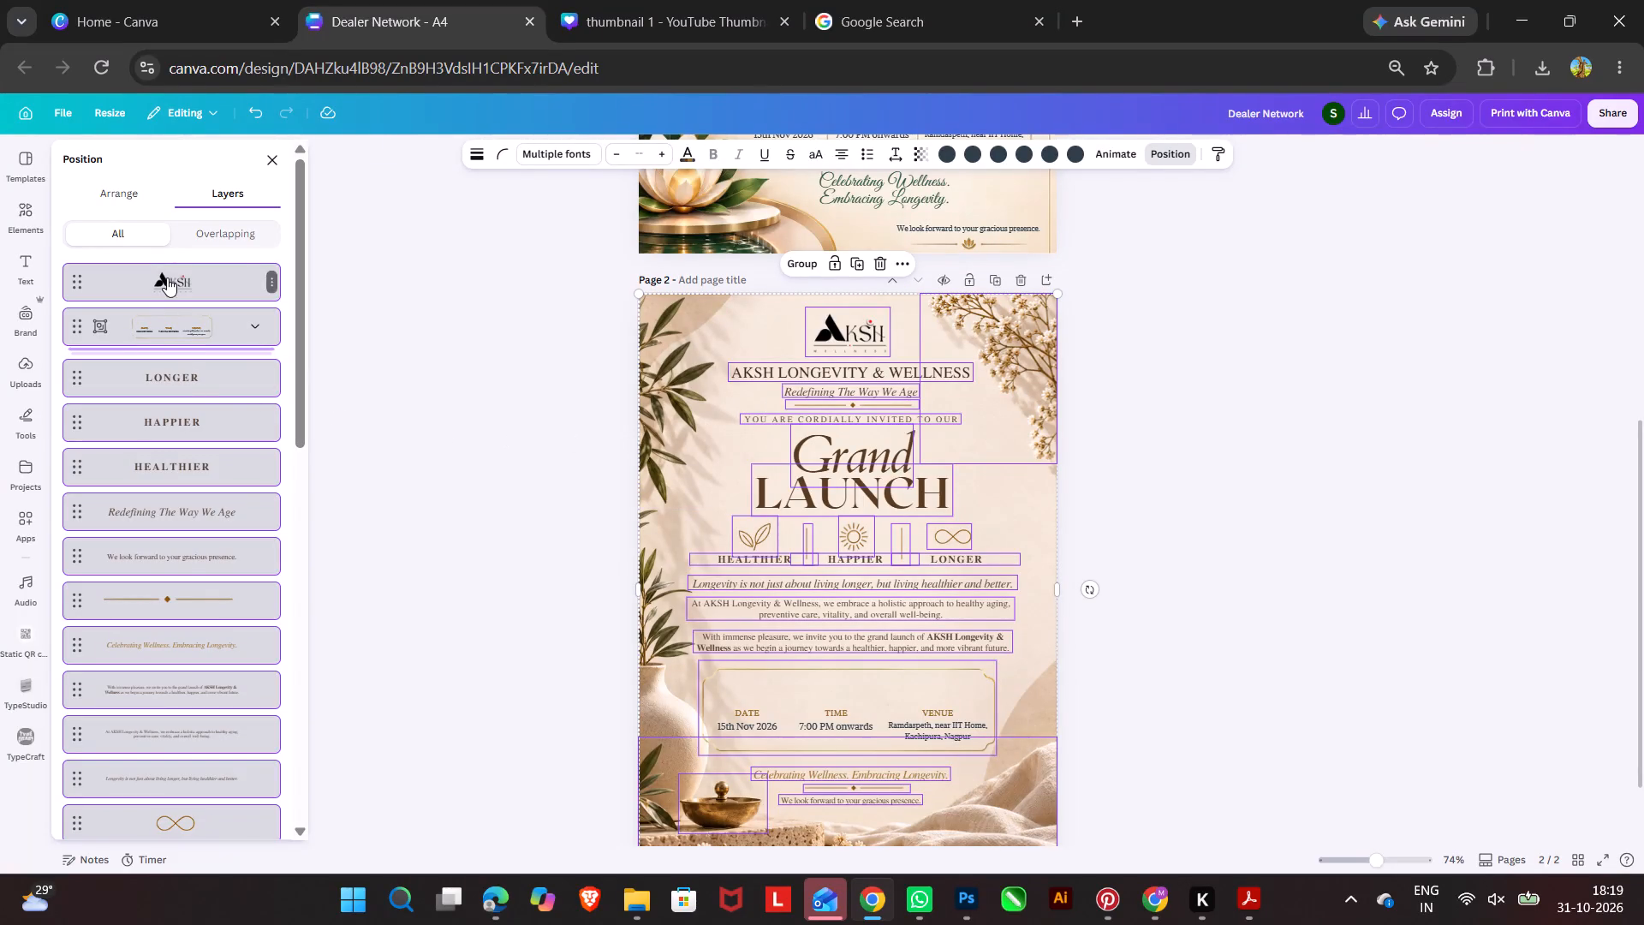
{"action": "left_click", "coordinate": [182, 324], "text": "ctrl"}
{"action": "scroll", "coordinate": [184, 472], "scroll_direction": "down", "scroll_amount": 6}
{"action": "scroll", "coordinate": [188, 473], "scroll_direction": "up", "scroll_amount": 3}
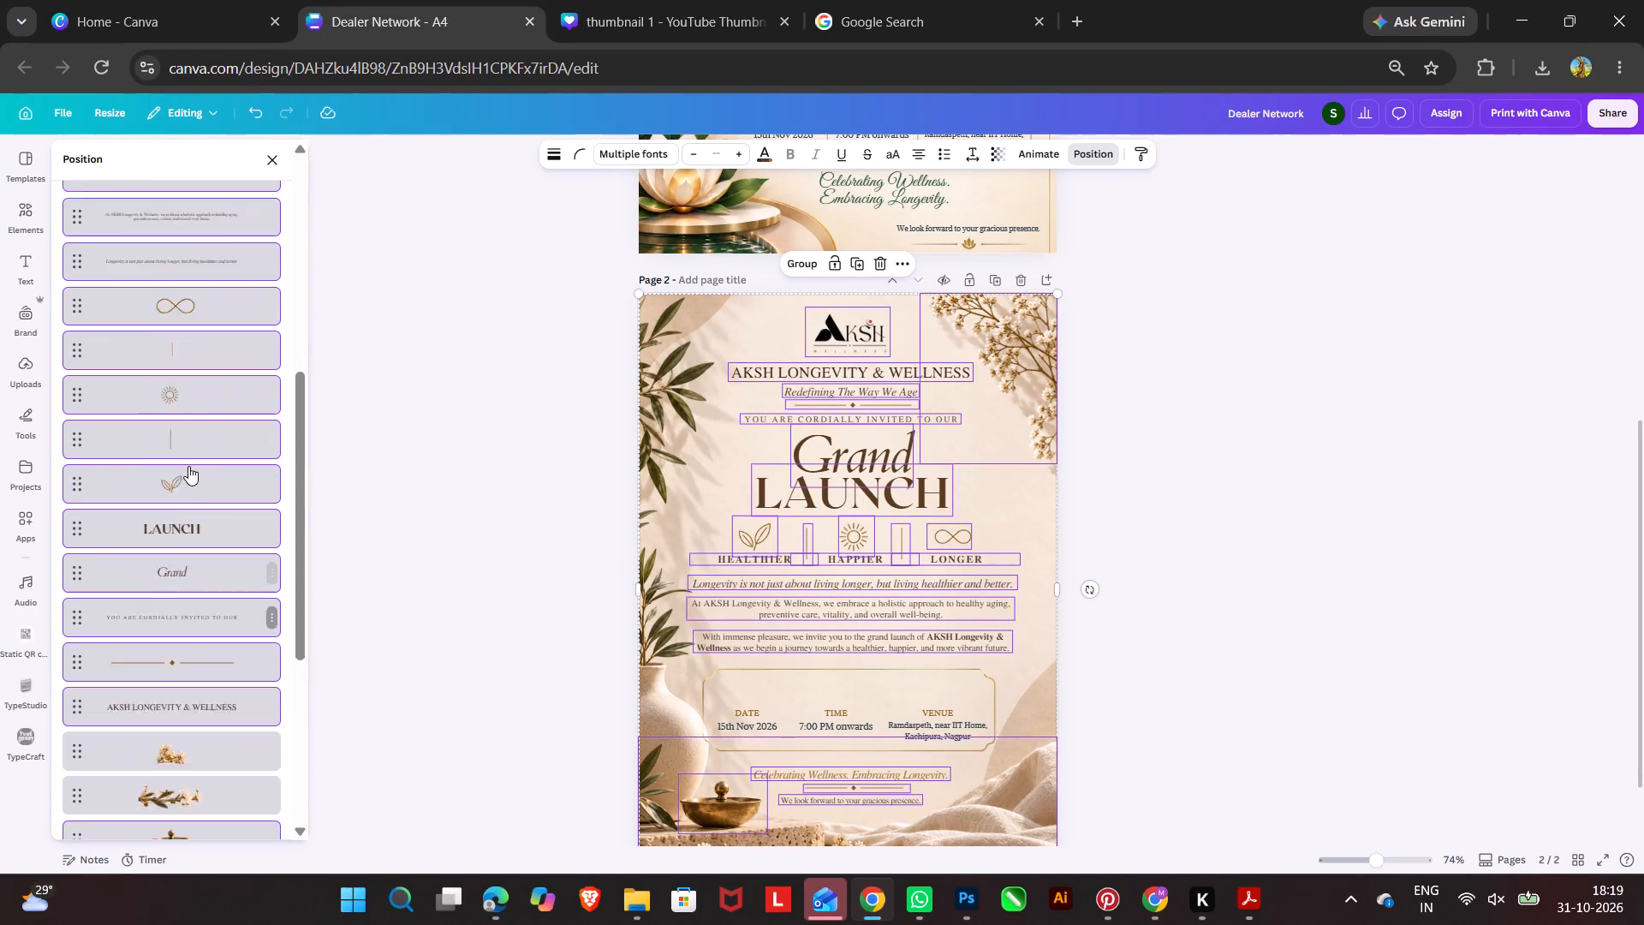
{"action": "scroll", "coordinate": [188, 466], "scroll_direction": "up", "scroll_amount": 7}
{"action": "left_click", "coordinate": [187, 286], "text": "ctrl"}
{"action": "scroll", "coordinate": [205, 474], "scroll_direction": "down", "scroll_amount": 9}
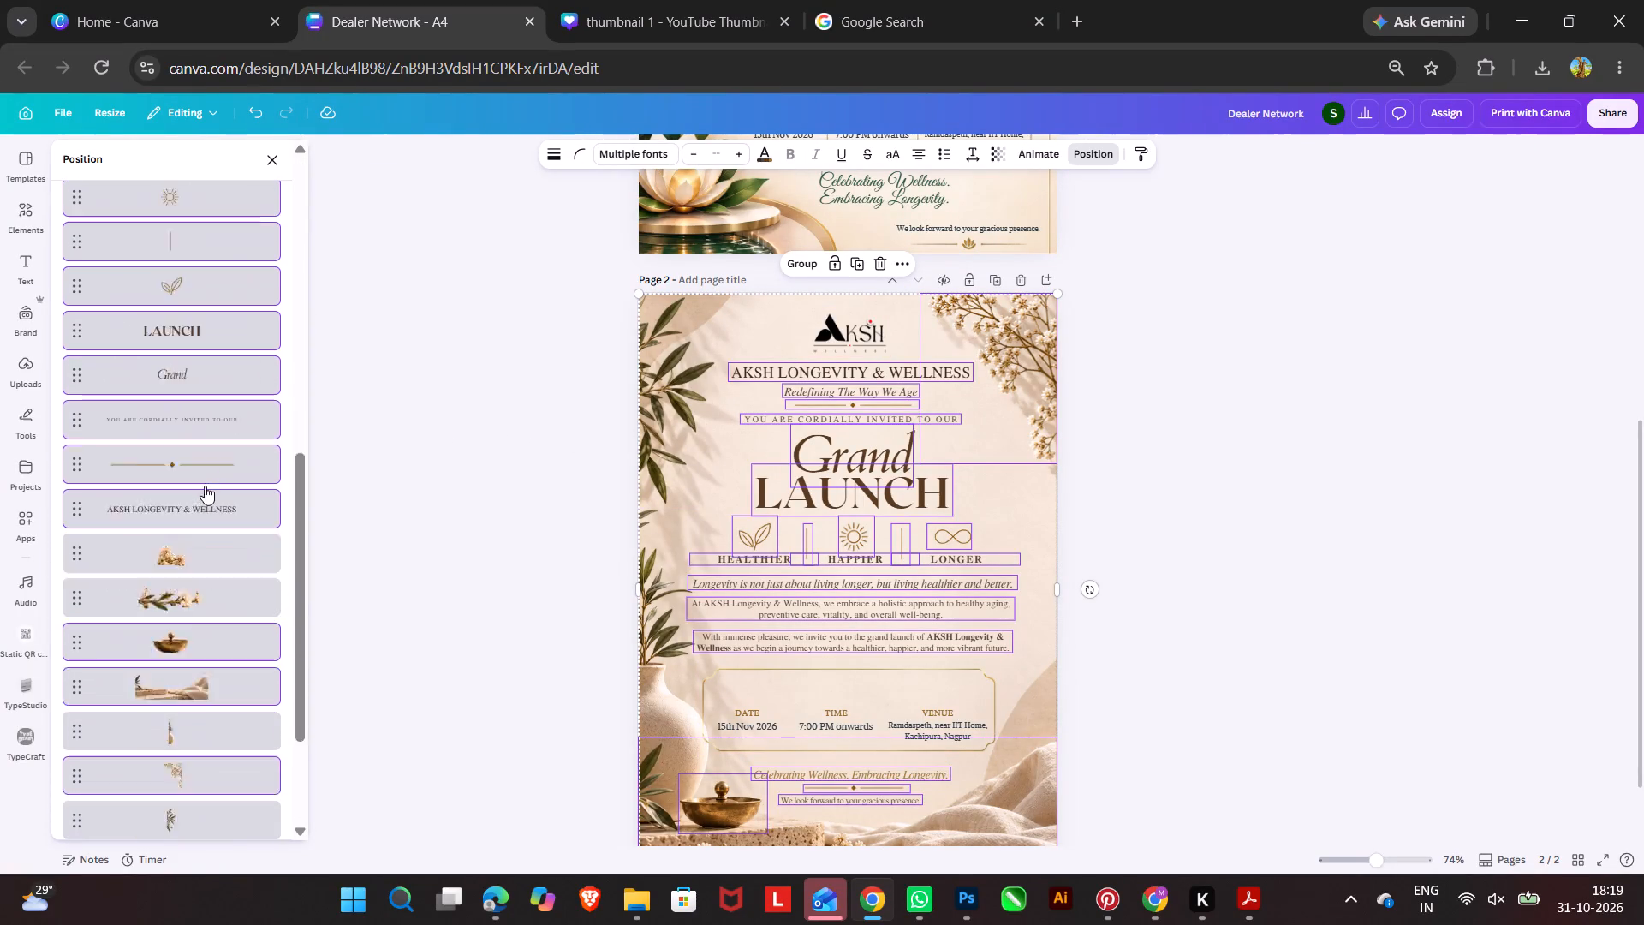
{"action": "left_click", "coordinate": [188, 492], "text": "ctrl"}
{"action": "left_click", "coordinate": [186, 457], "text": "ctrl"}
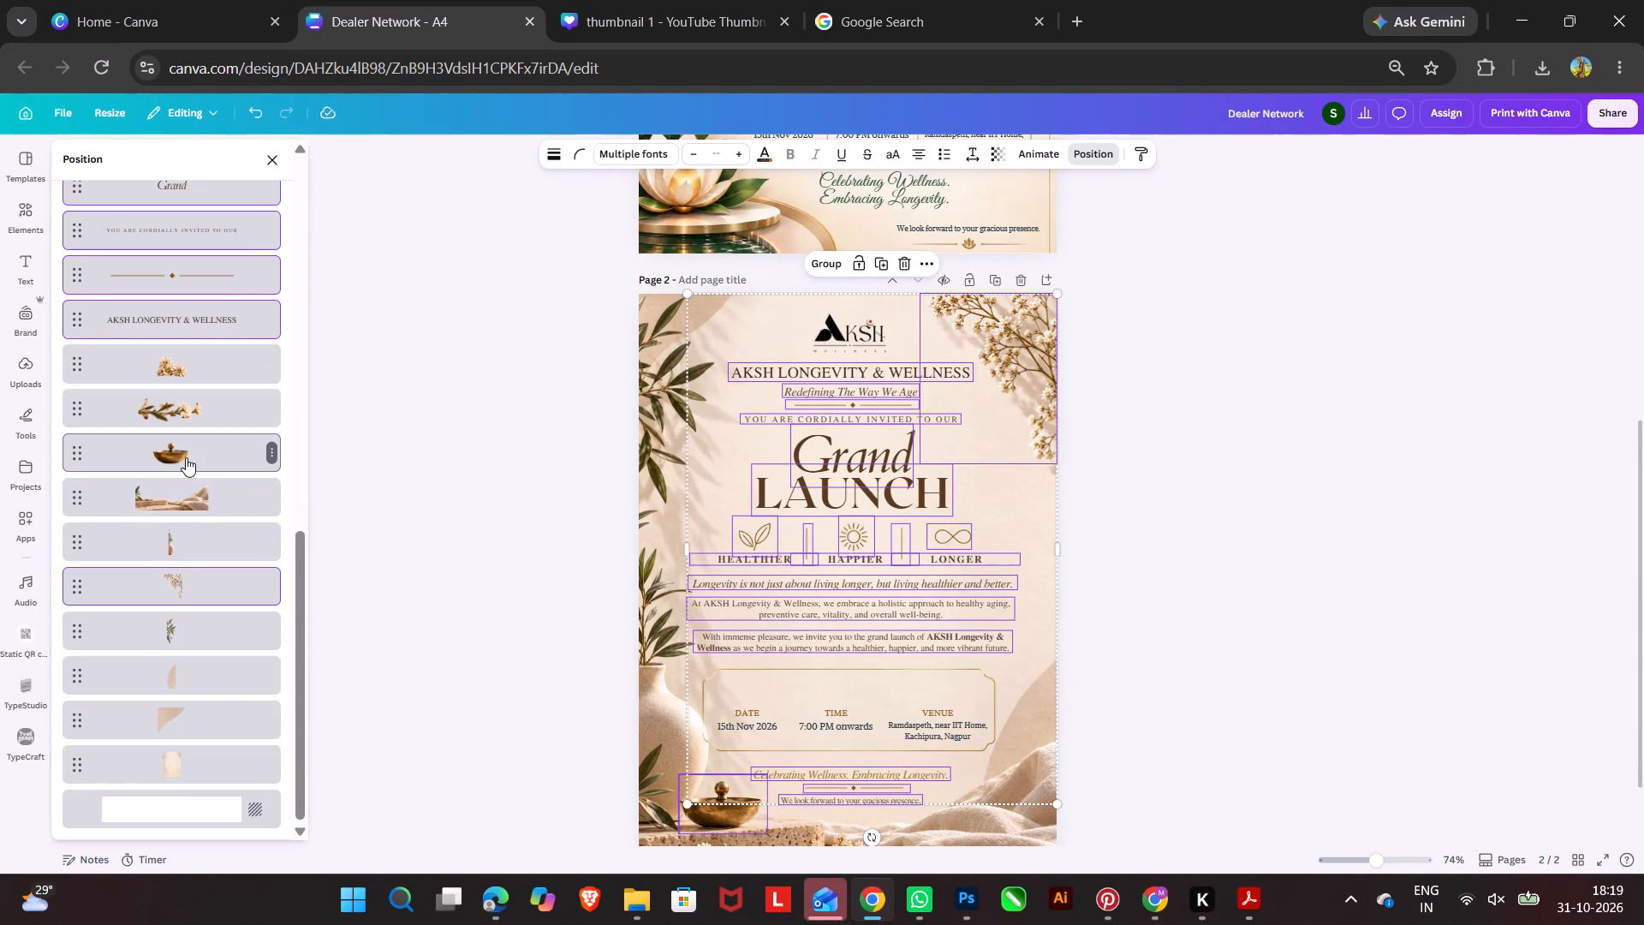
{"action": "scroll", "coordinate": [174, 495], "scroll_direction": "up", "scroll_amount": 1}
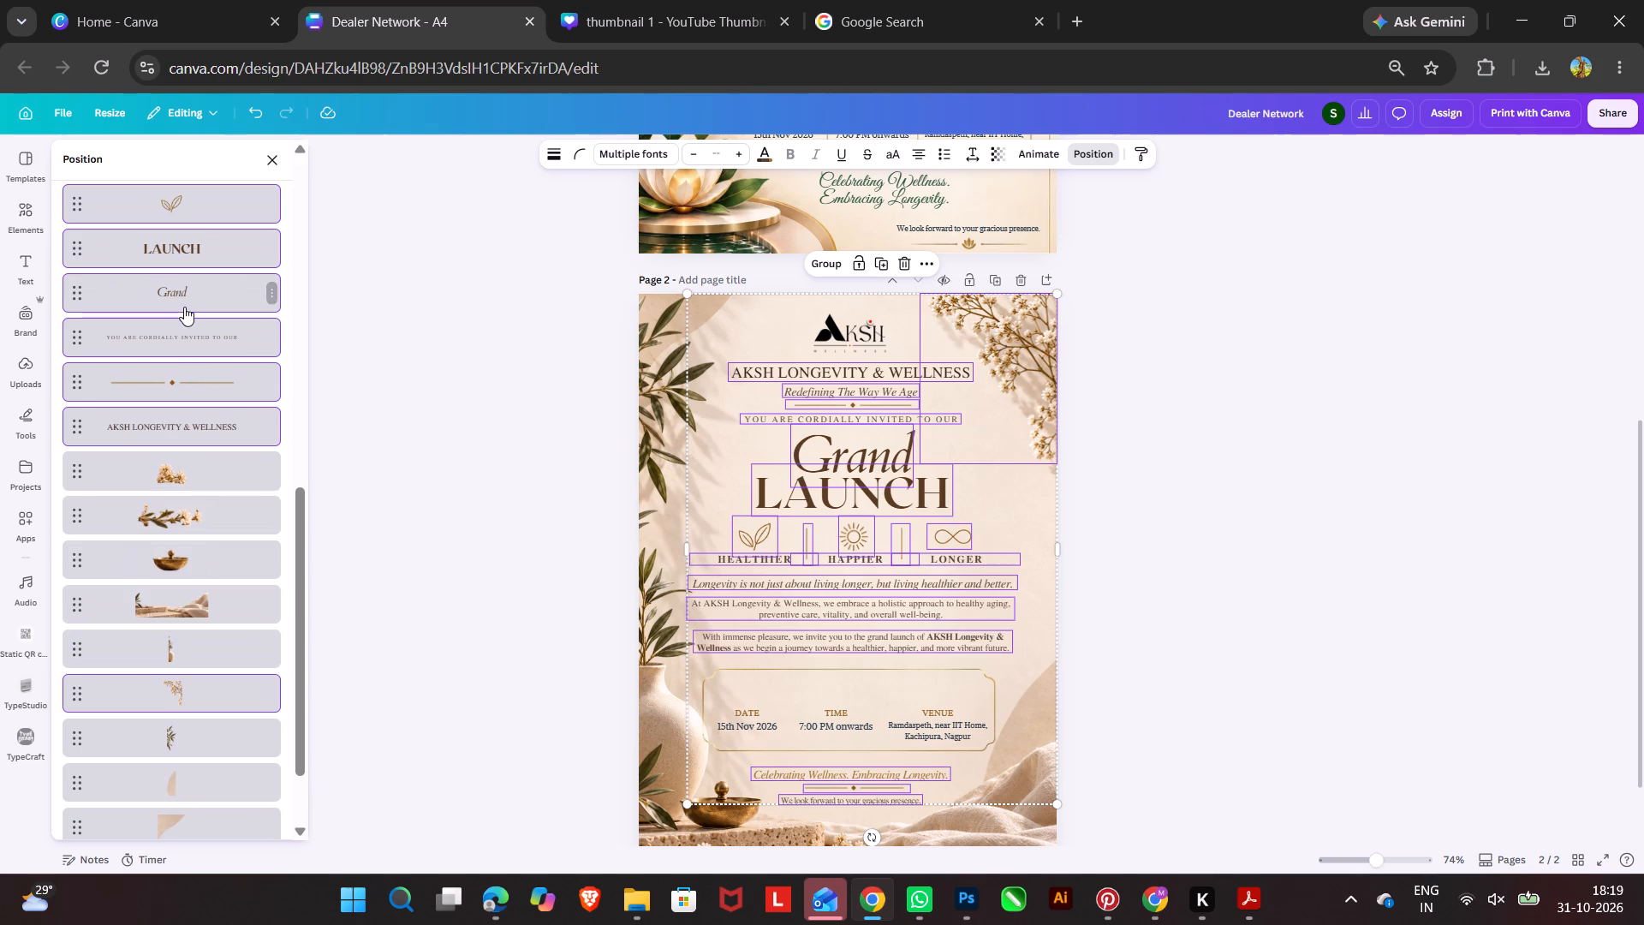
{"action": "scroll", "coordinate": [184, 307], "scroll_direction": "up", "scroll_amount": 1}
{"action": "scroll", "coordinate": [184, 349], "scroll_direction": "down", "scroll_amount": 3}
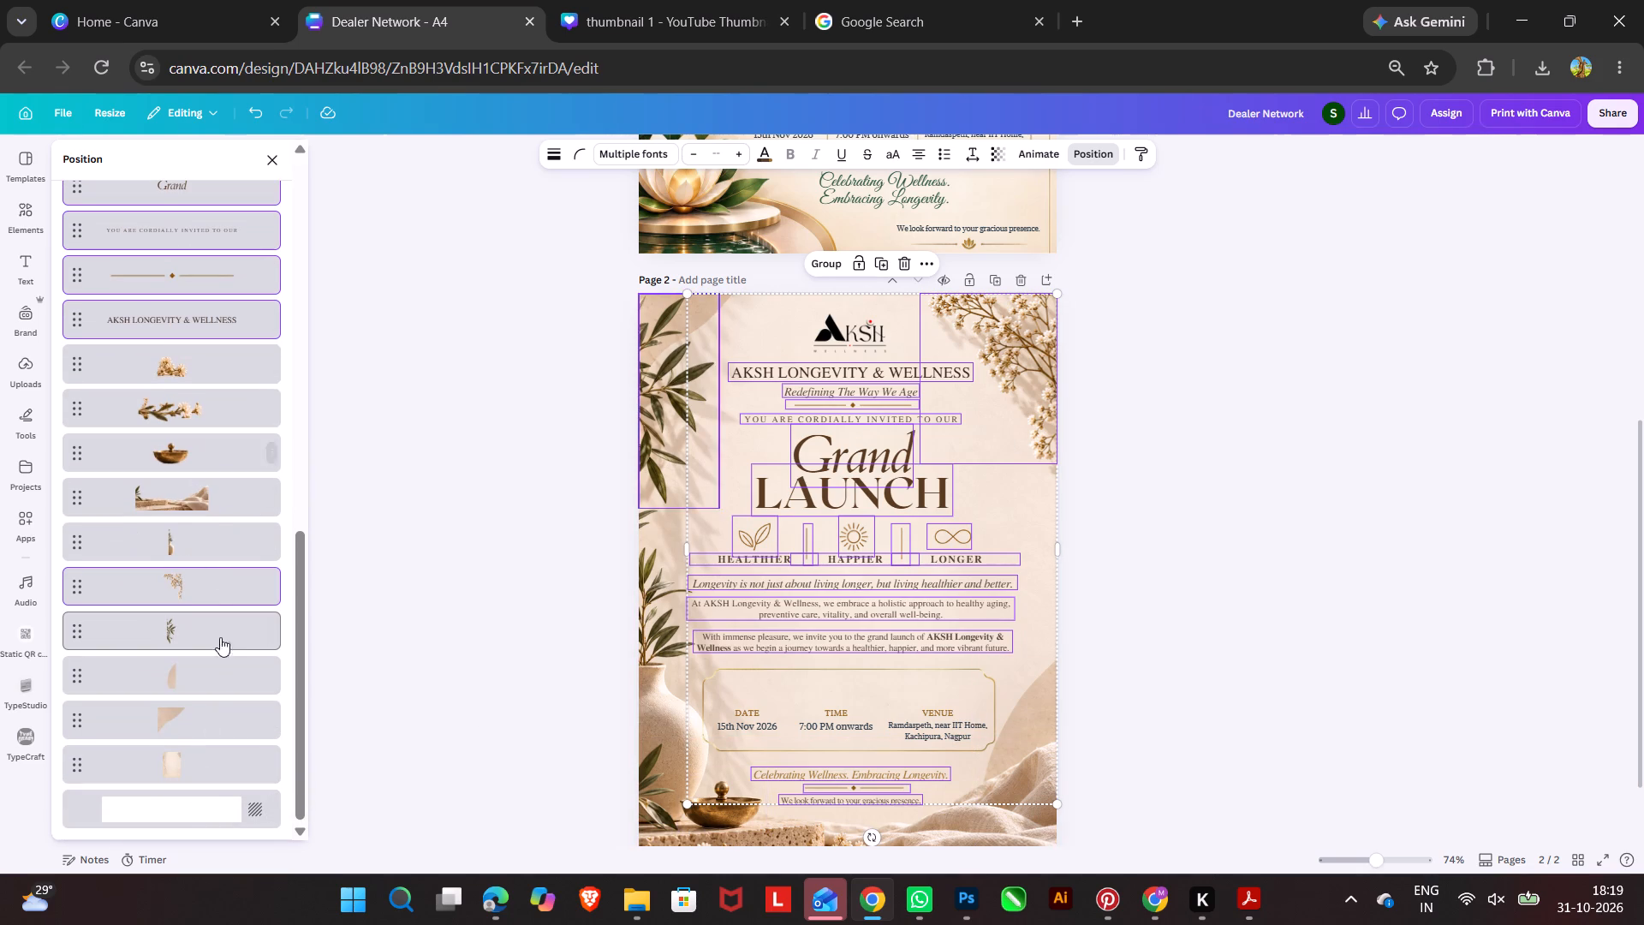
{"action": "left_click", "coordinate": [203, 597], "text": "ctrl"}
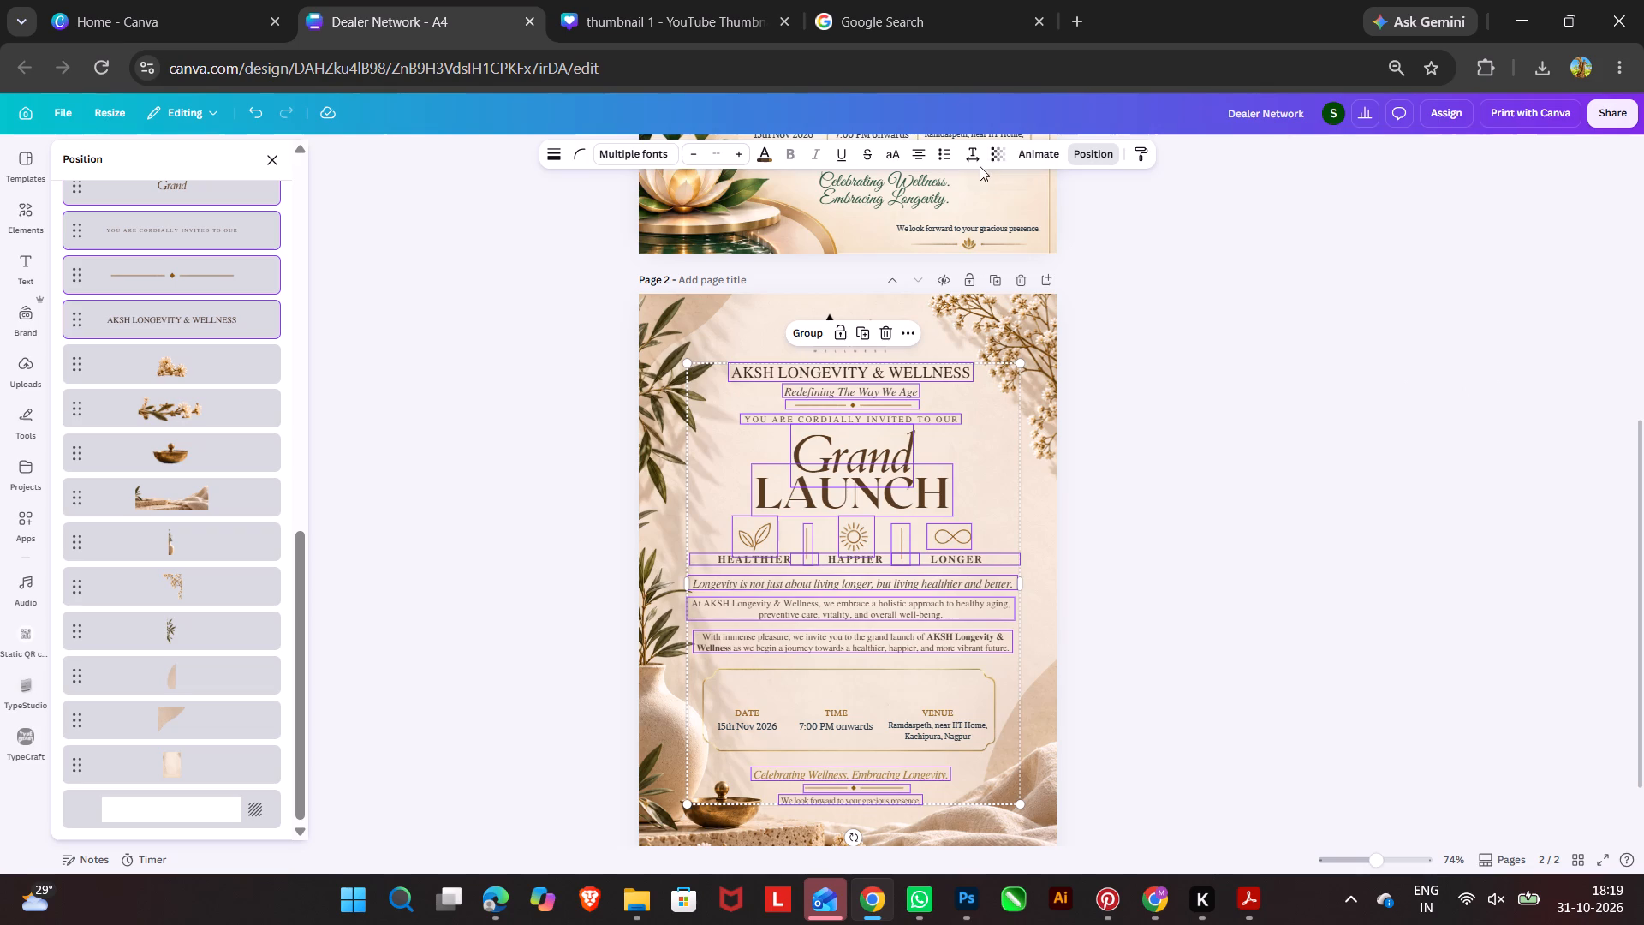
{"action": "right_click", "coordinate": [998, 534]}
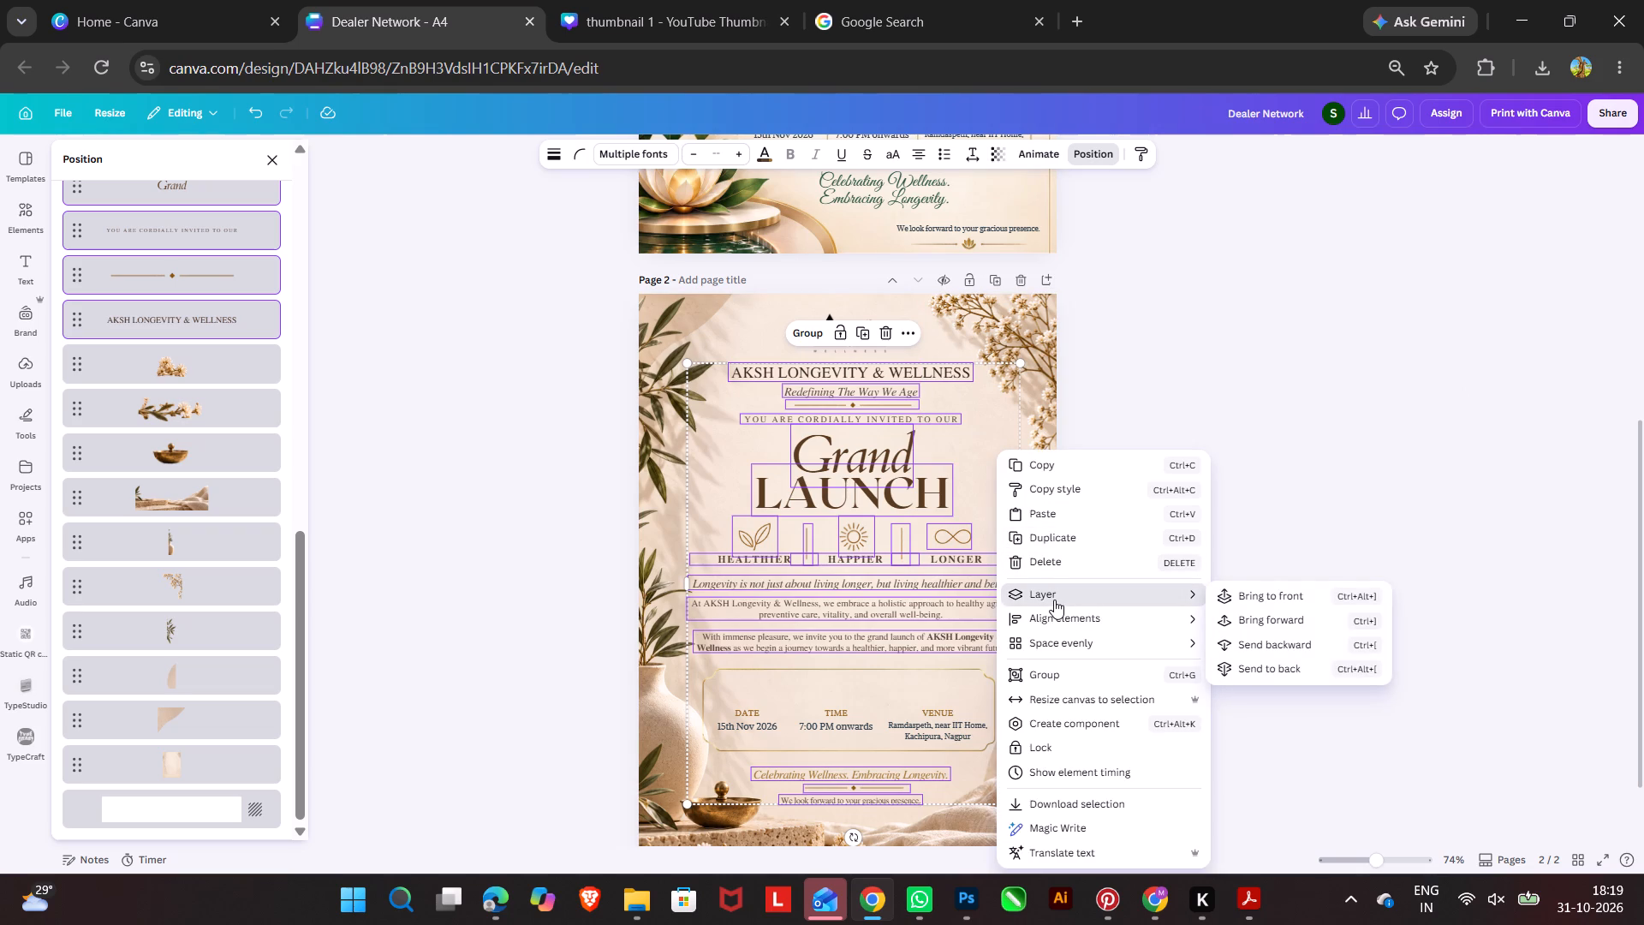
{"action": "left_click", "coordinate": [1072, 618]}
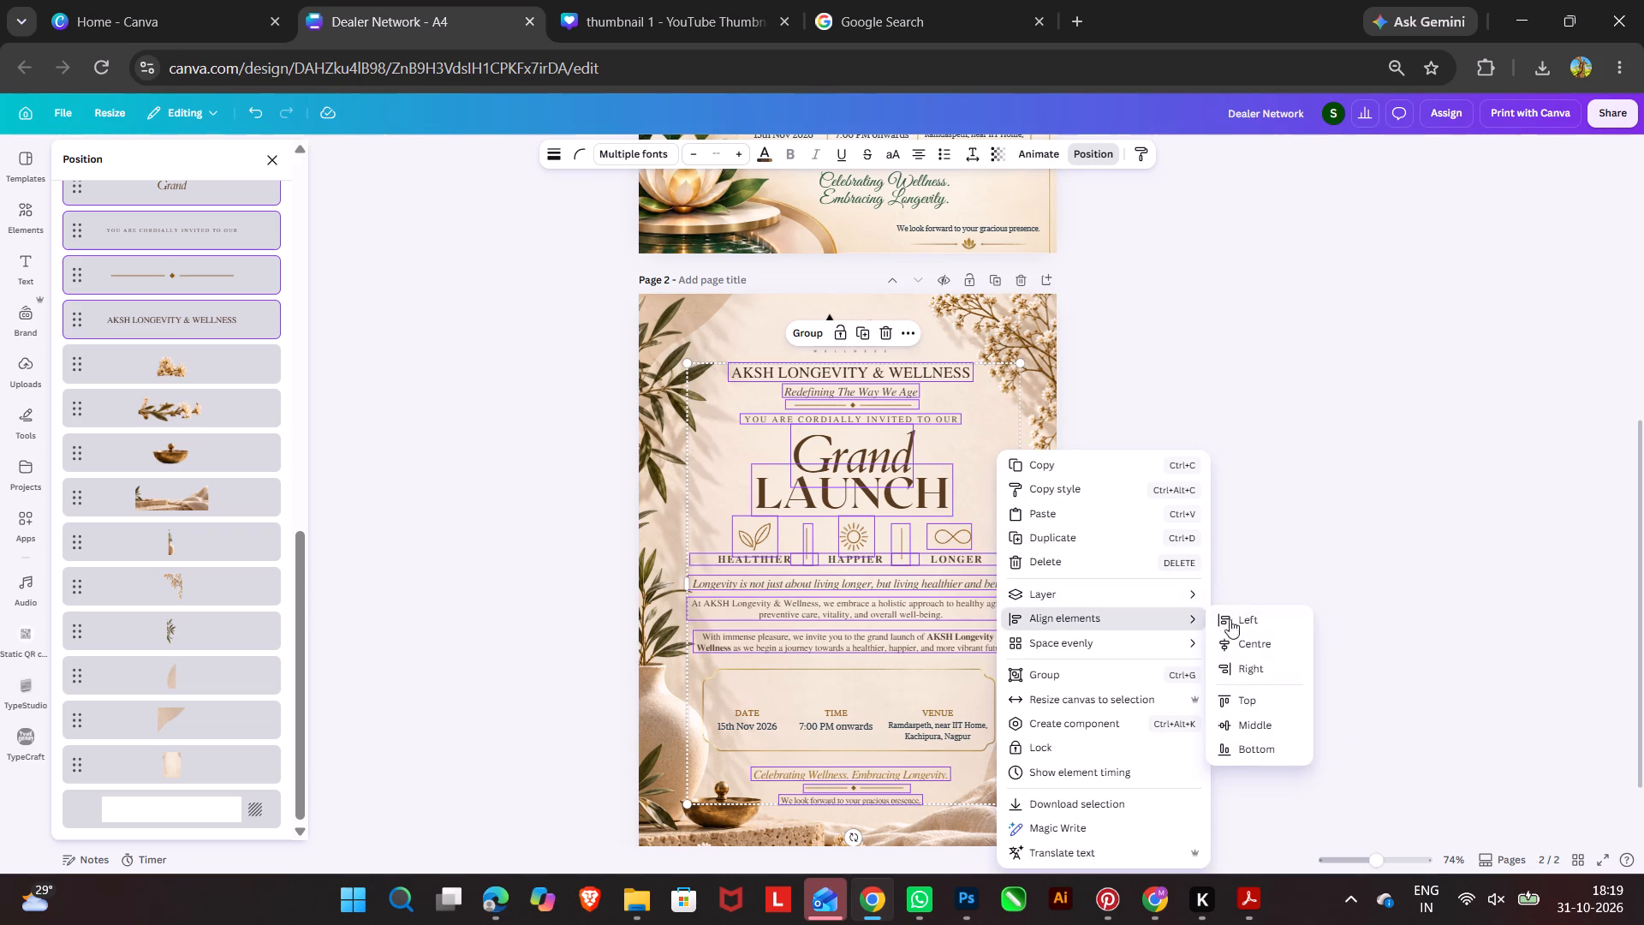
{"action": "left_click", "coordinate": [1254, 638]}
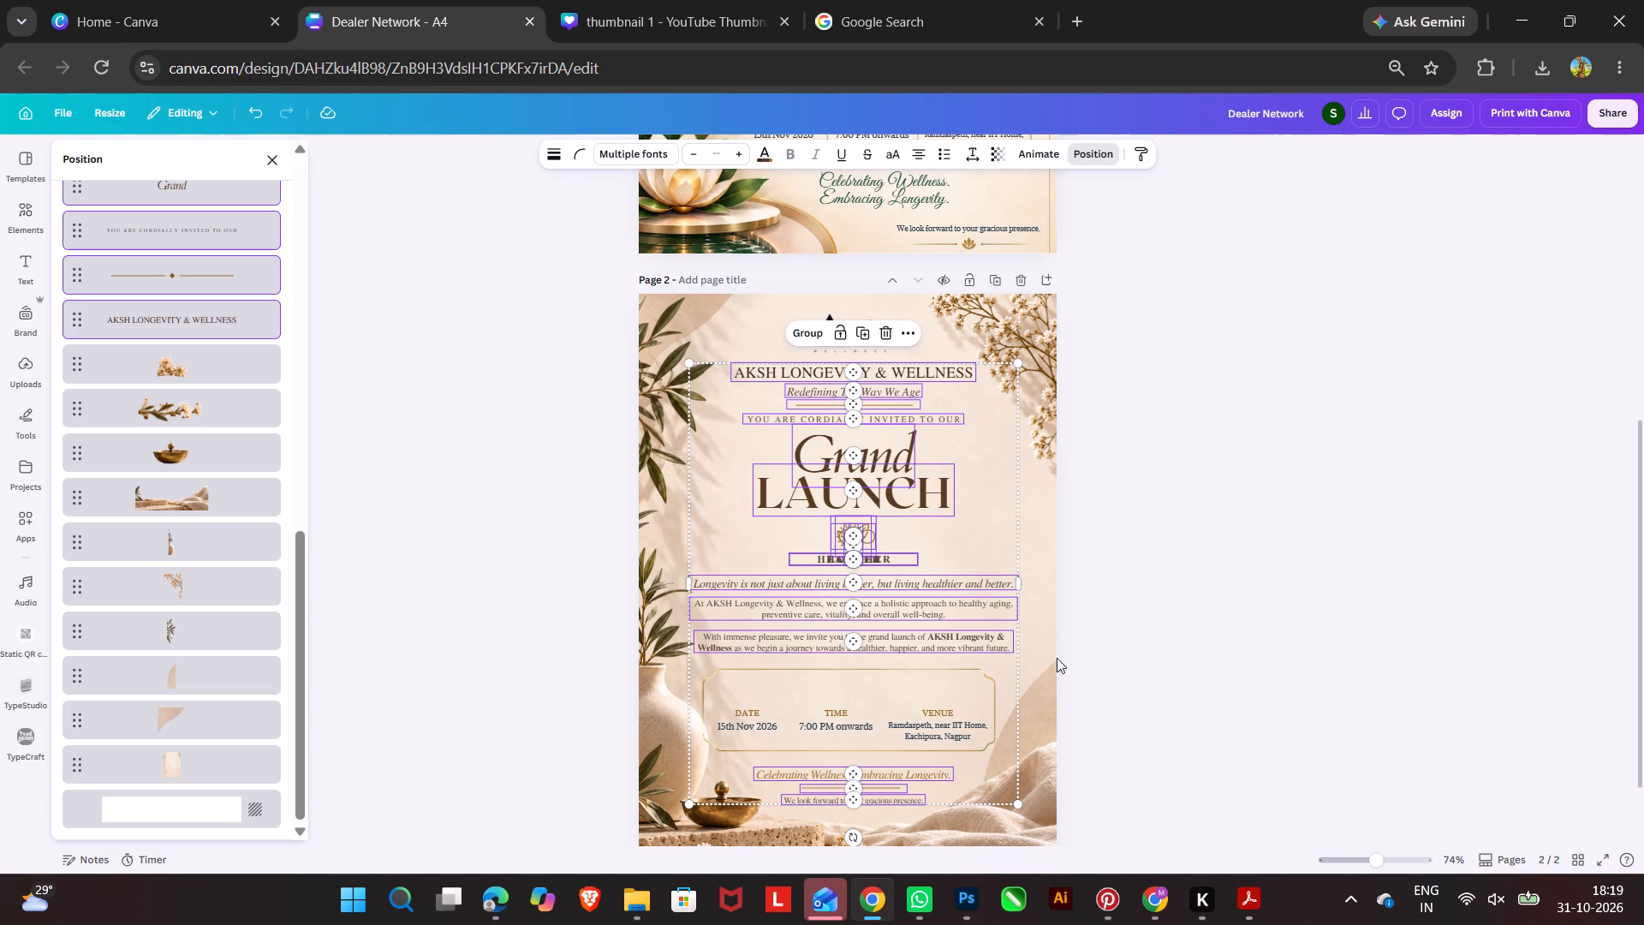
{"action": "left_click", "coordinate": [533, 467]}
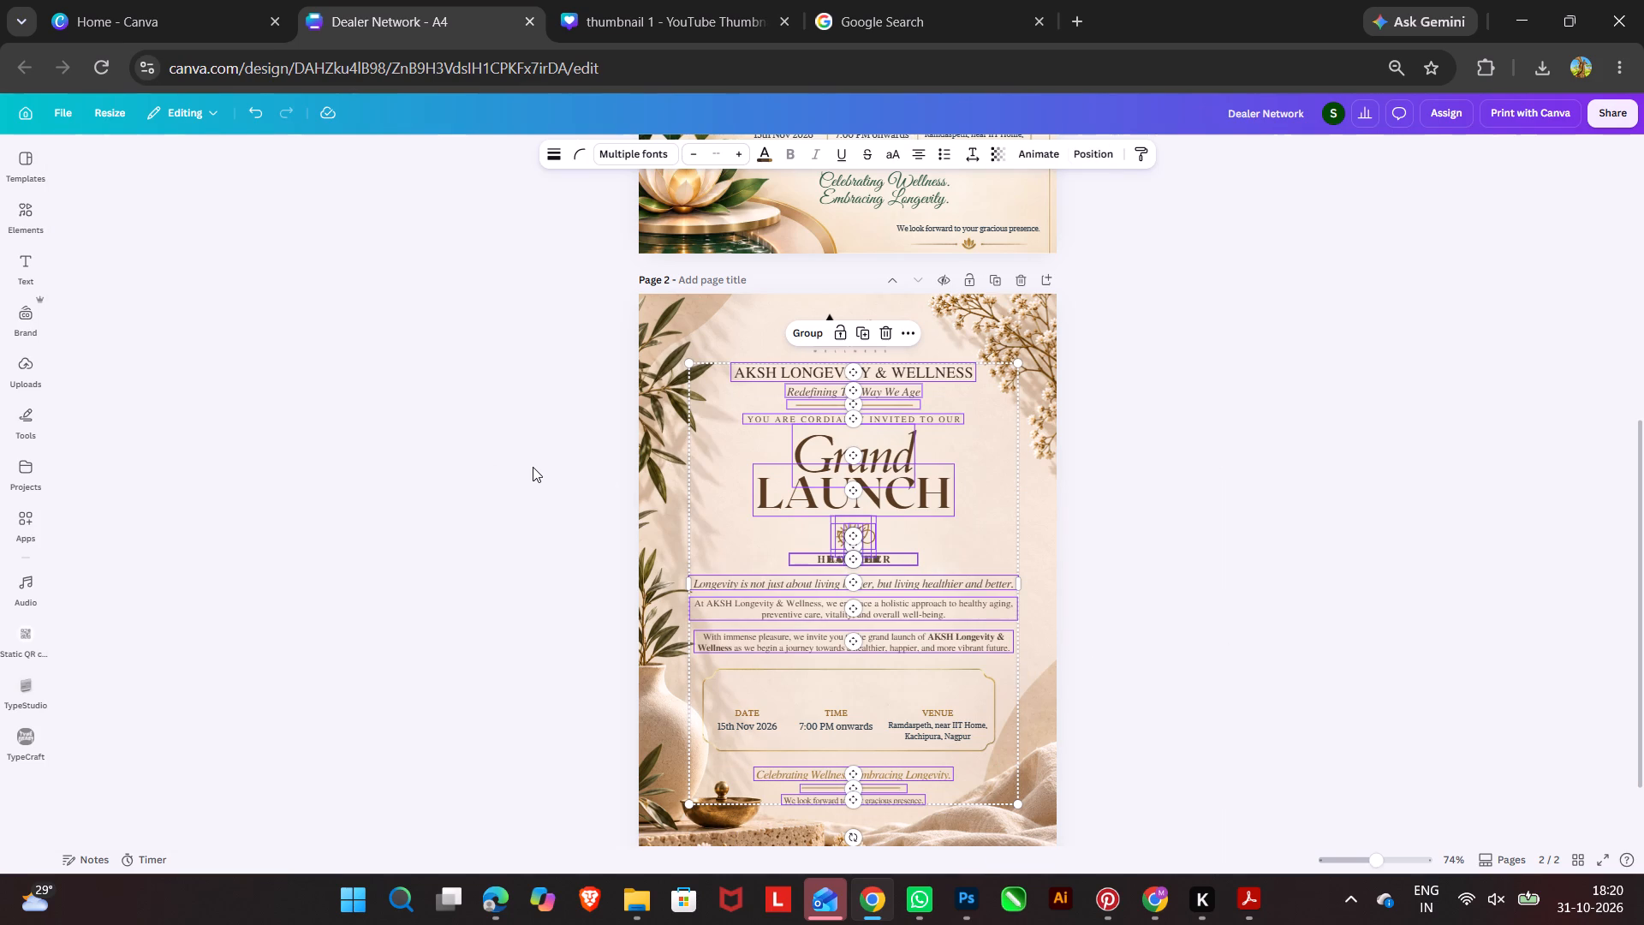
{"action": "left_click", "coordinate": [533, 467]}
Move the infinity icon out of the overlapping icons to the right of the leaf icon.
{"action": "left_click", "coordinate": [852, 539]}
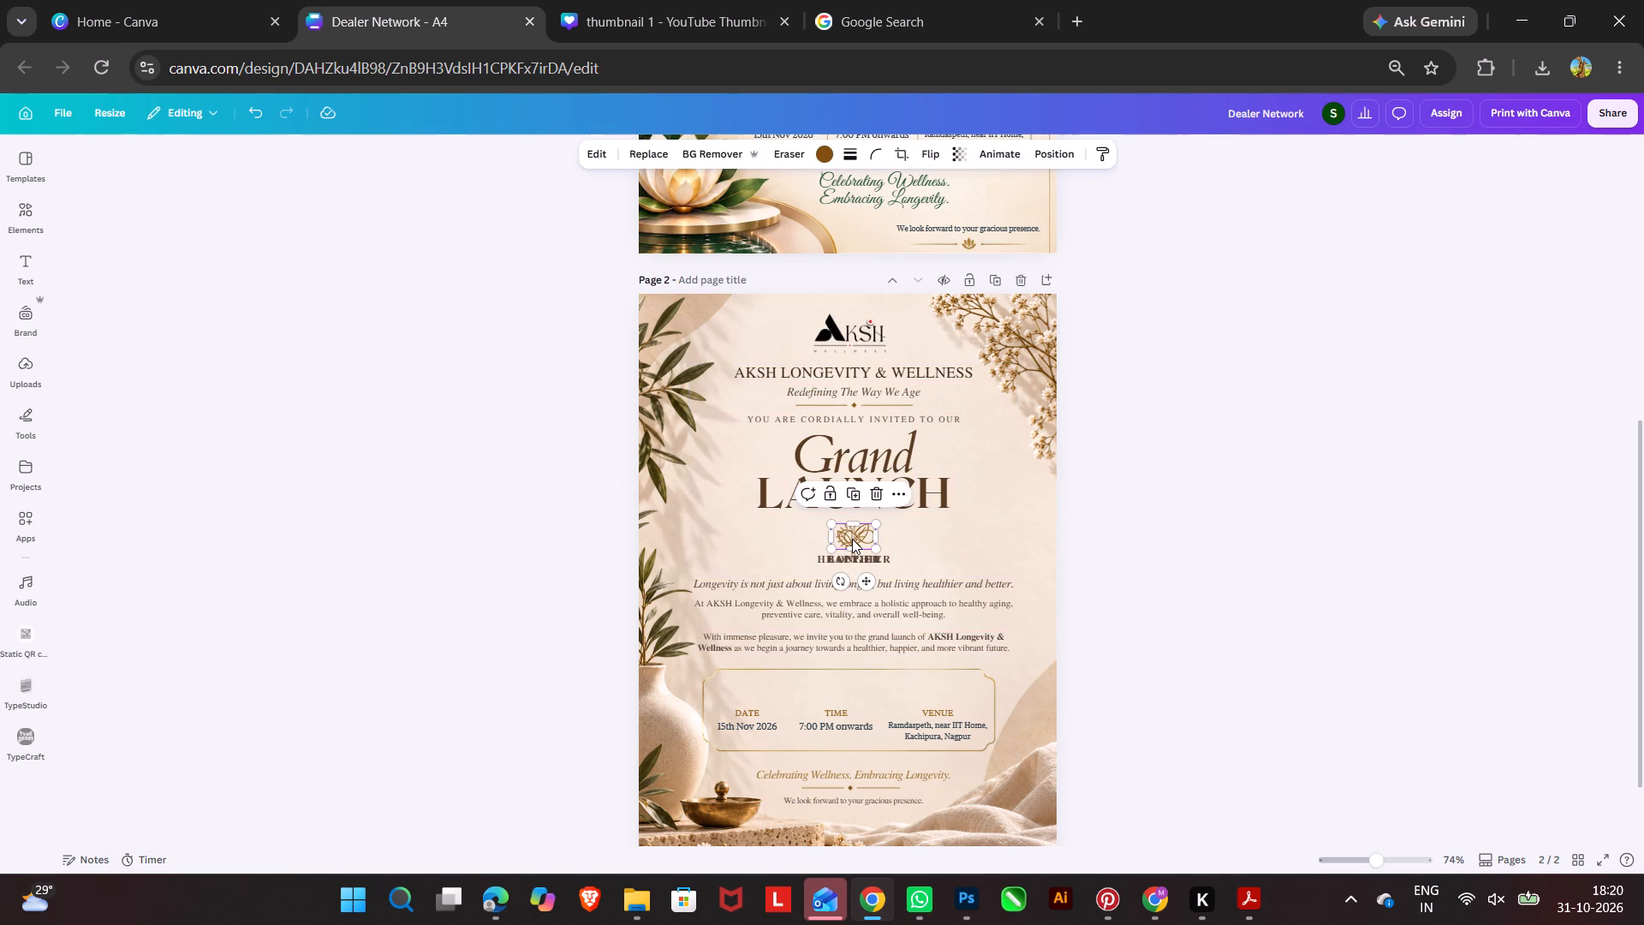
{"action": "key", "text": "Right"}
{"action": "key", "text": "Right"}
{"action": "key", "text": "Right"}
{"action": "key", "text": "Right"}
{"action": "key", "text": "Right"}
{"action": "key", "text": "Right"}
{"action": "key", "text": "Right"}
{"action": "key", "text": "Right"}
{"action": "key", "text": "Right"}
{"action": "key", "text": "Right"}
{"action": "key", "text": "Right"}
{"action": "key", "text": "Right"}
{"action": "key", "text": "Right"}
{"action": "key", "text": "Right"}
{"action": "key", "text": "Right"}
{"action": "key", "text": "Right"}
{"action": "key", "text": "Right"}
{"action": "key", "text": "Right"}
{"action": "key", "text": "Right"}
{"action": "key", "text": "Right"}
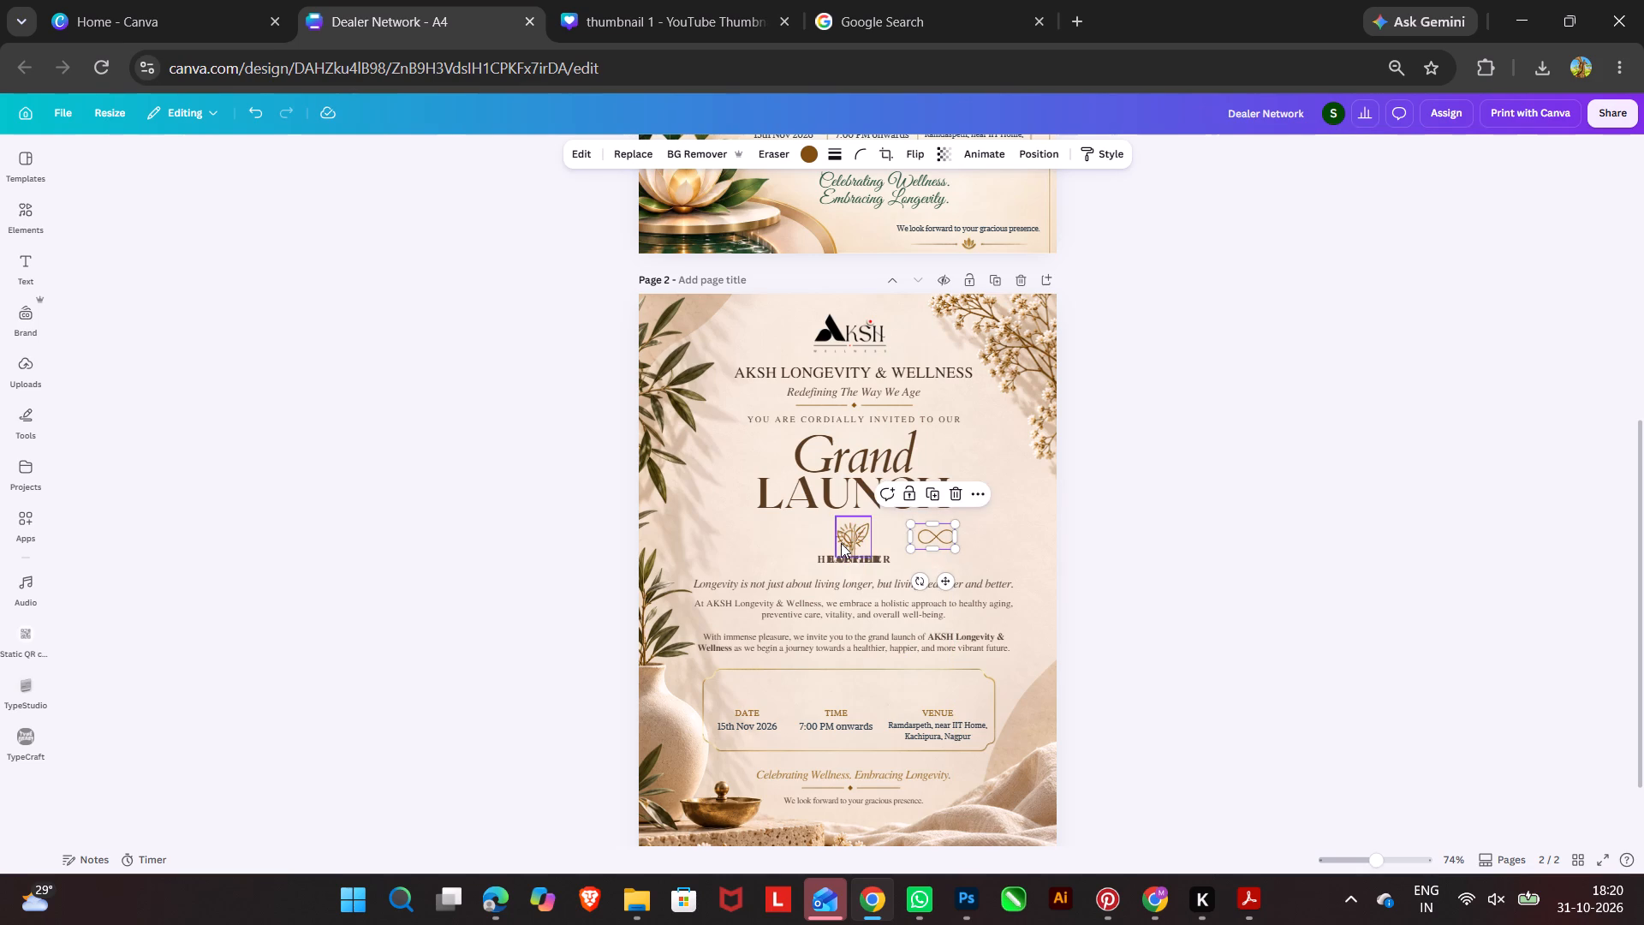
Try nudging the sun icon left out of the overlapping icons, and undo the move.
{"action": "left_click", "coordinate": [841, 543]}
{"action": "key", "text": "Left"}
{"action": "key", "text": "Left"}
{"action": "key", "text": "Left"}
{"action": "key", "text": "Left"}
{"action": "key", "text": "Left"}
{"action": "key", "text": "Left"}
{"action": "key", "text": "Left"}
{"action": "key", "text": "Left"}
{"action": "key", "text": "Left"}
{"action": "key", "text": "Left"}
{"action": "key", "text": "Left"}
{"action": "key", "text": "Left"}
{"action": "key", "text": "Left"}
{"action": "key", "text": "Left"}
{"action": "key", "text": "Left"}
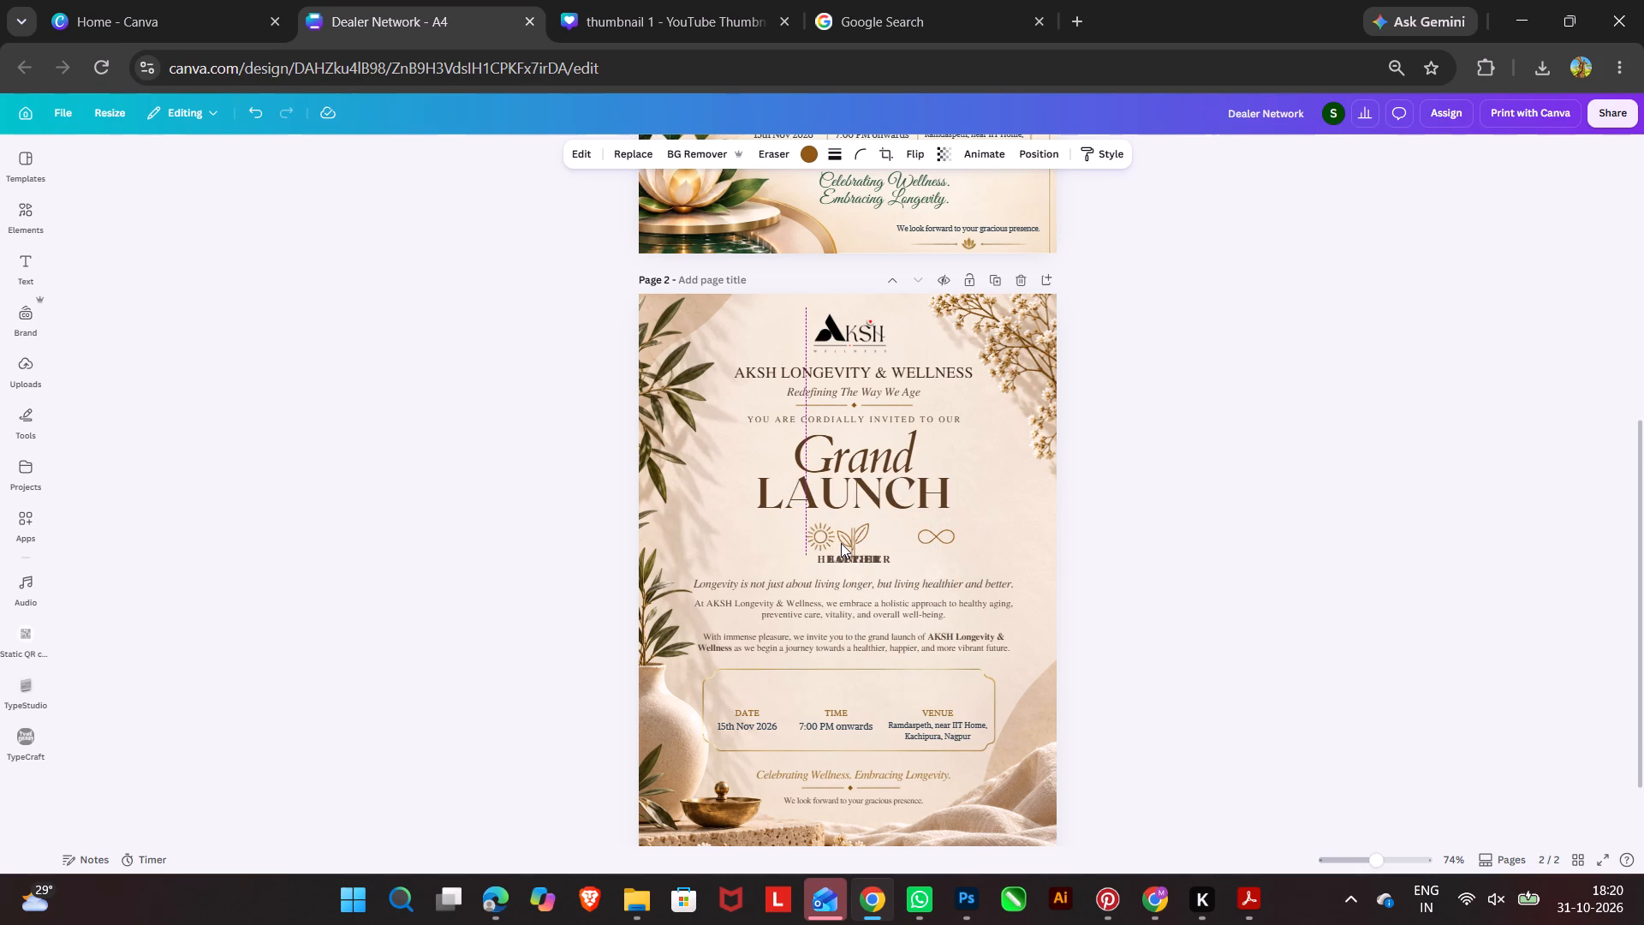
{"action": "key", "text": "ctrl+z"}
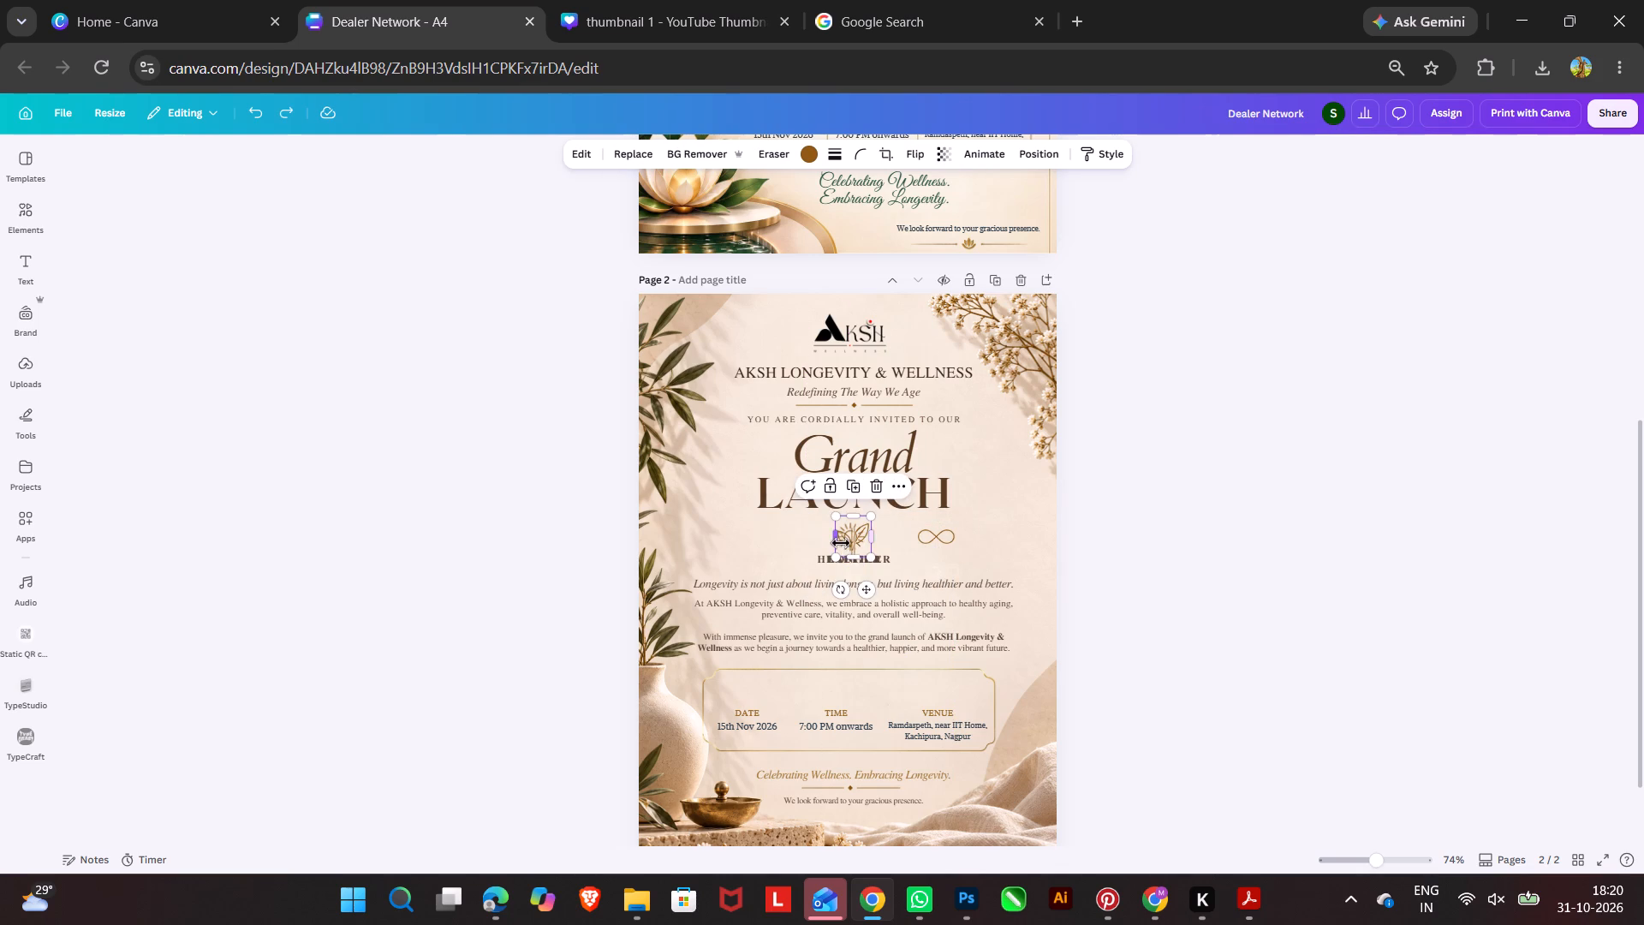
Move one thin vertical separator line out of the icon stack to just left of the leaf icon.
{"action": "left_click", "coordinate": [850, 548]}
{"action": "key", "text": "Left"}
{"action": "key", "text": "Left"}
{"action": "key", "text": "Left"}
{"action": "key", "text": "Left"}
{"action": "key", "text": "Left"}
{"action": "key", "text": "Left"}
{"action": "key", "text": "Left"}
{"action": "key", "text": "Left"}
{"action": "key", "text": "Left"}
{"action": "key", "text": "Left"}
{"action": "key", "text": "Left"}
{"action": "key", "text": "Left"}
{"action": "key", "text": "Left"}
{"action": "key", "text": "Left"}
{"action": "key", "text": "Left"}
{"action": "key", "text": "Left"}
{"action": "key", "text": "Left"}
{"action": "key", "text": "Left"}
{"action": "key", "text": "Left"}
{"action": "key", "text": "Left"}
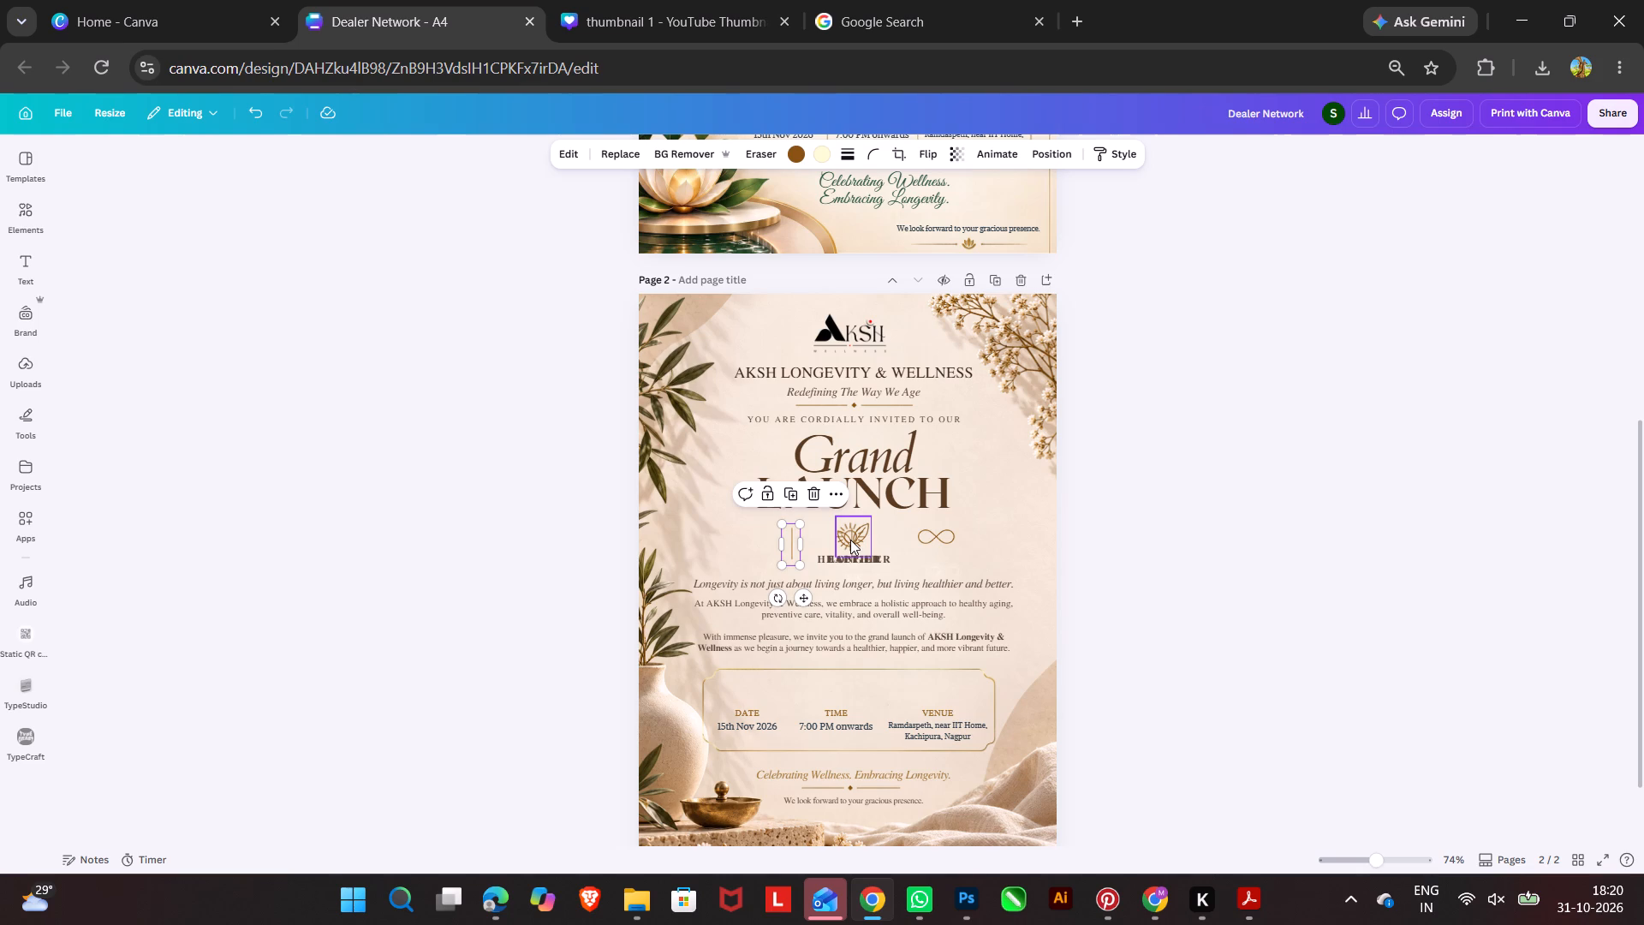
{"action": "key", "text": "Right"}
{"action": "key", "text": "Right"}
{"action": "key", "text": "Right"}
{"action": "key", "text": "Right"}
{"action": "key", "text": "Right"}
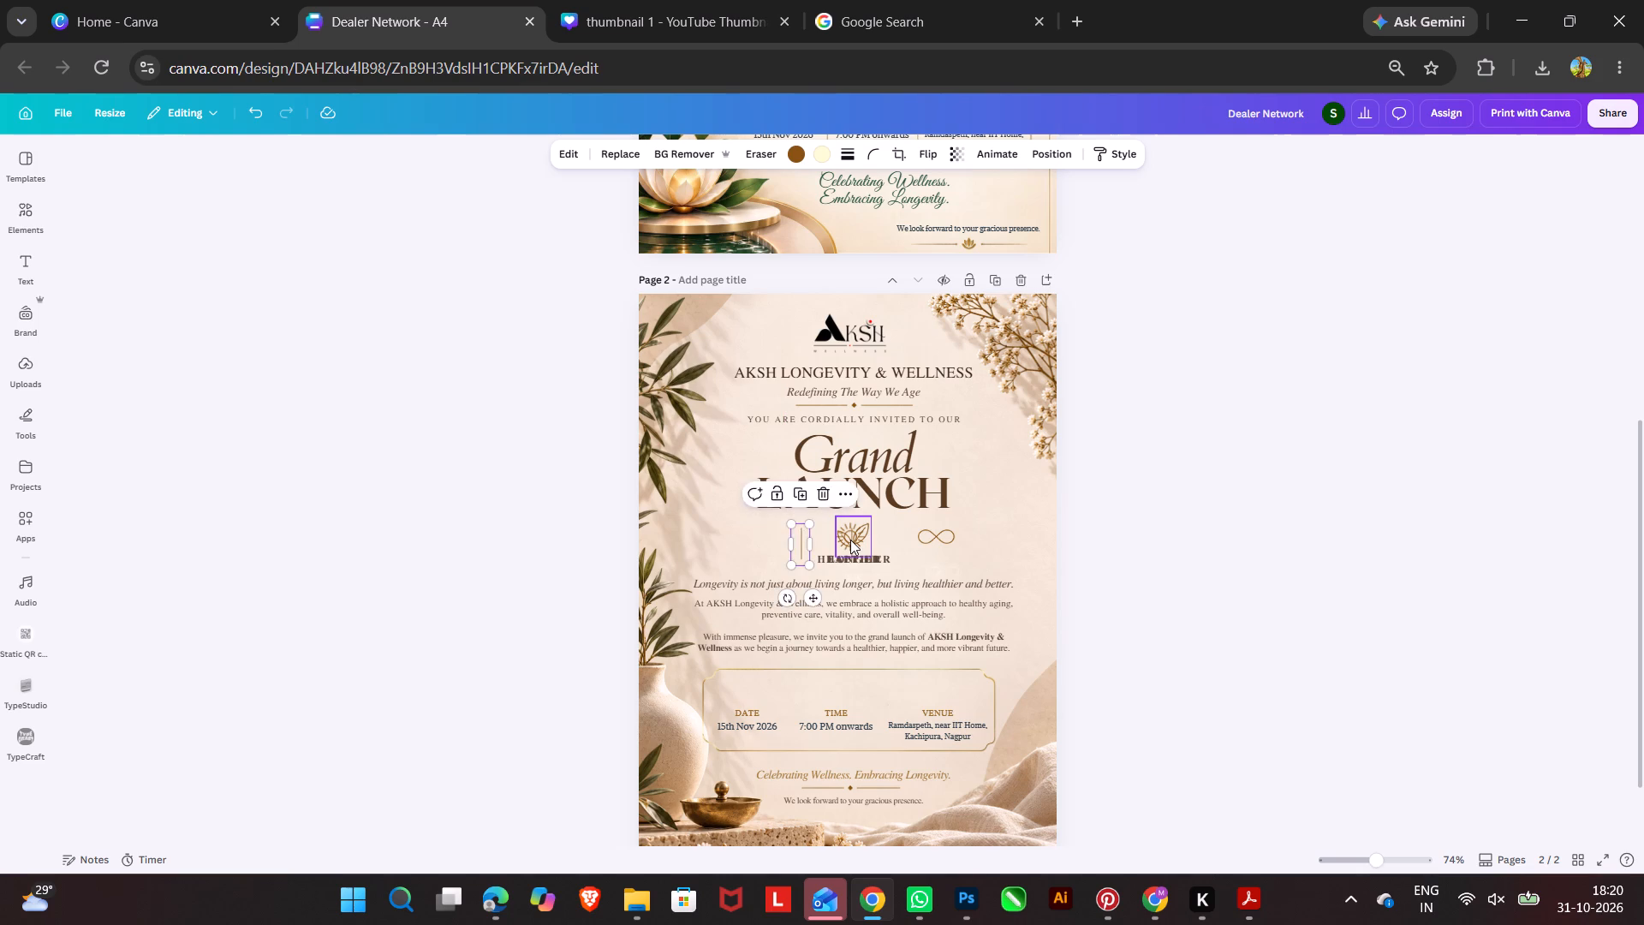
Move the sun icon to the left of the vertical separator line, level with the leaf and infinity icons.
{"action": "left_click", "coordinate": [850, 540]}
{"action": "left_click", "coordinate": [849, 541]}
{"action": "left_click", "coordinate": [855, 541]}
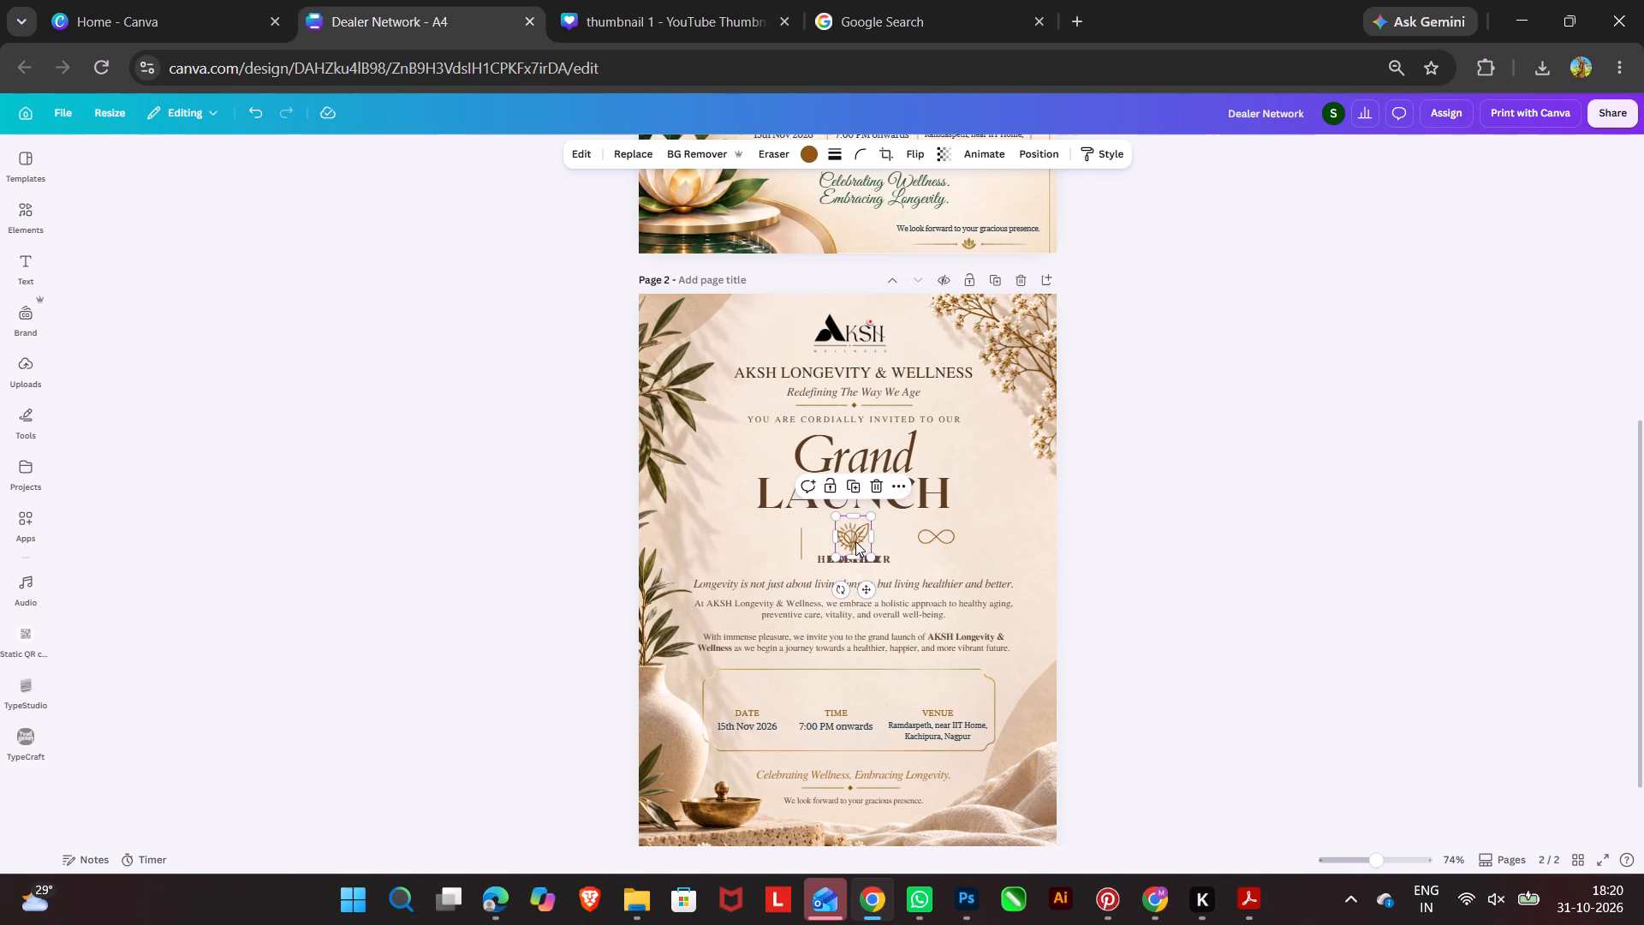
{"action": "left_click", "coordinate": [855, 541]}
{"action": "left_click_drag", "start_coordinate": [856, 541], "coordinate": [837, 542]}
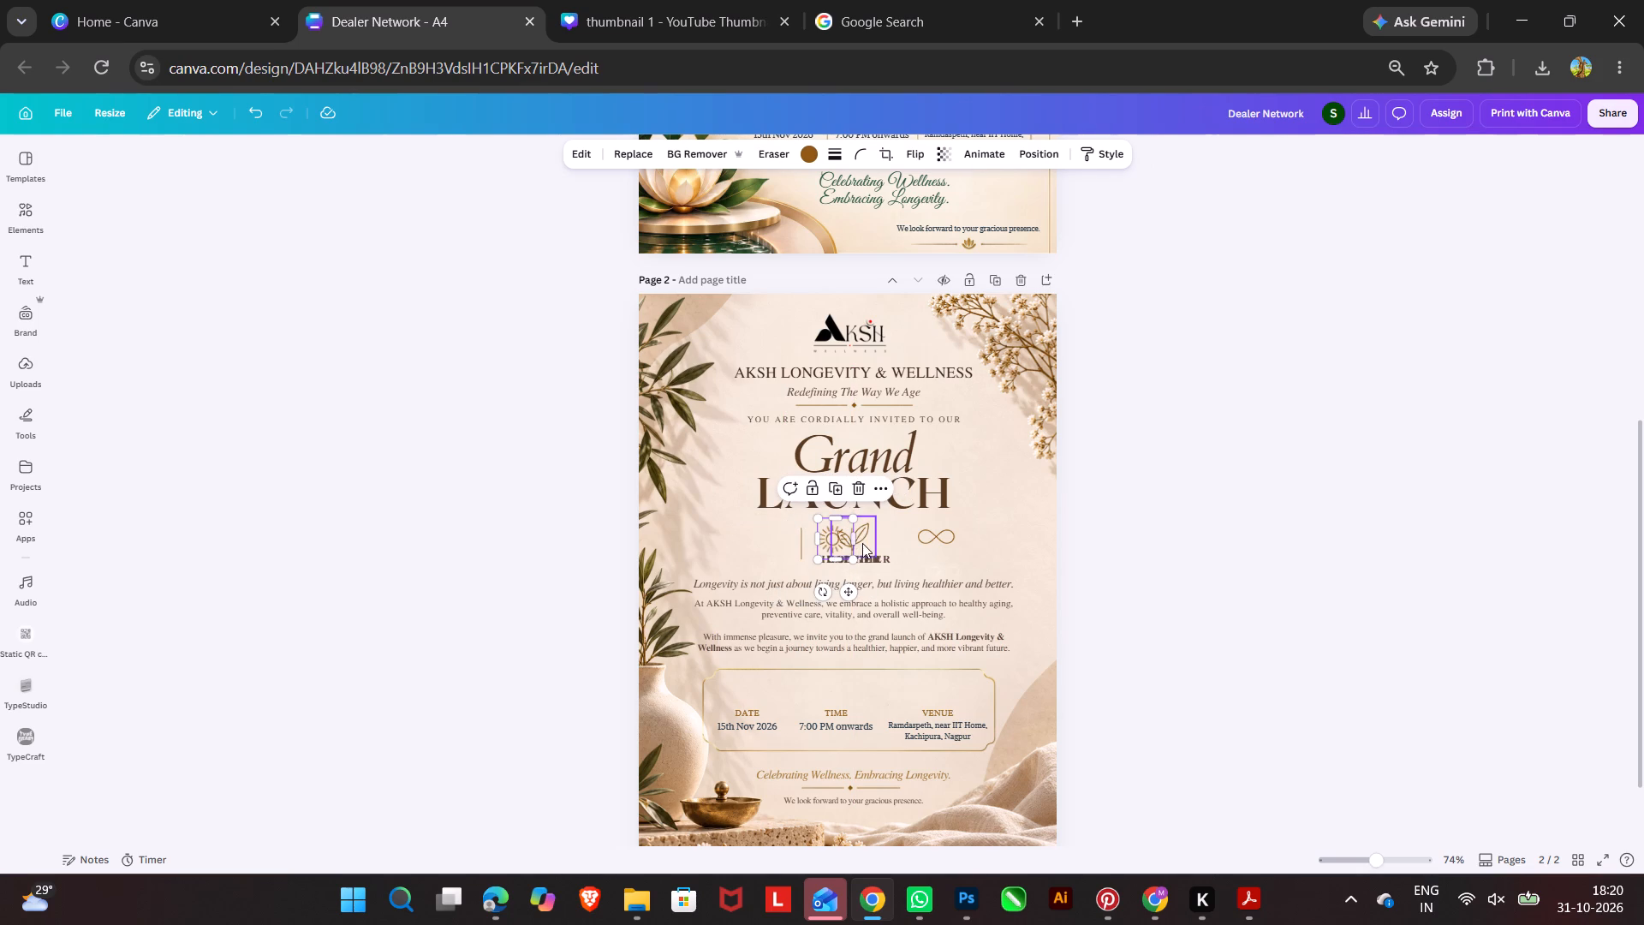
{"action": "left_click_drag", "start_coordinate": [830, 544], "coordinate": [753, 540]}
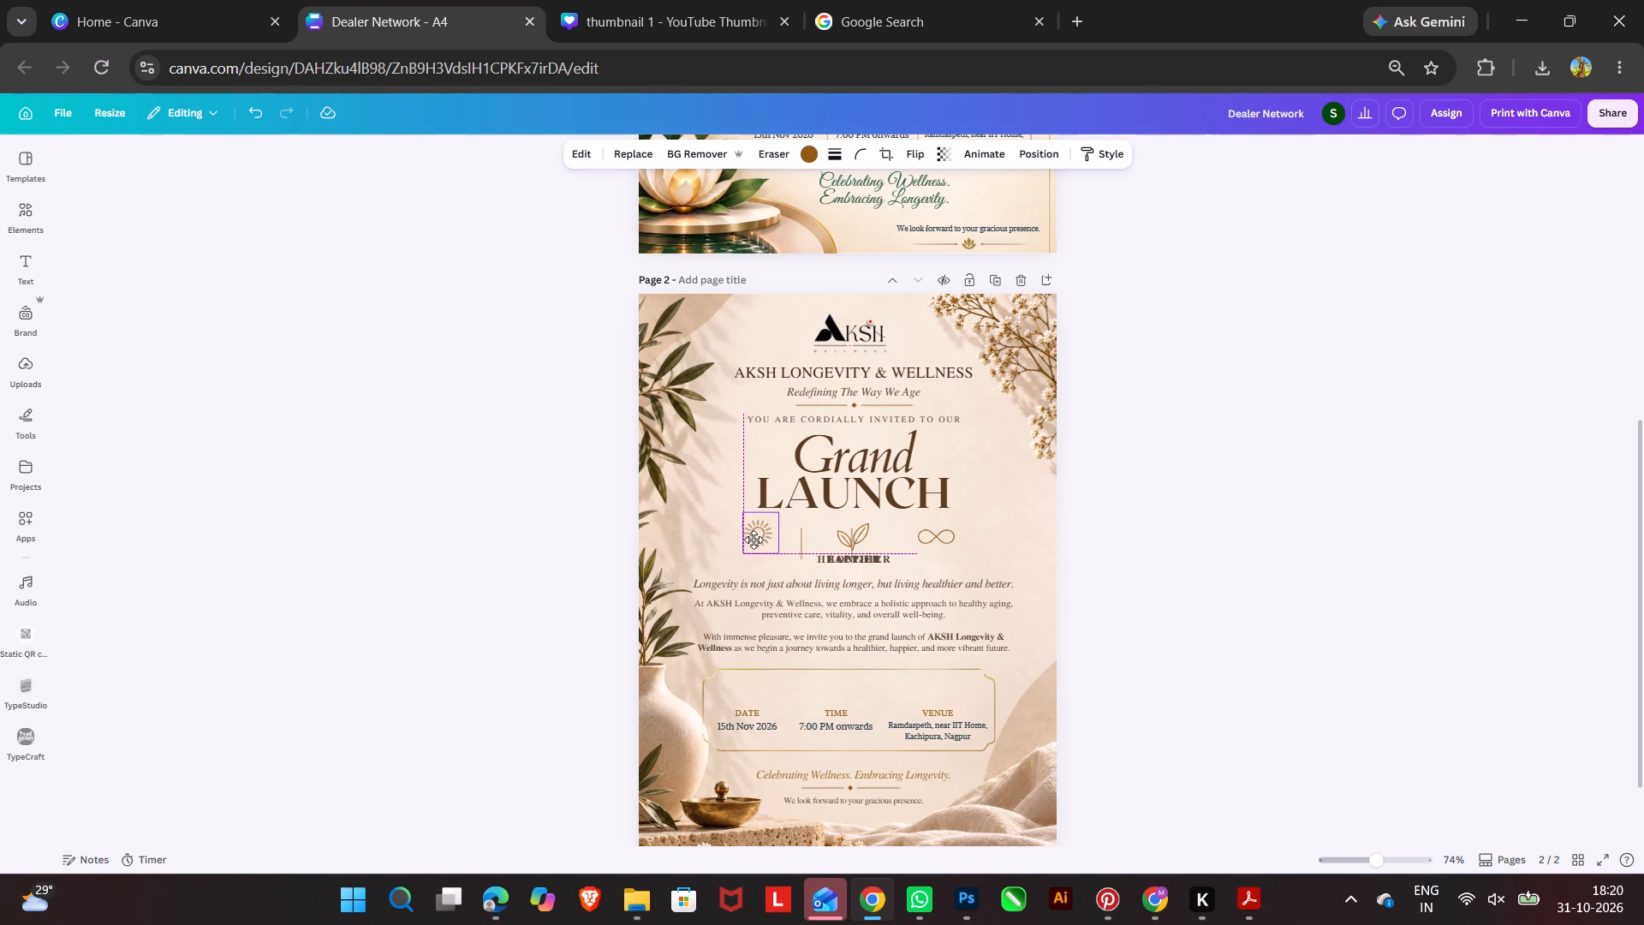
{"action": "left_click_drag", "start_coordinate": [753, 540], "coordinate": [758, 543]}
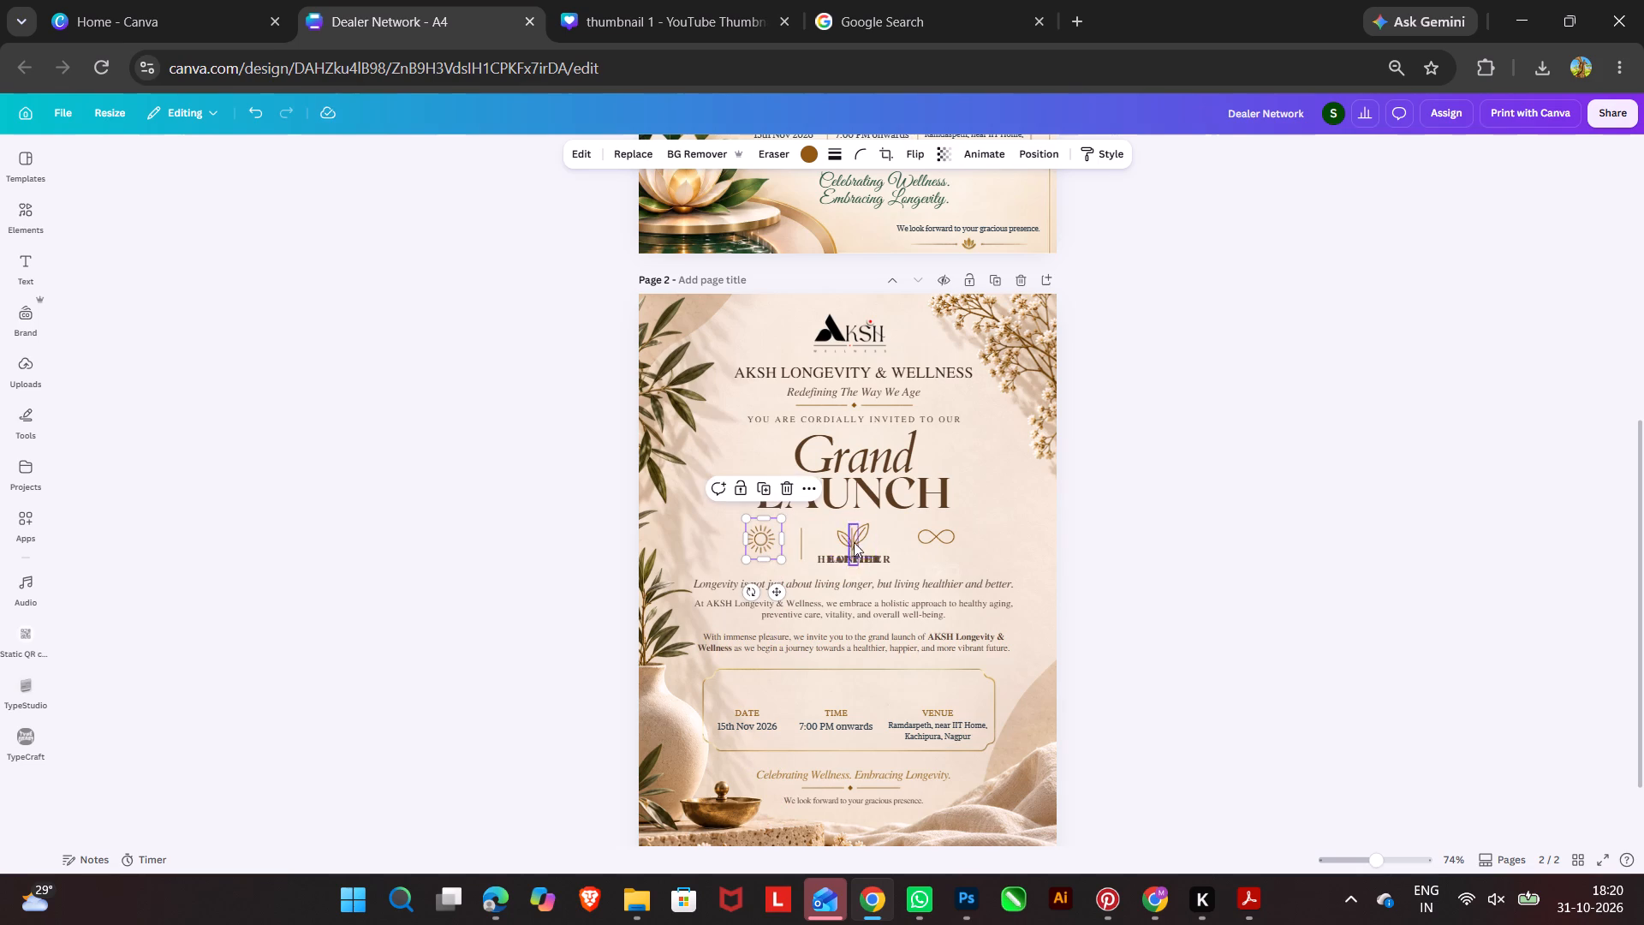
Move the remaining vertical separator line between the leaf and infinity icons, matching the other separator's distance from the leaf.
{"action": "left_click", "coordinate": [849, 541]}
{"action": "key", "text": "Right"}
{"action": "key", "text": "Right"}
{"action": "key", "text": "Right"}
{"action": "key", "text": "Right"}
{"action": "key", "text": "Right"}
{"action": "key", "text": "Right"}
{"action": "key", "text": "Right"}
{"action": "key", "text": "Right"}
{"action": "key", "text": "Right"}
{"action": "key", "text": "Right"}
{"action": "key", "text": "Right"}
{"action": "key", "text": "Right"}
{"action": "key", "text": "Right"}
{"action": "key", "text": "Right"}
{"action": "key", "text": "Right"}
{"action": "key", "text": "Right"}
{"action": "key", "text": "Right"}
{"action": "key", "text": "Right"}
{"action": "key", "text": "Right"}
{"action": "key", "text": "Right"}
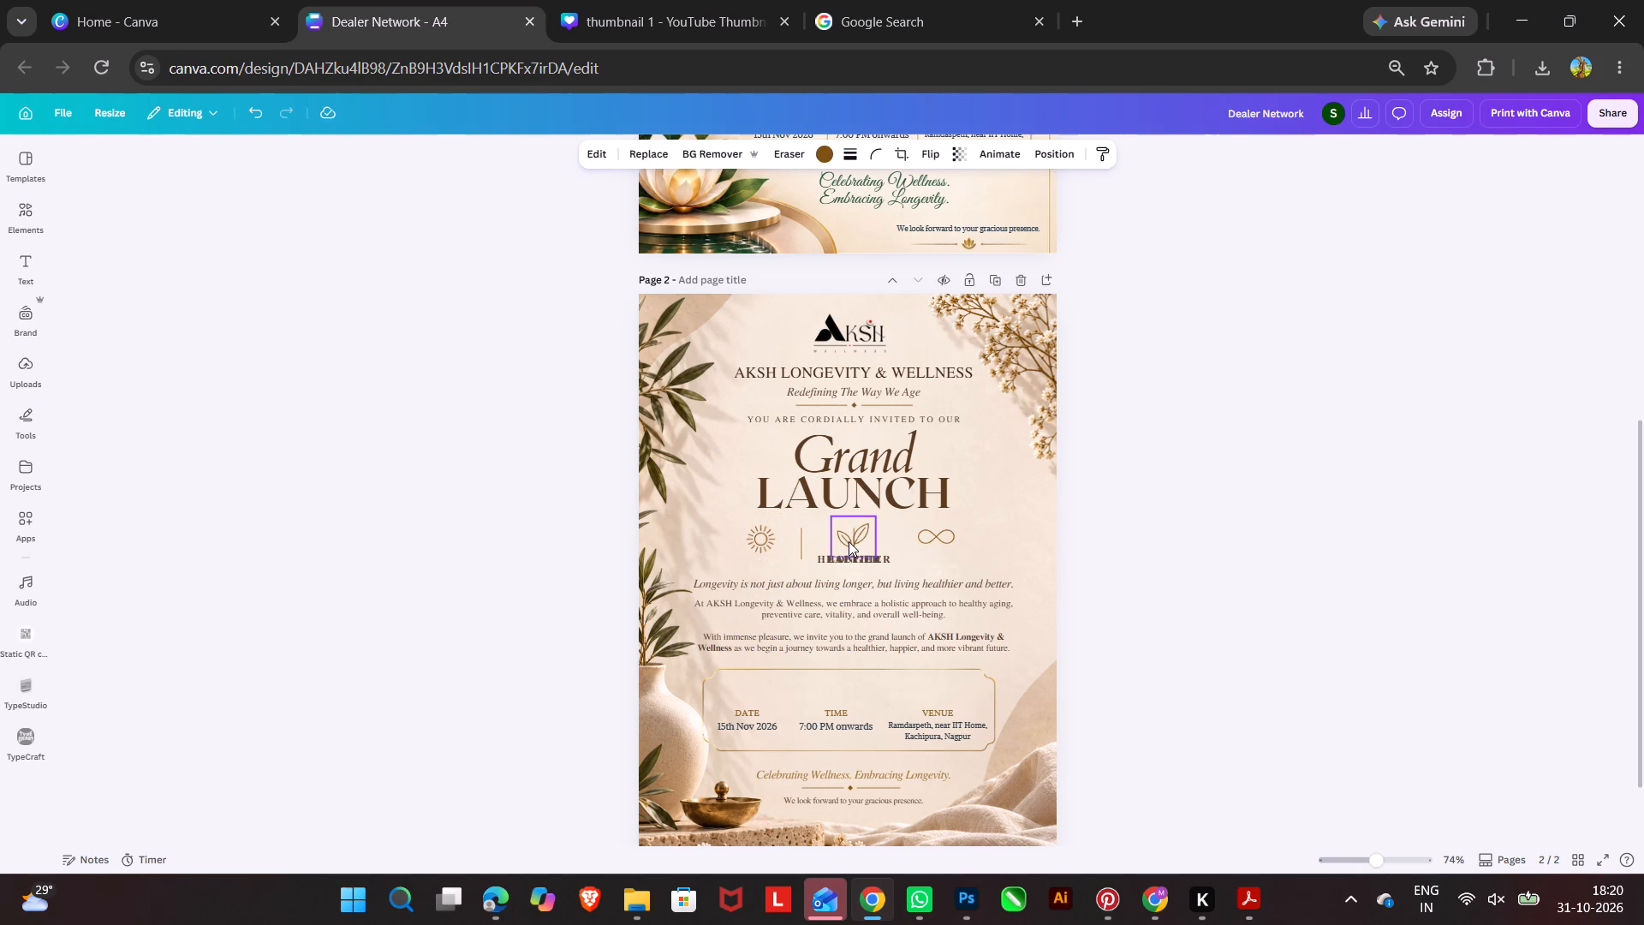
{"action": "key", "text": "Right"}
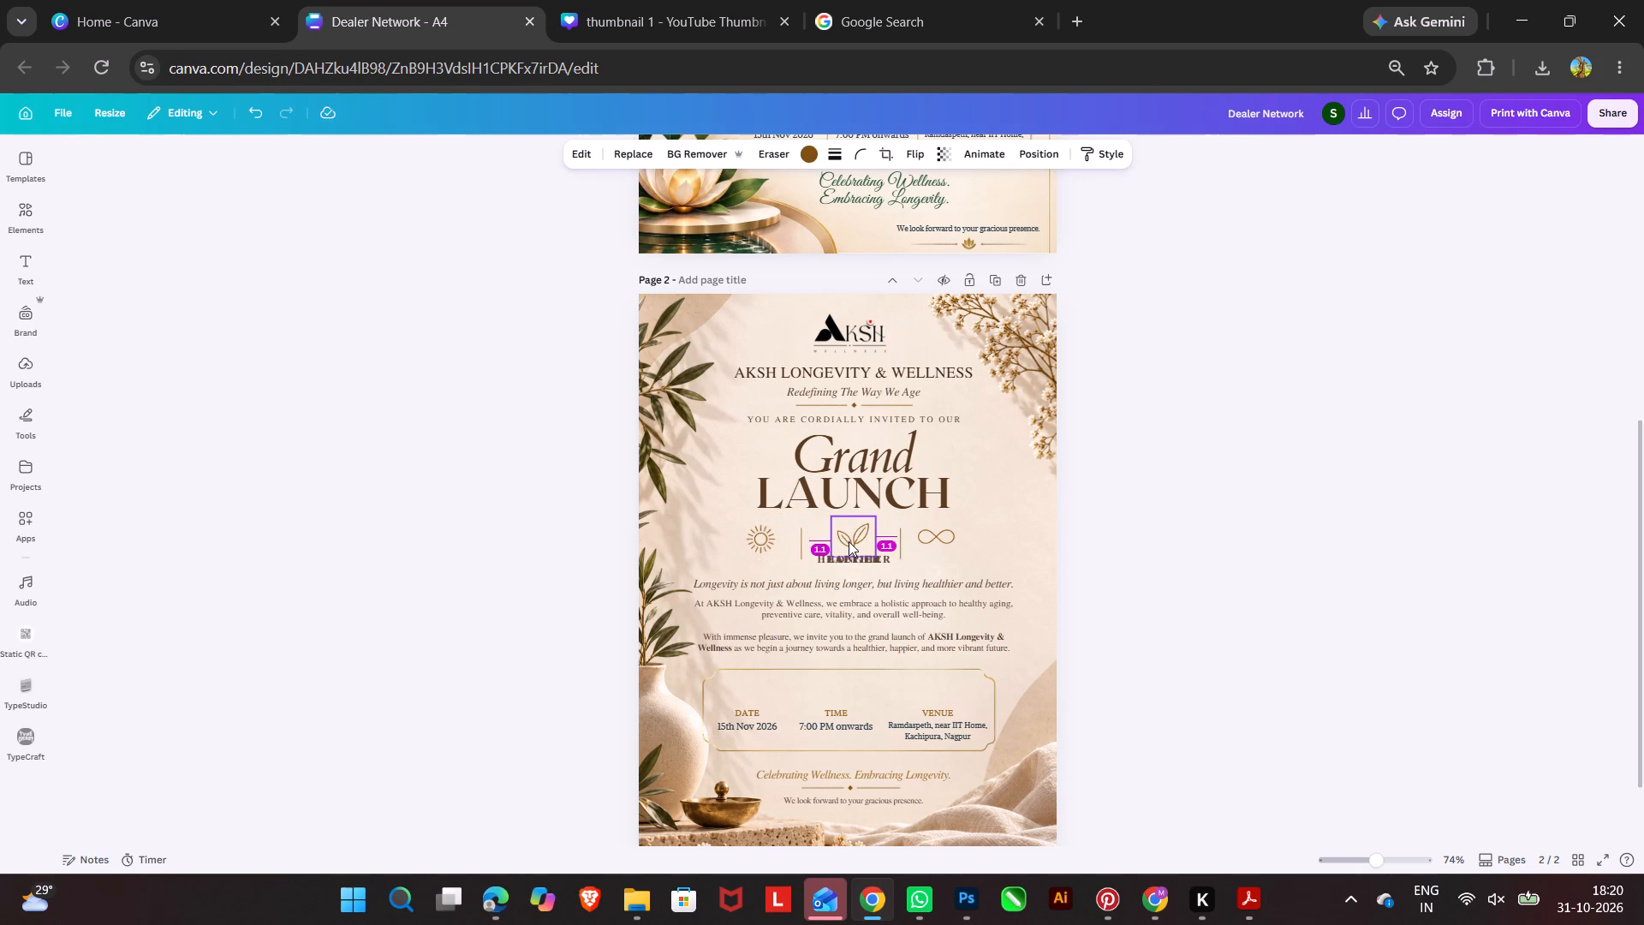
{"action": "key", "text": "Right"}
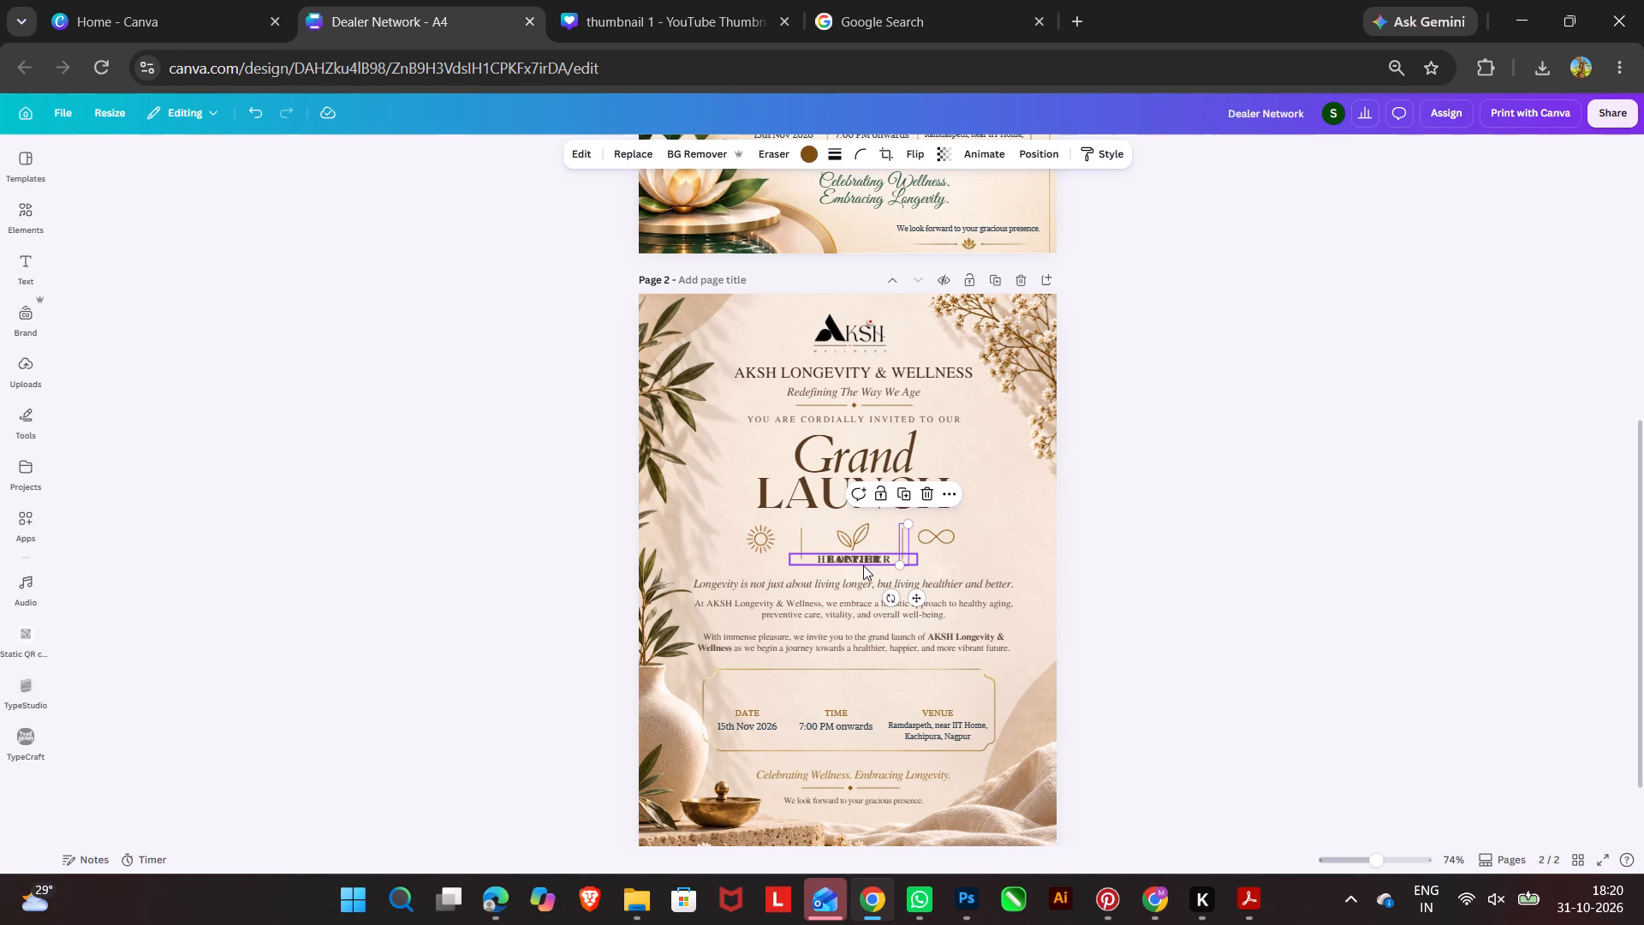
Move the LONGER label out of the overlapping labels so it sits beneath the infinity icon.
{"action": "left_click", "coordinate": [863, 564]}
{"action": "key", "text": "Right"}
{"action": "key", "text": "Right"}
{"action": "key", "text": "Right"}
{"action": "key", "text": "Right"}
{"action": "key", "text": "Right"}
{"action": "key", "text": "Right"}
{"action": "key", "text": "Right"}
{"action": "key", "text": "Right"}
{"action": "key", "text": "Right"}
{"action": "key", "text": "Right"}
{"action": "key", "text": "Right"}
{"action": "key", "text": "Right"}
{"action": "key", "text": "Right"}
{"action": "key", "text": "Right"}
{"action": "key", "text": "Right"}
{"action": "key", "text": "Right"}
{"action": "key", "text": "Right"}
{"action": "key", "text": "Right"}
{"action": "key", "text": "Right"}
{"action": "key", "text": "Right"}
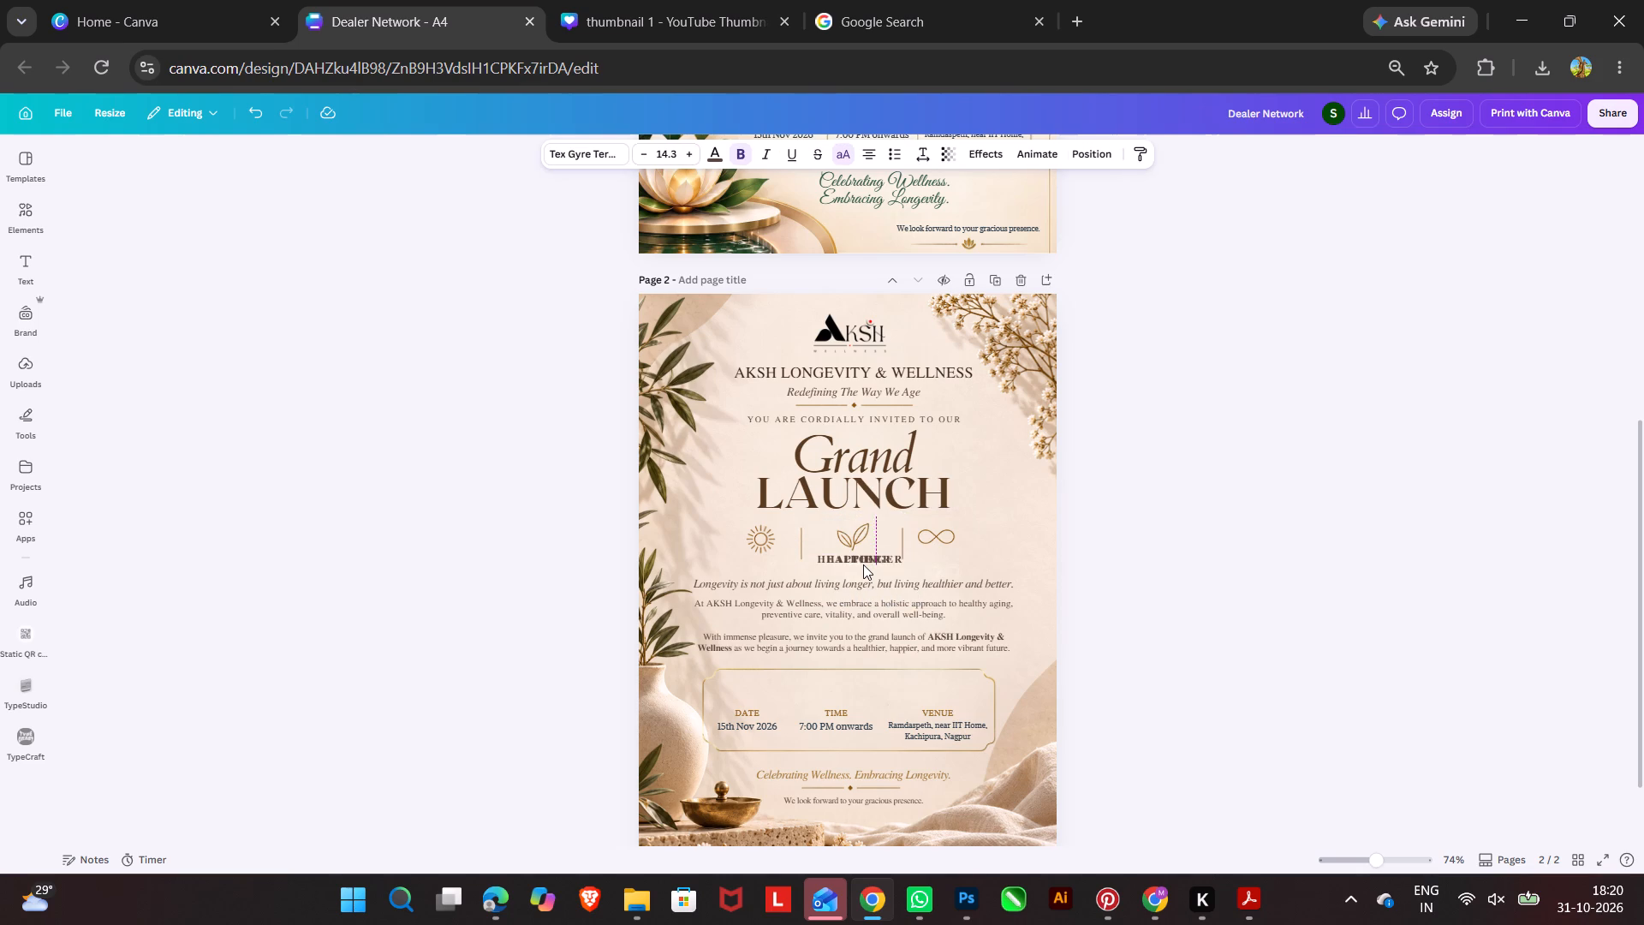
{"action": "key", "text": "Right"}
{"action": "key", "text": "Right"}
{"action": "key", "text": "Right"}
{"action": "key", "text": "Right"}
{"action": "key", "text": "Right"}
{"action": "key", "text": "Right"}
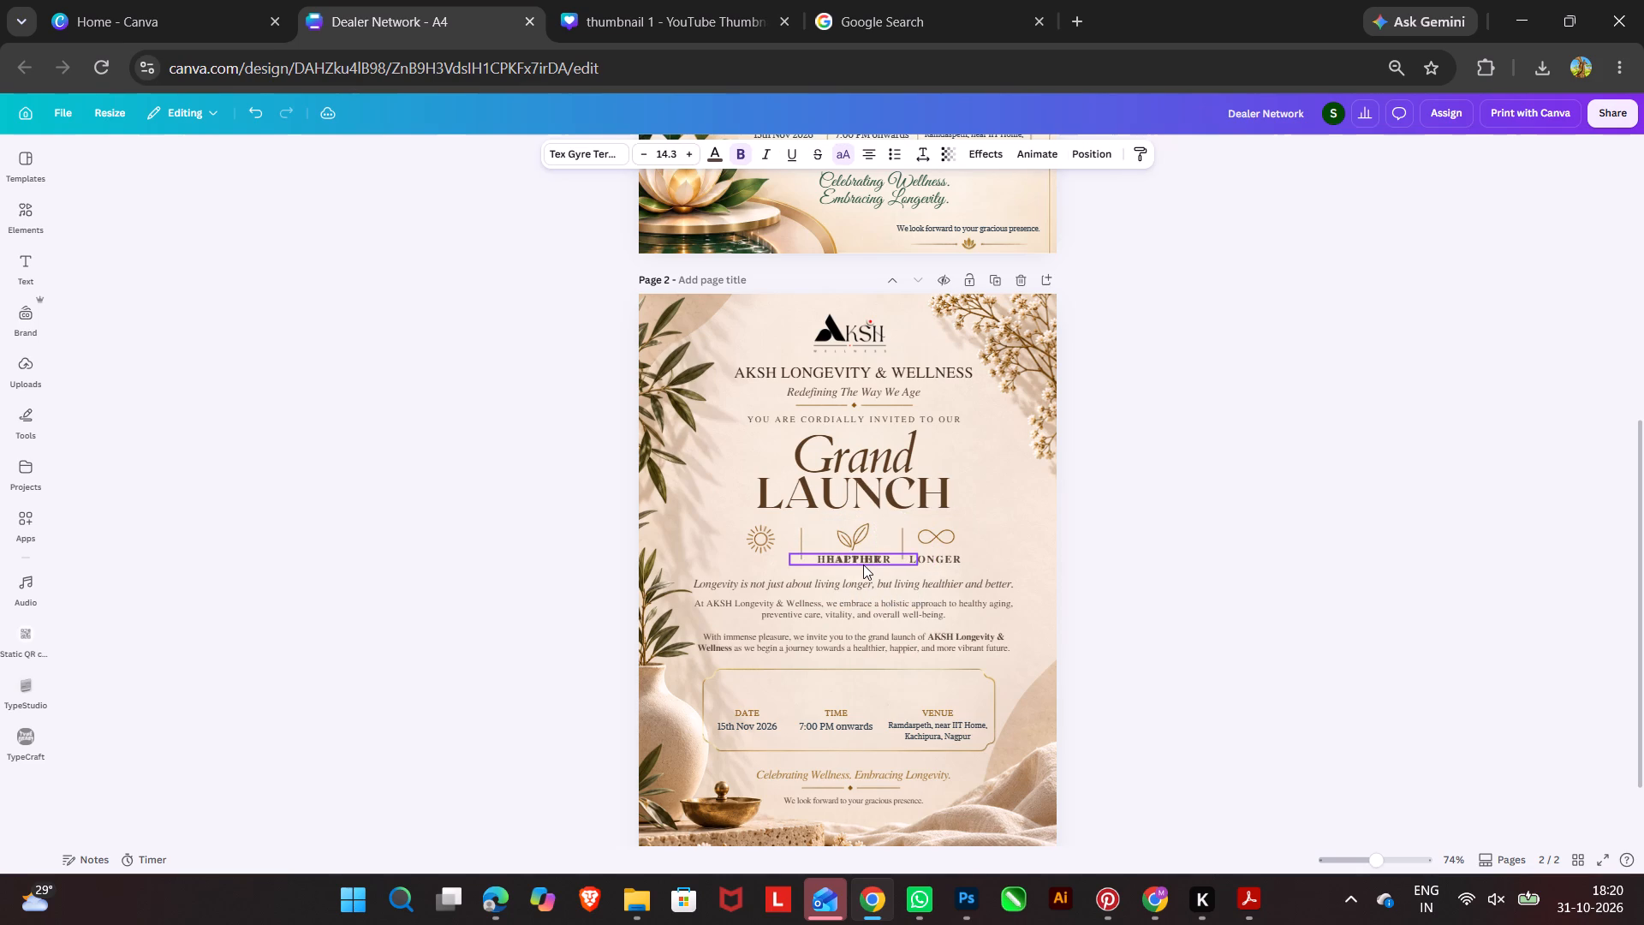
{"action": "key", "text": "Right"}
{"action": "key", "text": "Right"}
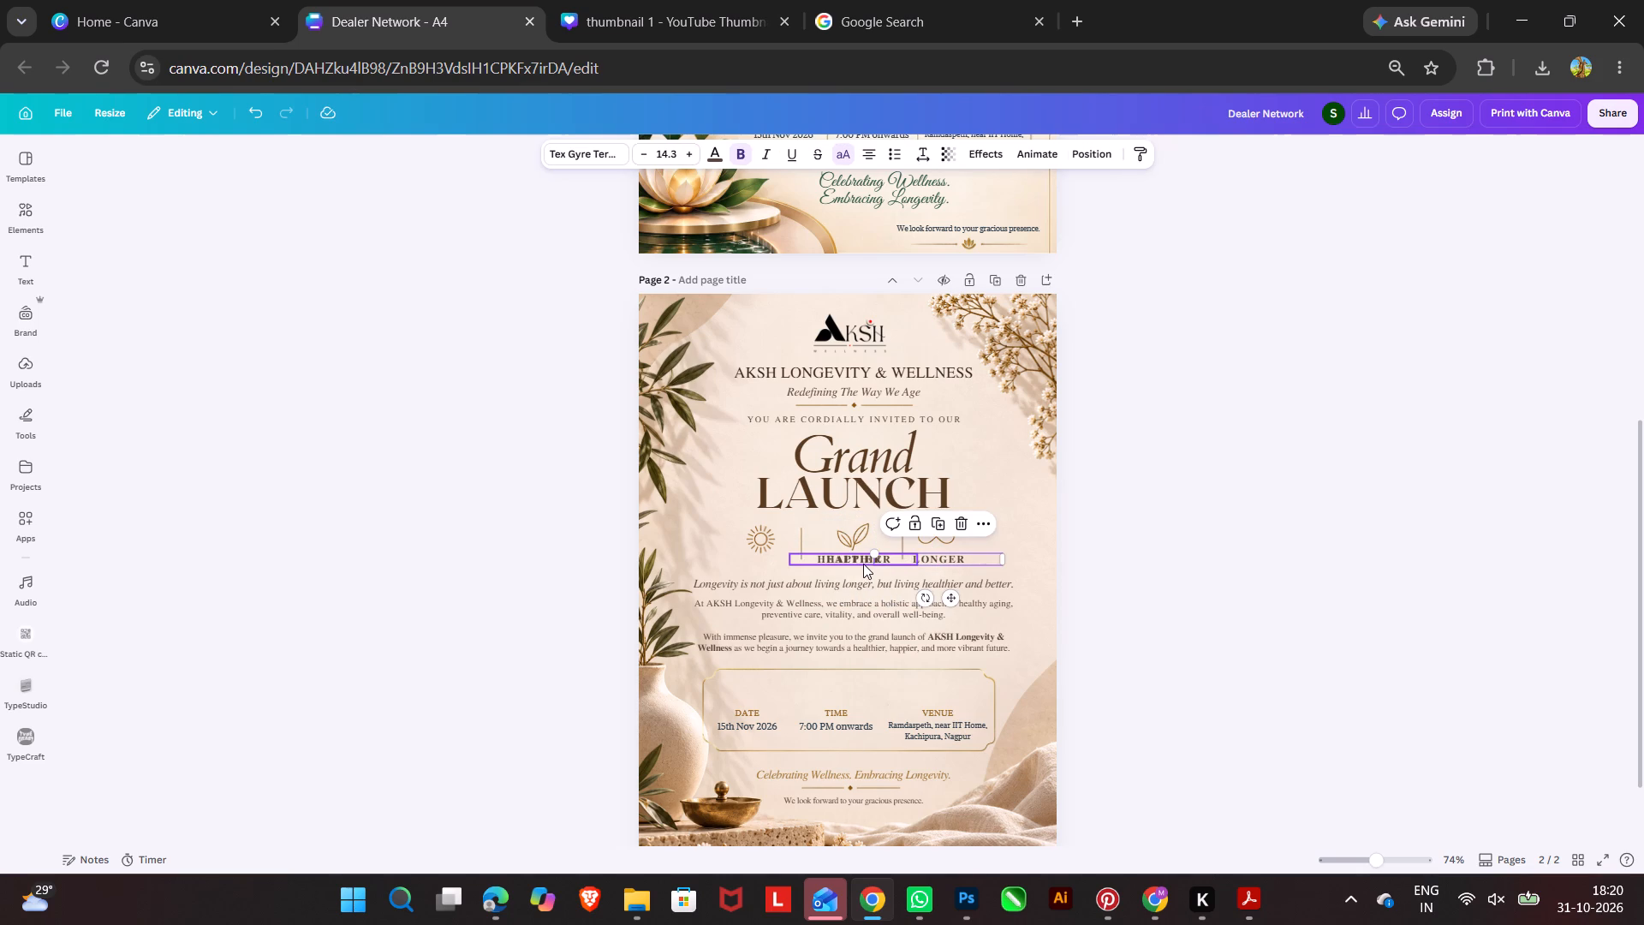
Move the HAPPIER label out of the overlapping labels to beneath the outermost icon, left of the first separator line.
{"action": "left_click", "coordinate": [863, 562]}
{"action": "left_click", "coordinate": [844, 560]}
{"action": "key", "text": "Left"}
{"action": "key", "text": "Left"}
{"action": "key", "text": "Left"}
{"action": "key", "text": "Left"}
{"action": "key", "text": "Left"}
{"action": "key", "text": "Left"}
{"action": "key", "text": "Left"}
{"action": "key", "text": "Left"}
{"action": "key", "text": "Left"}
{"action": "key", "text": "Left"}
{"action": "key", "text": "Left"}
{"action": "key", "text": "Left"}
{"action": "key", "text": "Left"}
{"action": "key", "text": "Left"}
{"action": "key", "text": "Left"}
{"action": "key", "text": "Left"}
{"action": "key", "text": "Left"}
{"action": "key", "text": "Left"}
{"action": "key", "text": "Left"}
{"action": "key", "text": "Left"}
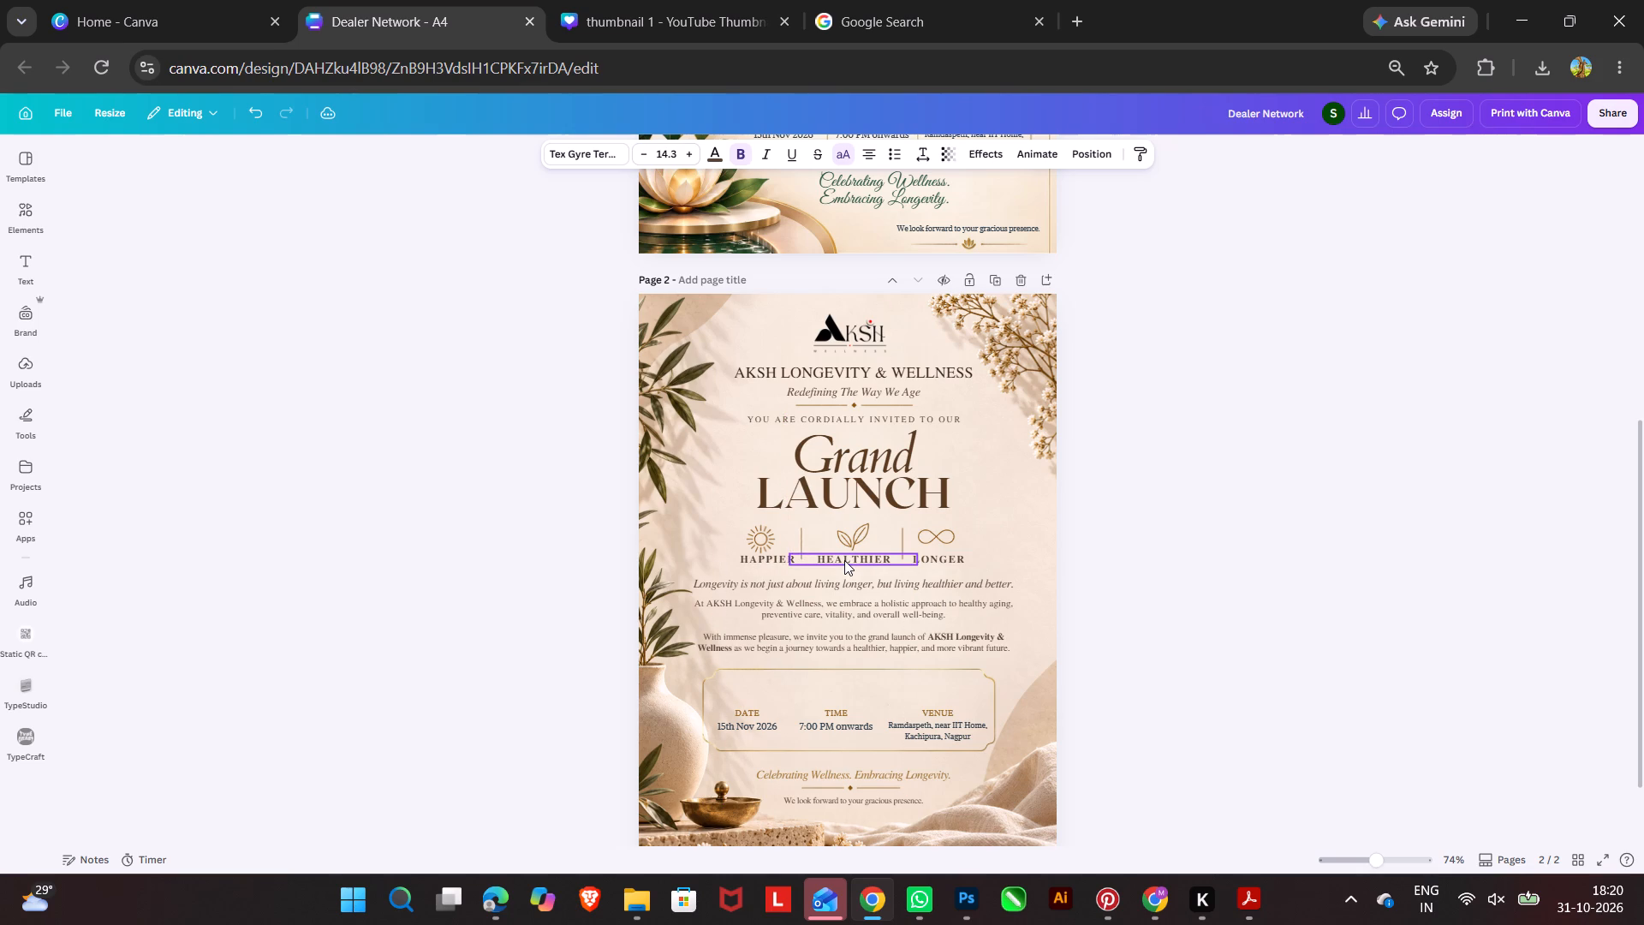
{"action": "key", "text": "Left"}
{"action": "key", "text": "Left"}
{"action": "key", "text": "Left"}
{"action": "key", "text": "Left"}
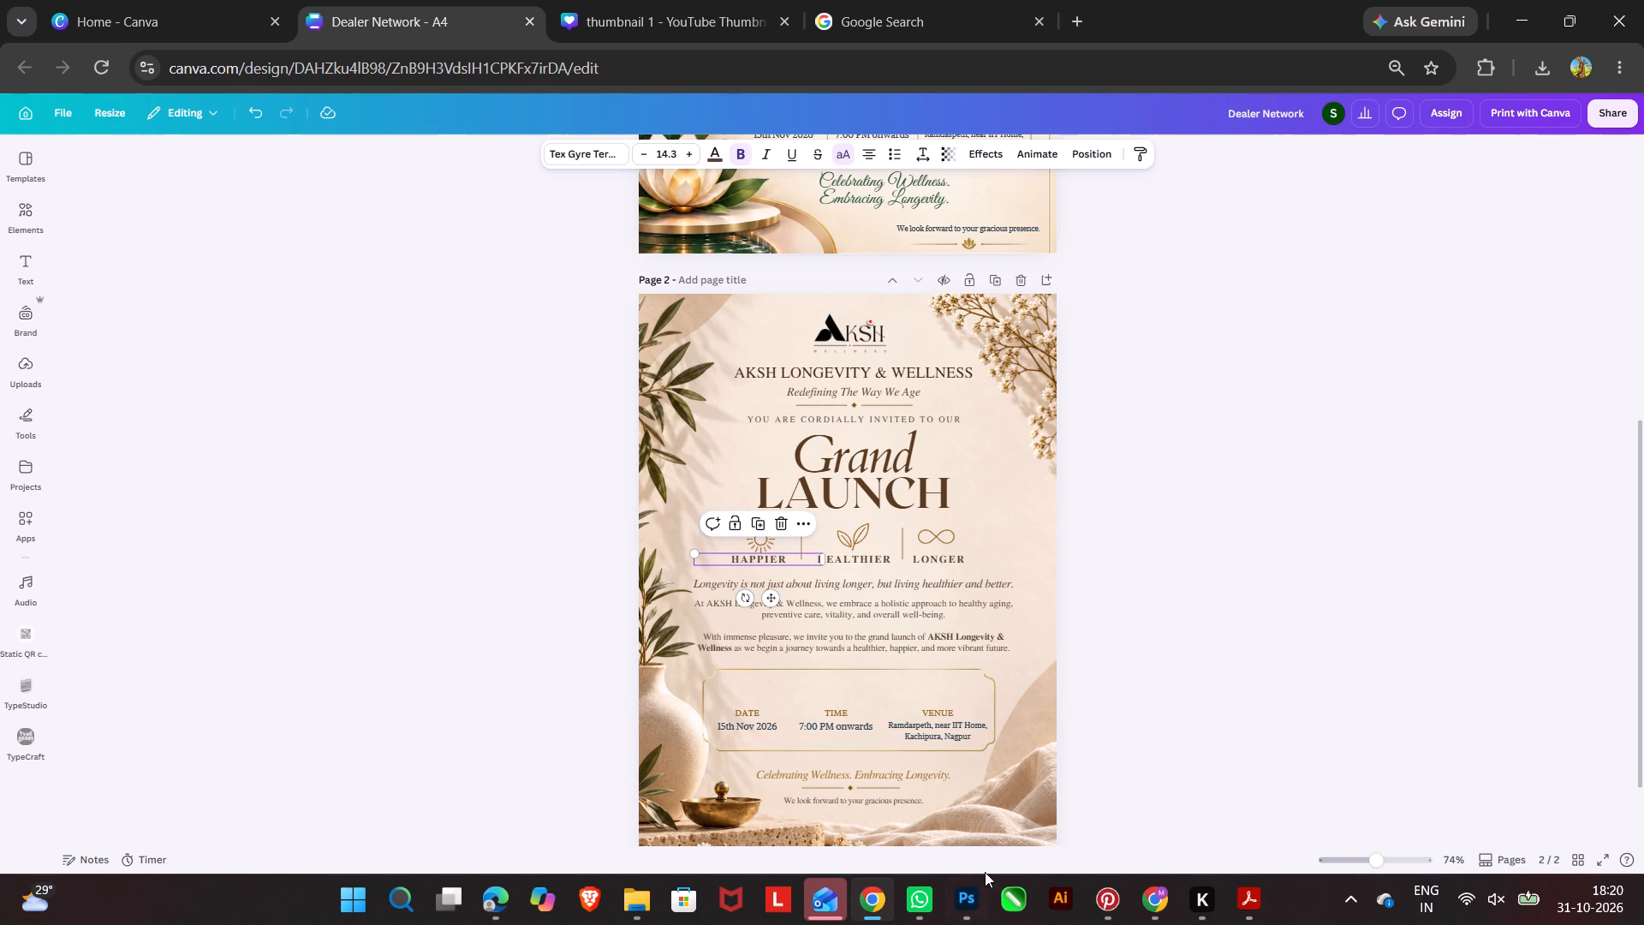
Check the reference invitation in ChatGPT, then shift the sun icon past the leaf and place the leaf icon above HAPPIER.
{"action": "left_click", "coordinate": [1156, 909]}
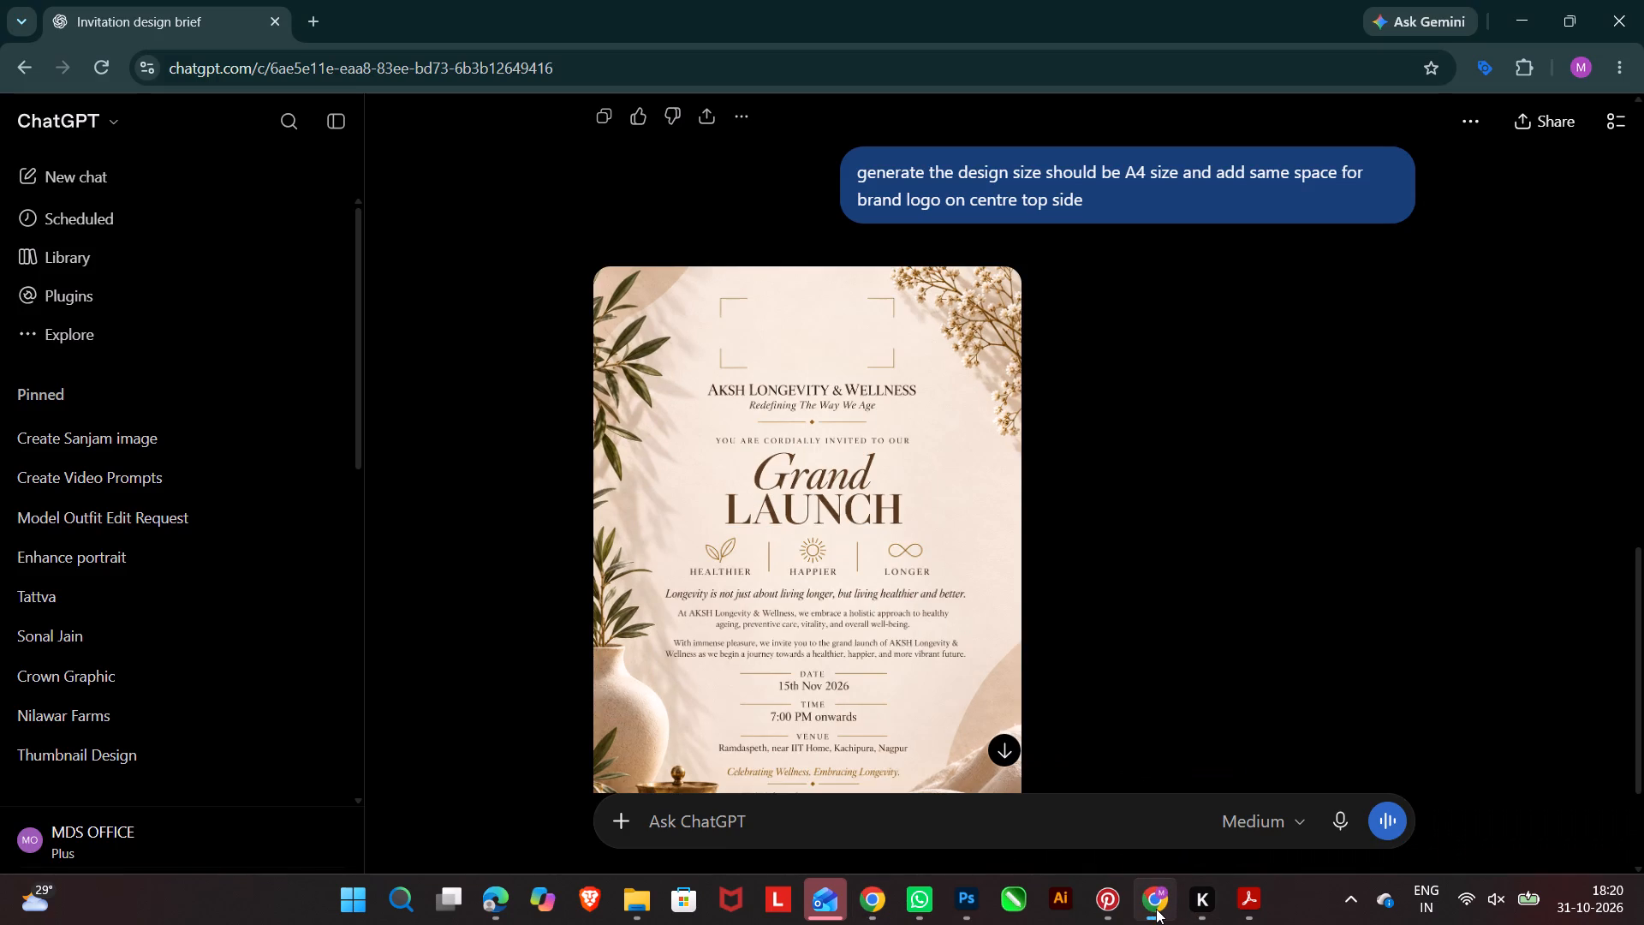
{"action": "left_click", "coordinate": [1156, 909]}
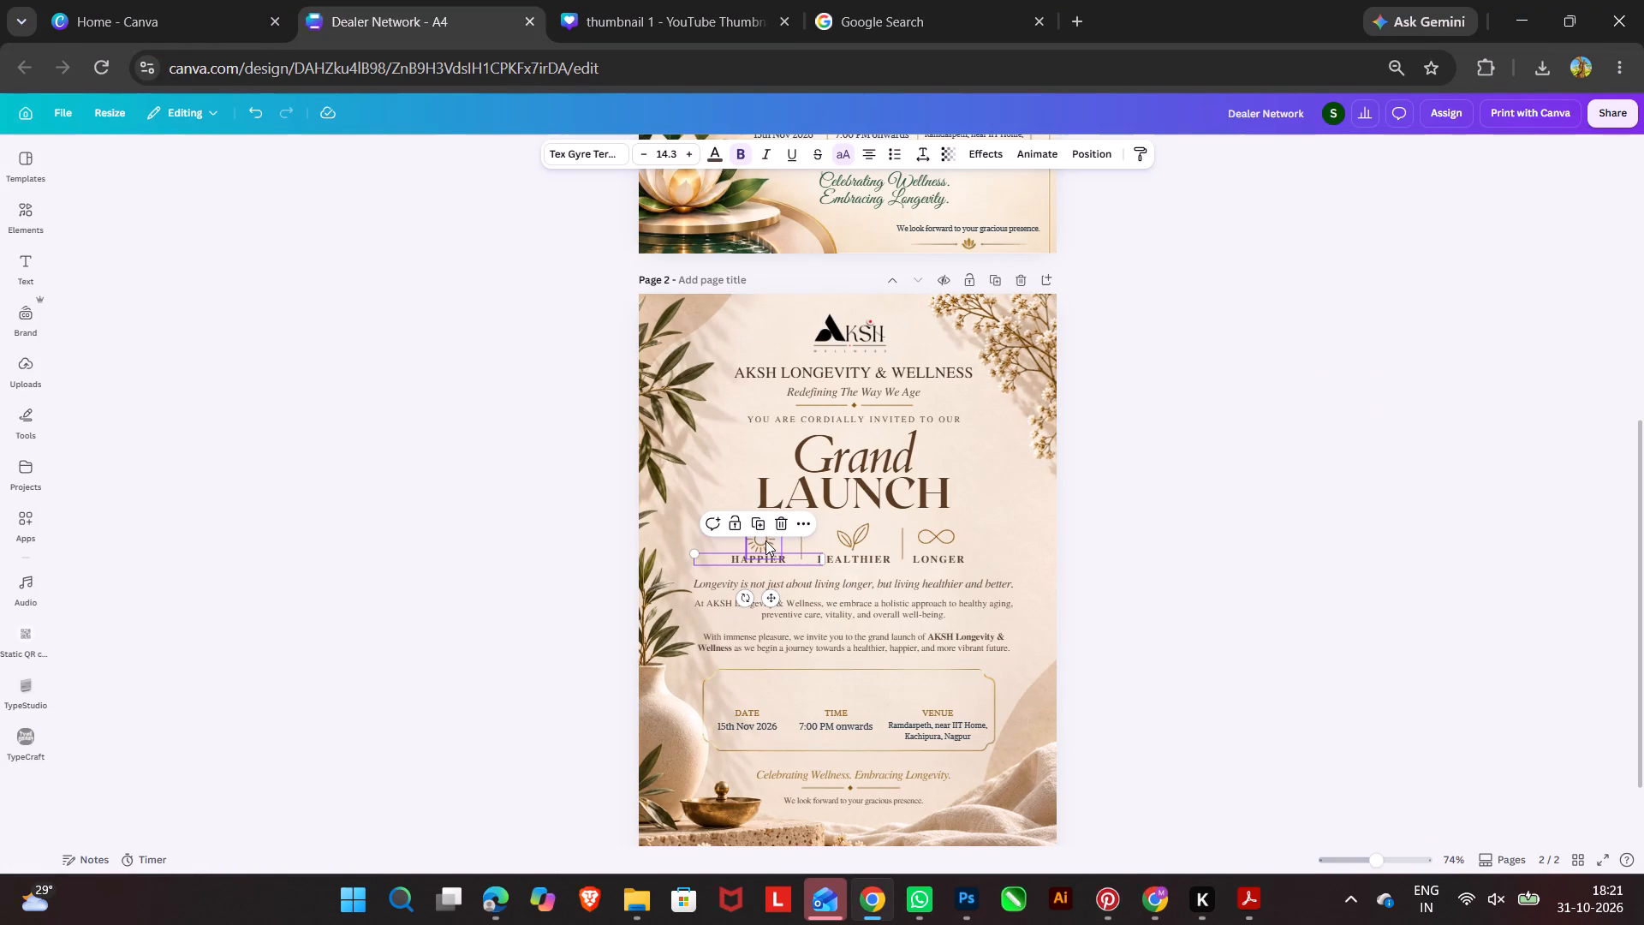
{"action": "left_click_drag", "start_coordinate": [765, 540], "coordinate": [879, 539]}
{"action": "left_click", "coordinate": [840, 539]}
{"action": "key", "text": "Left"}
{"action": "key", "text": "Left"}
{"action": "key", "text": "Left"}
{"action": "key", "text": "Left"}
{"action": "key", "text": "Left"}
{"action": "key", "text": "Left"}
{"action": "key", "text": "Left"}
{"action": "key", "text": "Left"}
{"action": "key", "text": "Left"}
{"action": "key", "text": "Left"}
{"action": "key", "text": "Left"}
{"action": "key", "text": "Left"}
{"action": "key", "text": "Left"}
{"action": "key", "text": "Left"}
{"action": "key", "text": "Left"}
{"action": "key", "text": "Left"}
{"action": "key", "text": "Left"}
{"action": "key", "text": "Left"}
{"action": "key", "text": "Left"}
{"action": "key", "text": "Left"}
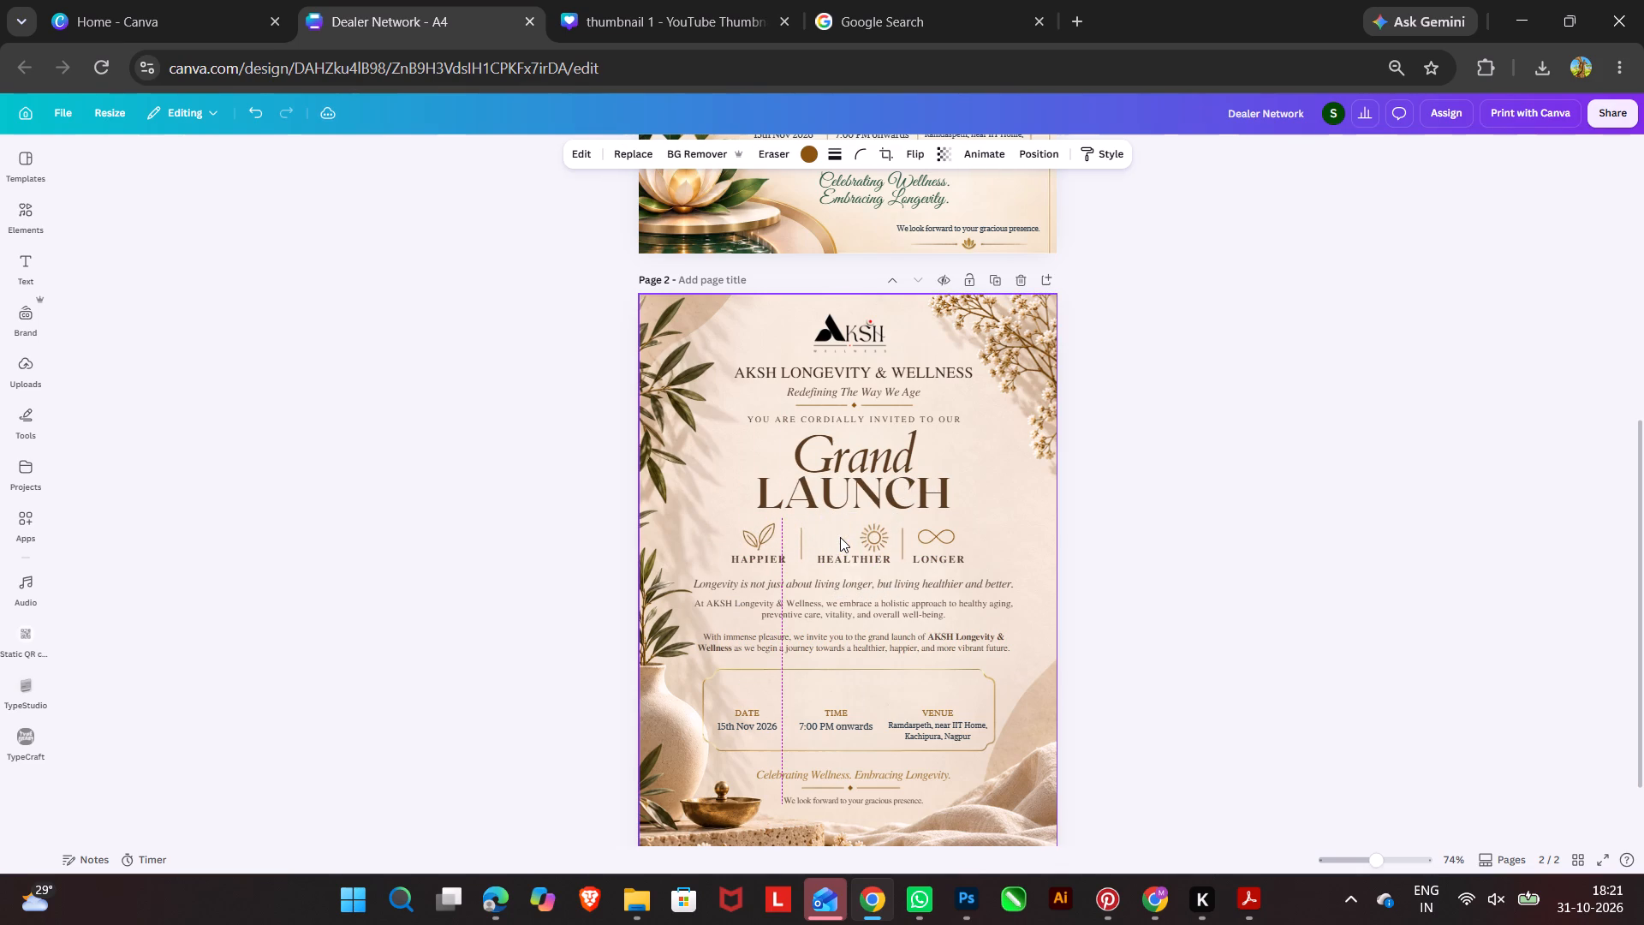
{"action": "key", "text": "Right"}
Move the sun icon left so it sits above the HEALTHIER label, between the two separator lines.
{"action": "left_click", "coordinate": [873, 536]}
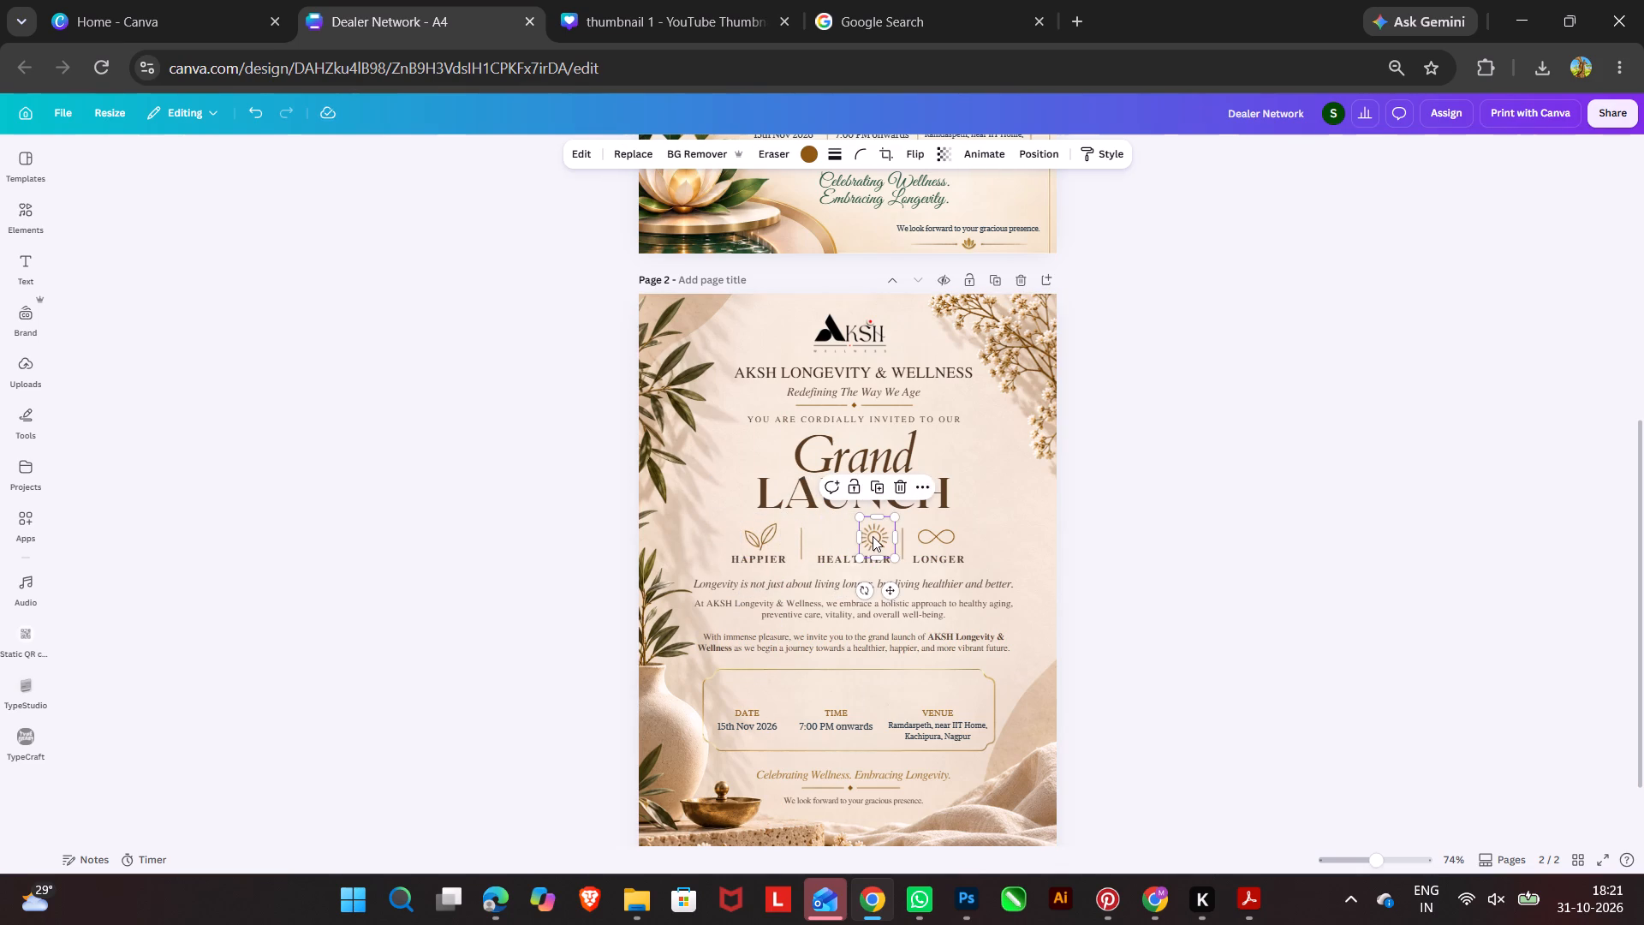
{"action": "key", "text": "Left"}
{"action": "key", "text": "Left"}
{"action": "key", "text": "Left"}
{"action": "key", "text": "Left"}
{"action": "key", "text": "Left"}
{"action": "key", "text": "Left"}
{"action": "key", "text": "Left"}
{"action": "key", "text": "Left"}
{"action": "key", "text": "Left"}
{"action": "key", "text": "Left"}
{"action": "key", "text": "Left"}
{"action": "key", "text": "Left"}
{"action": "key", "text": "Right"}
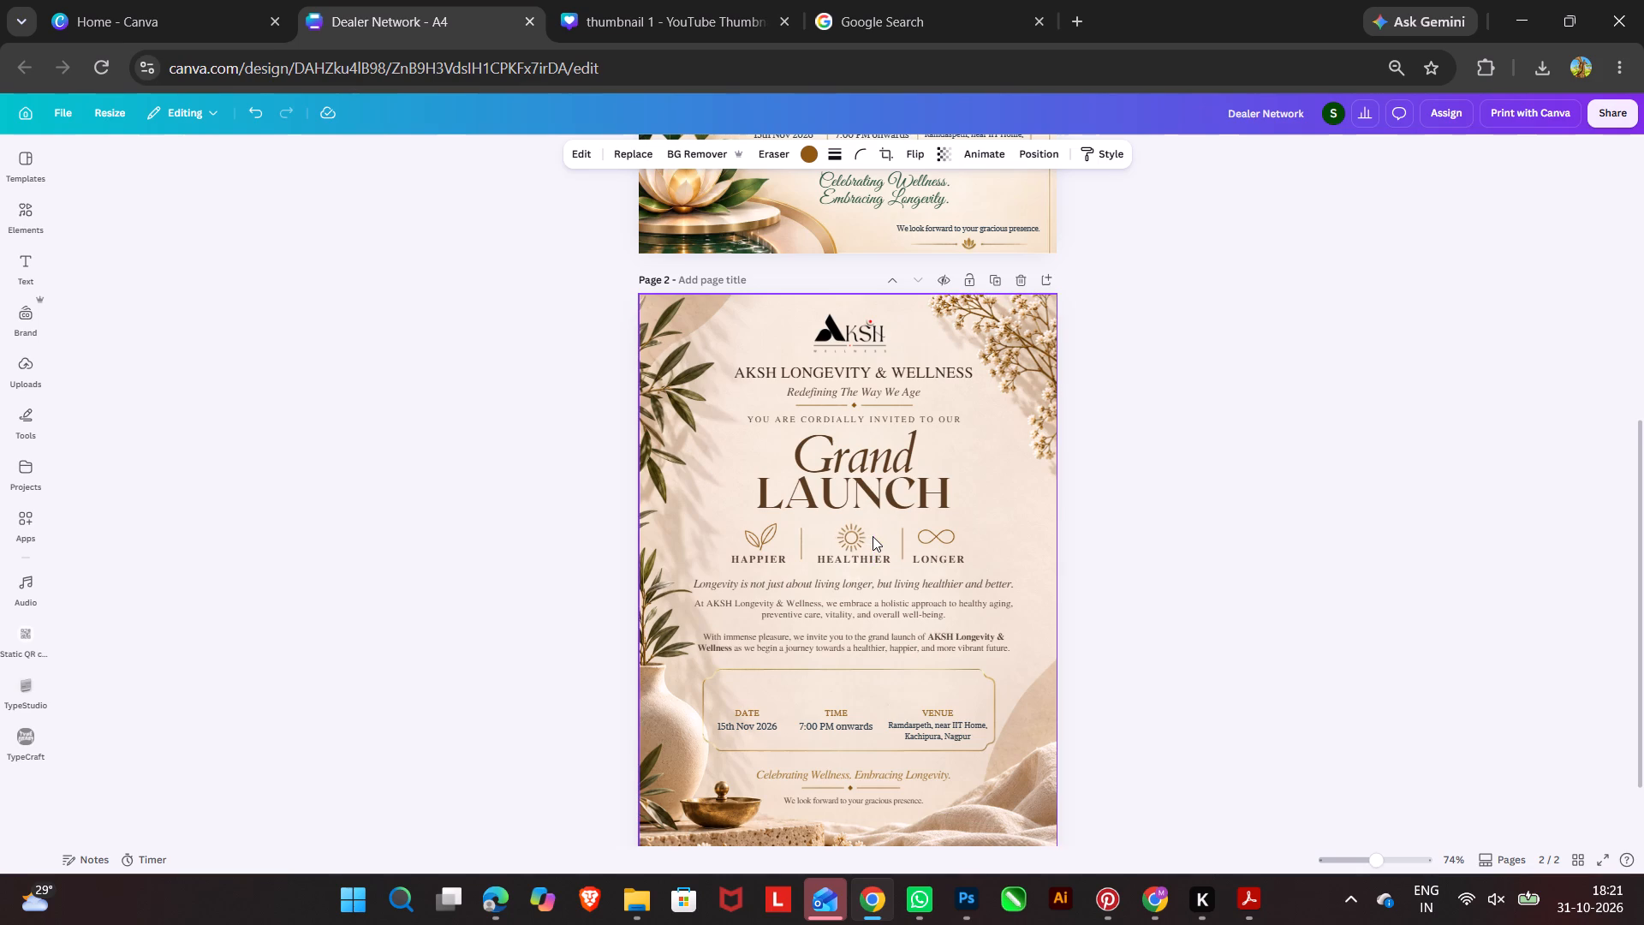
{"action": "key", "text": "Right"}
{"action": "key", "text": "Left"}
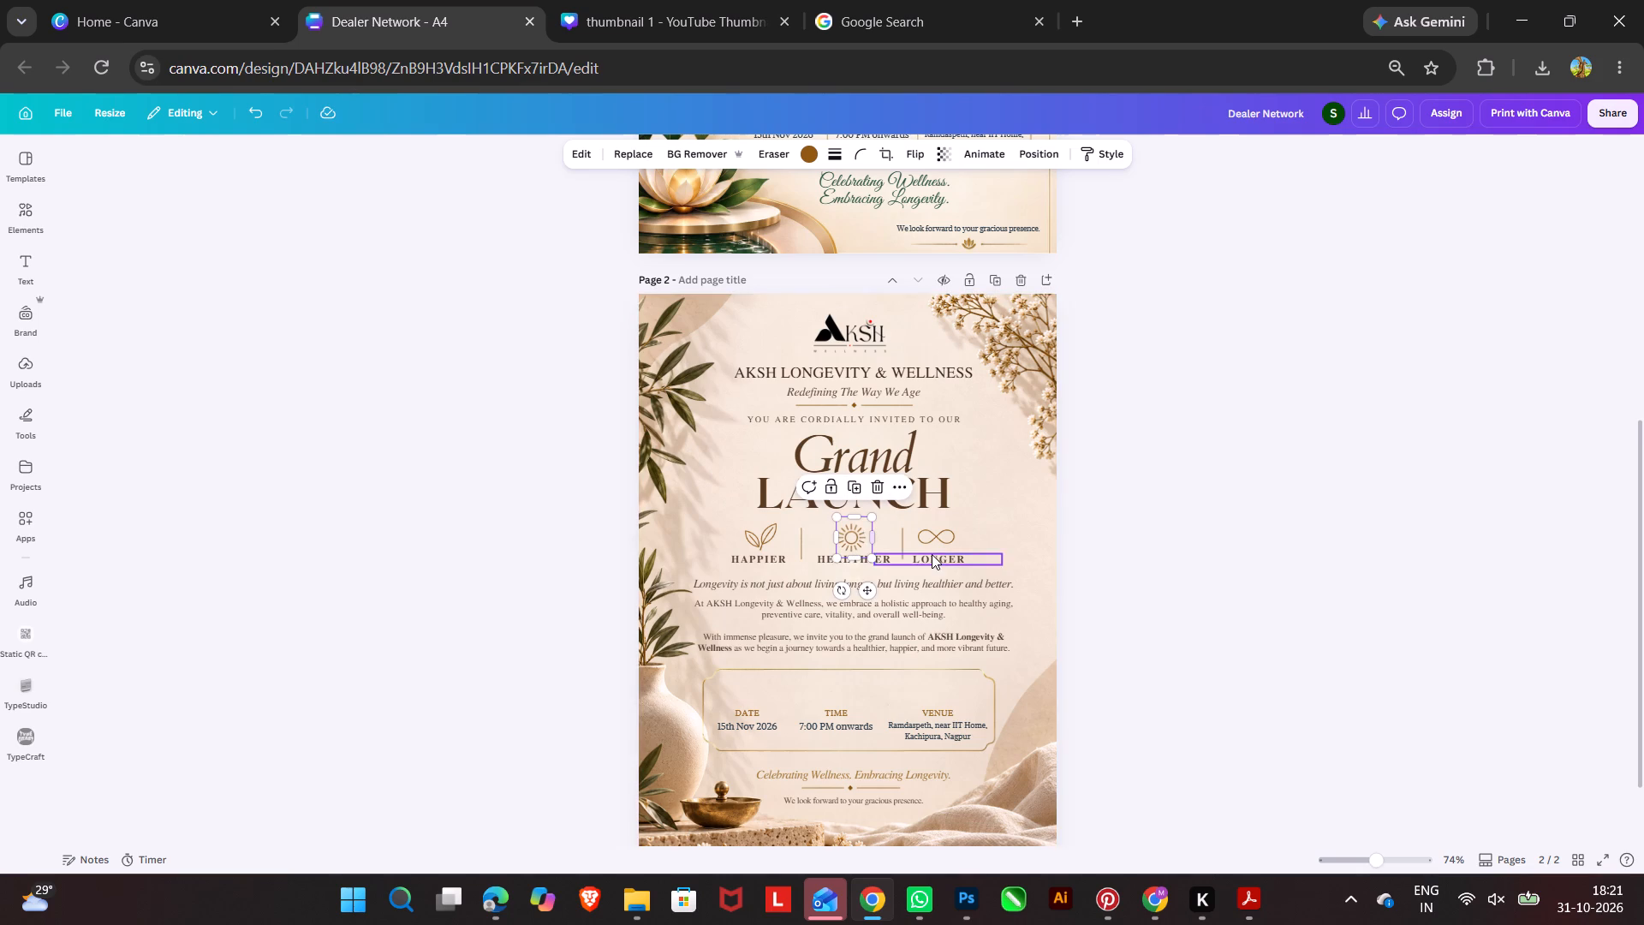
Fine-tune the icon row by nudging the HEALTHIER label and second separator slightly left and the HAPPIER label slightly right.
{"action": "left_click", "coordinate": [831, 562]}
{"action": "key", "text": "Left"}
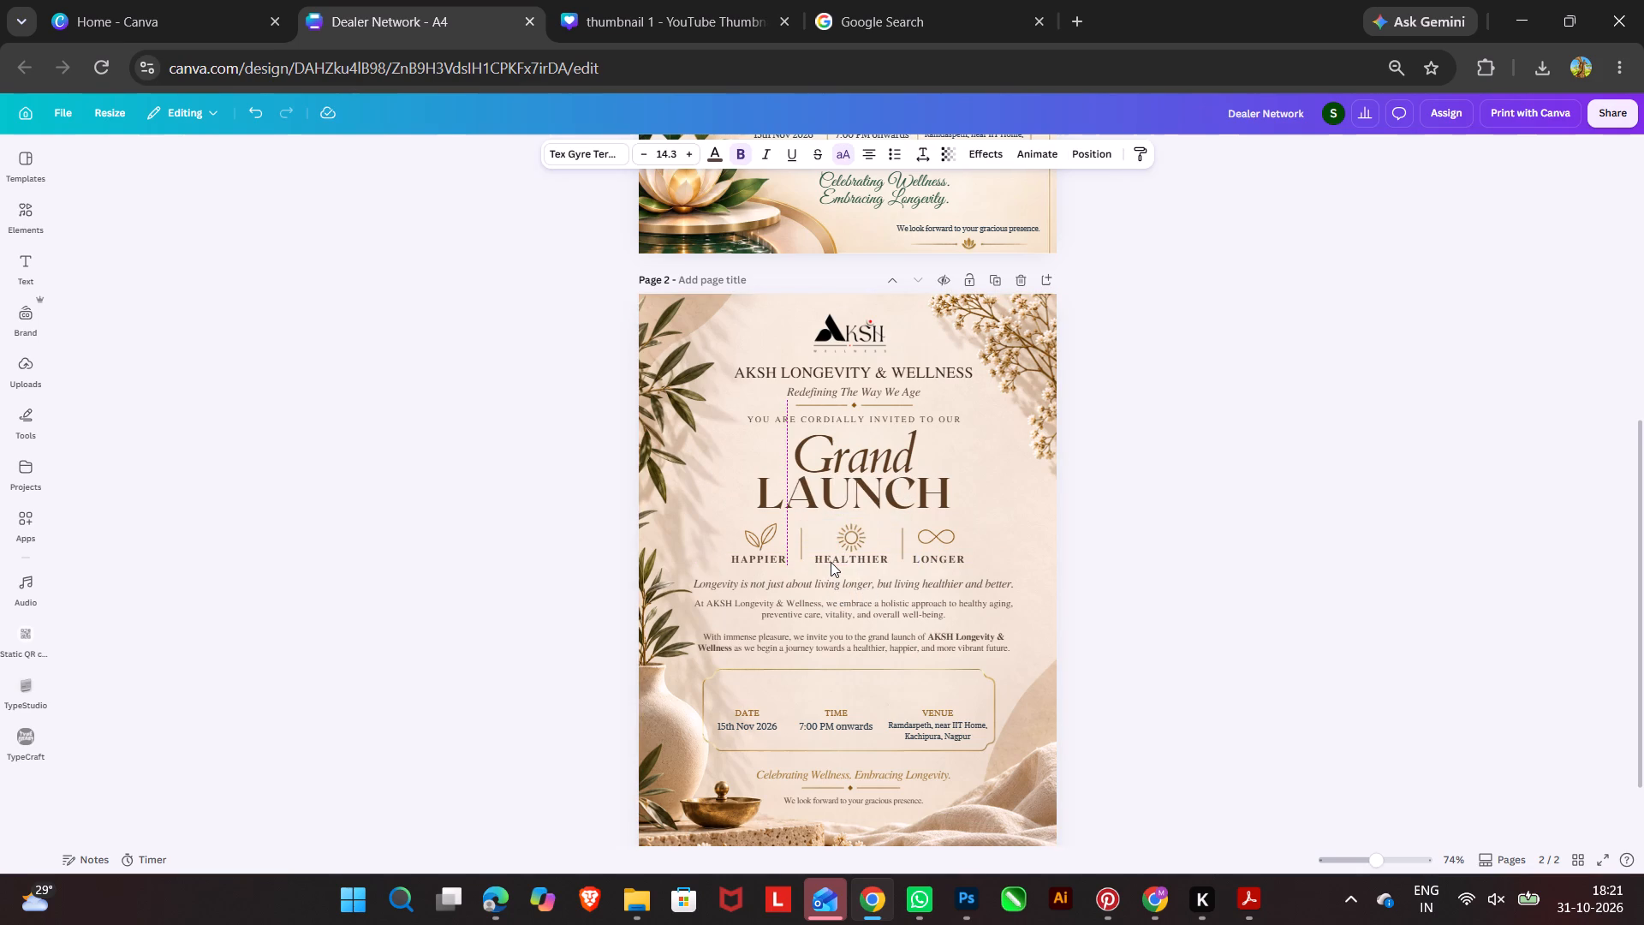
{"action": "left_click", "coordinate": [906, 541]}
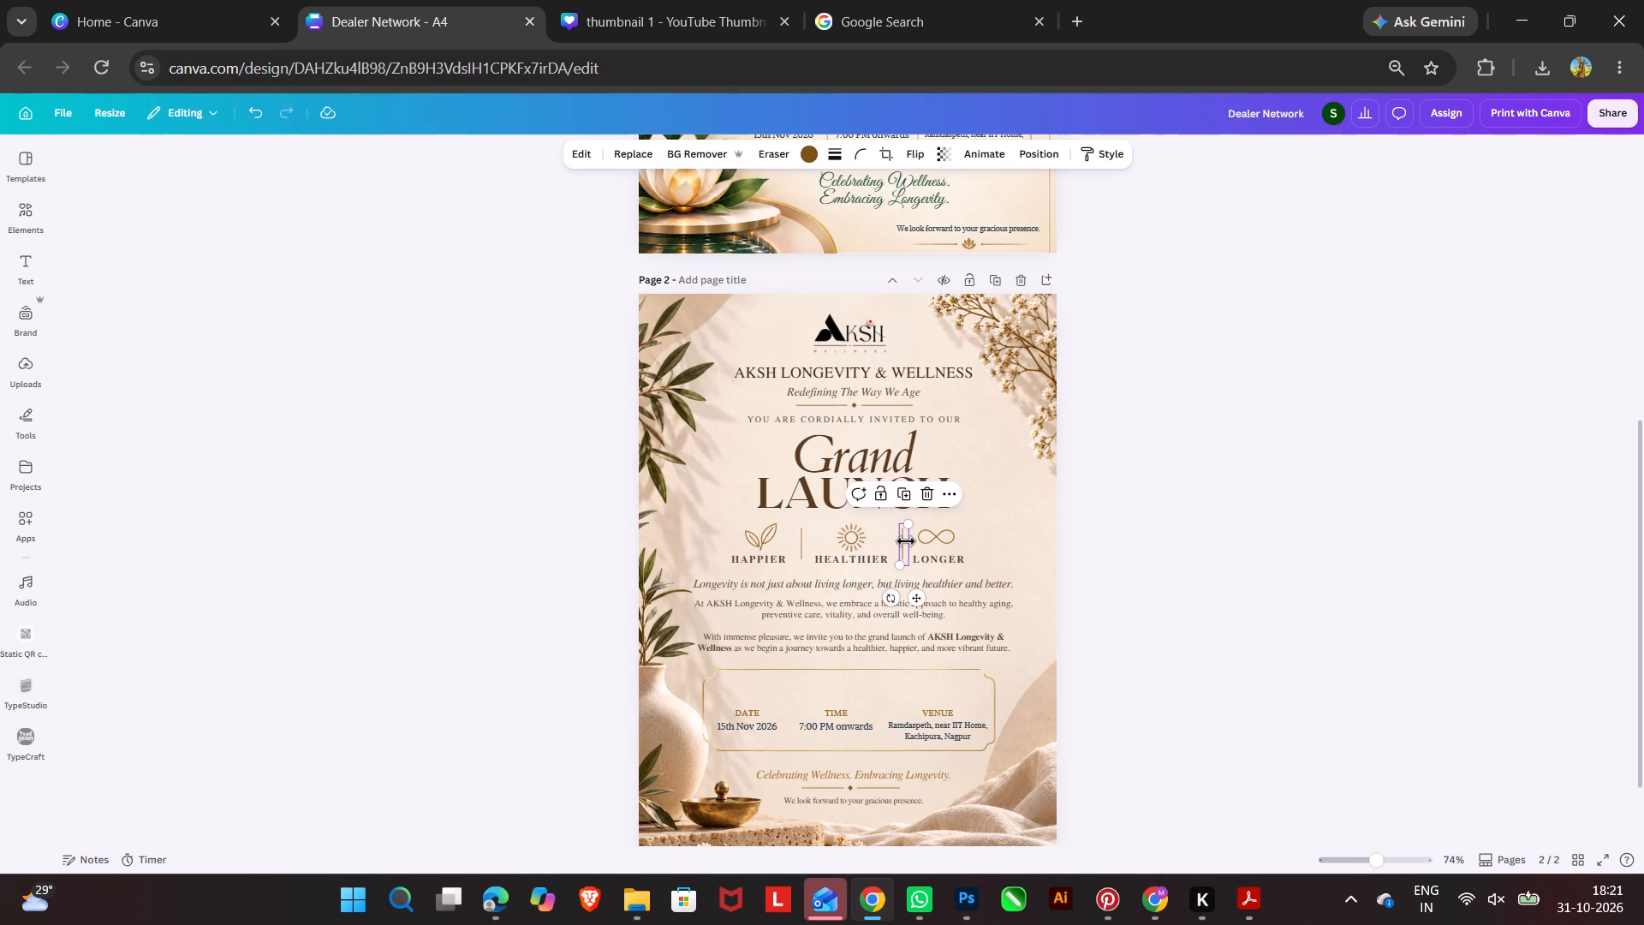
{"action": "key", "text": "Left"}
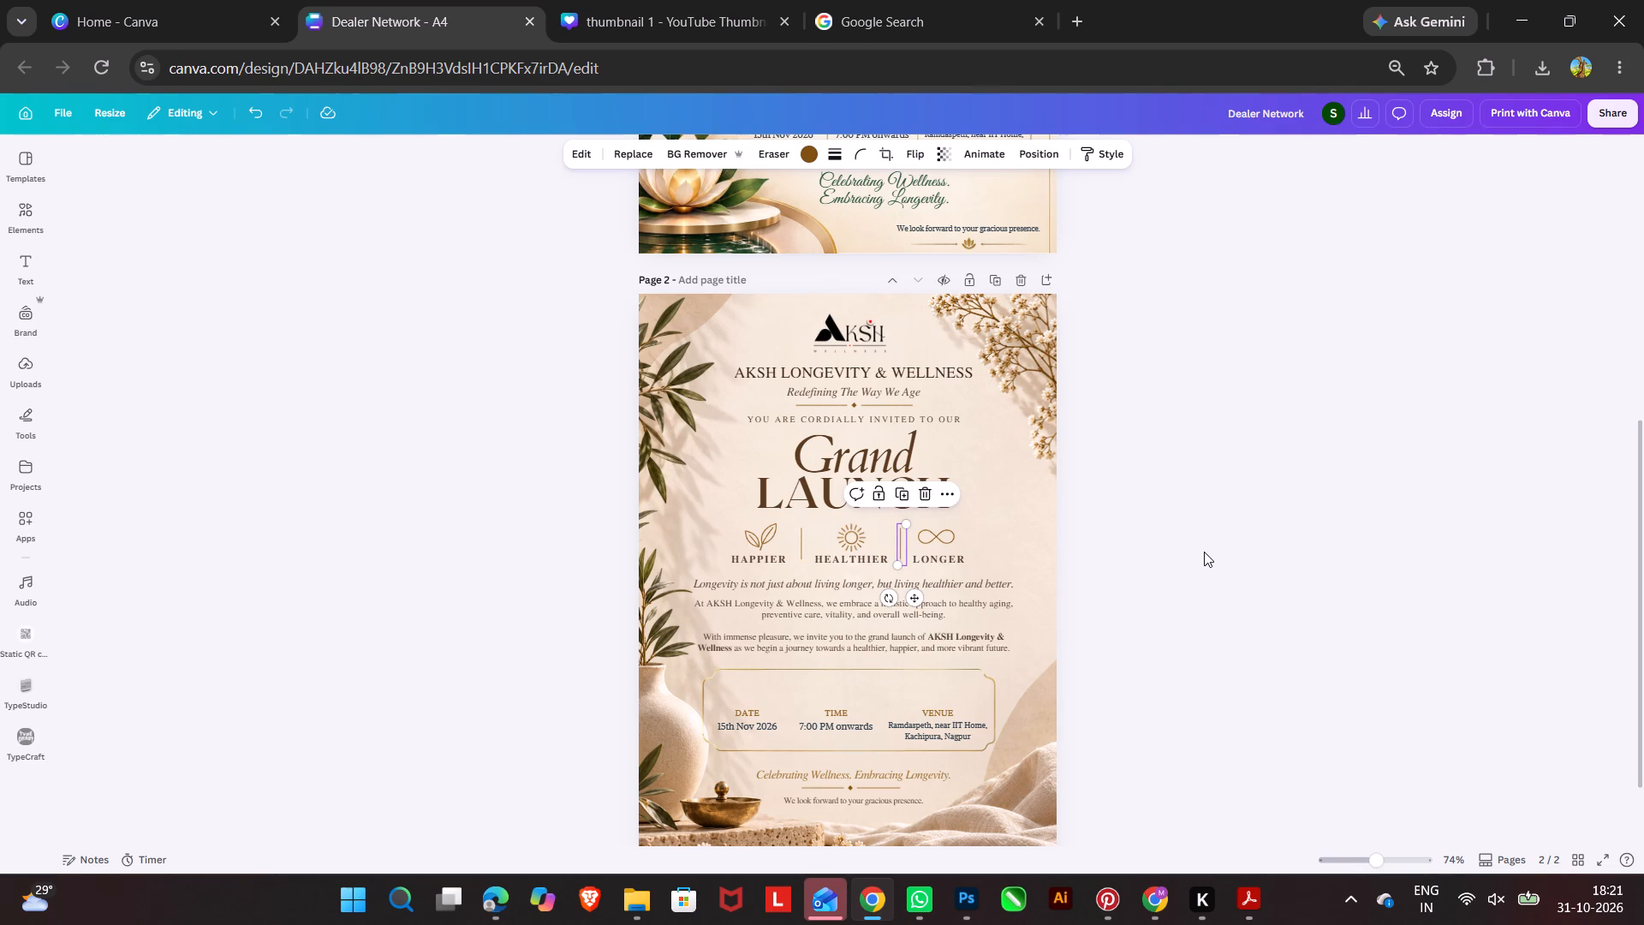
{"action": "left_click", "coordinate": [1205, 552]}
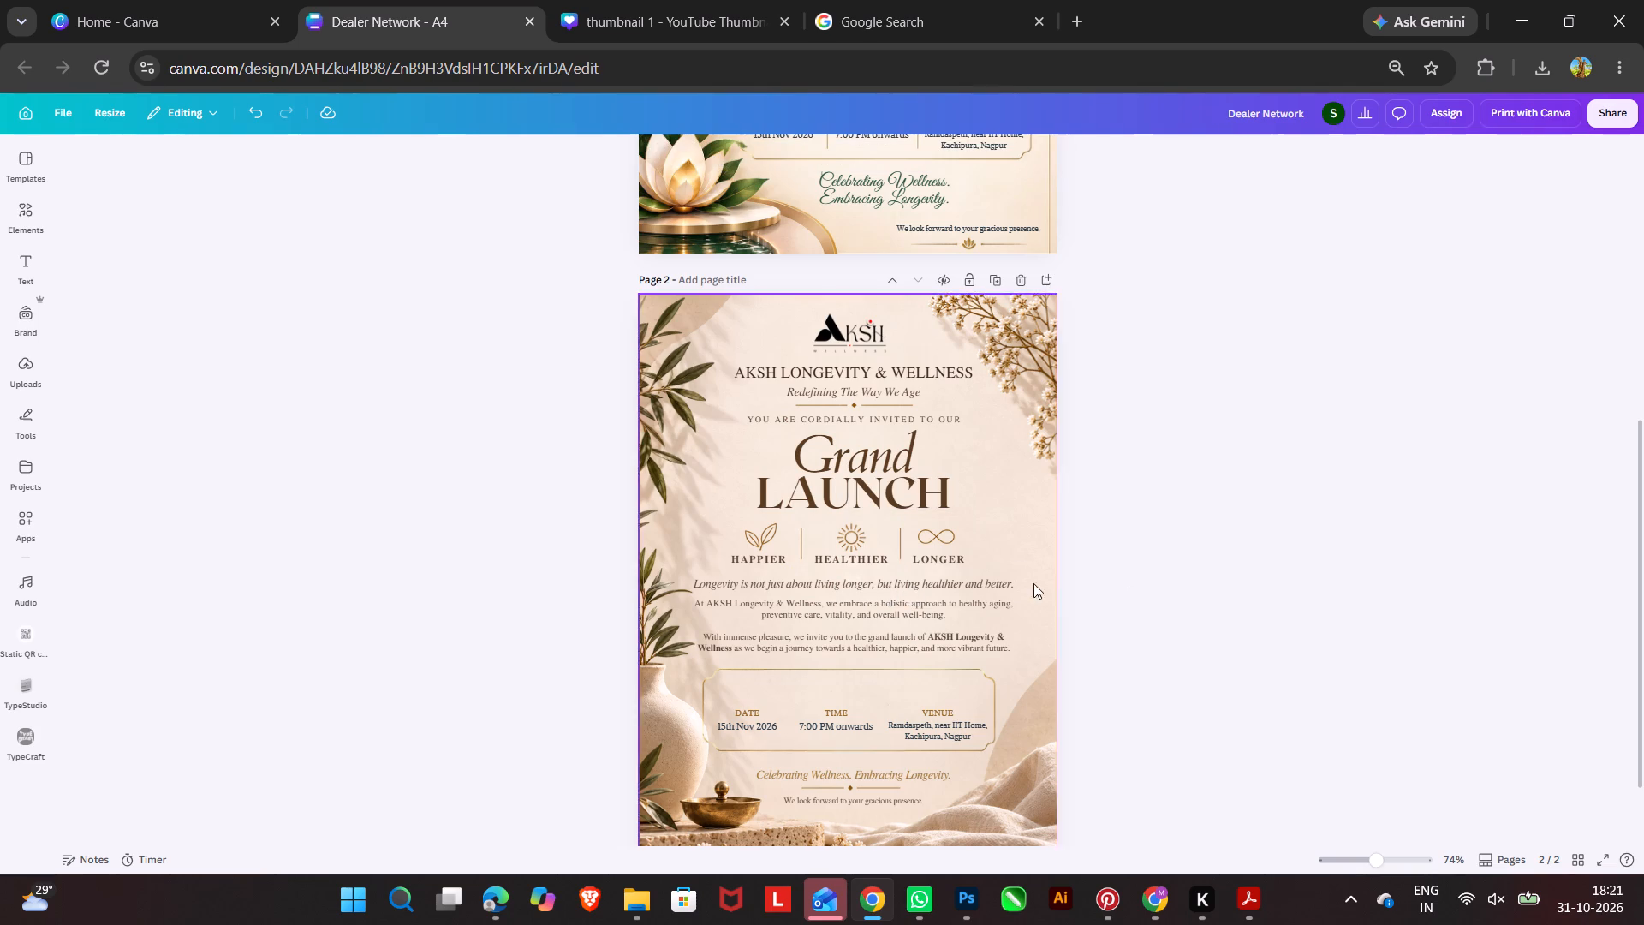
{"action": "left_click", "coordinate": [749, 558]}
{"action": "key", "text": "Right"}
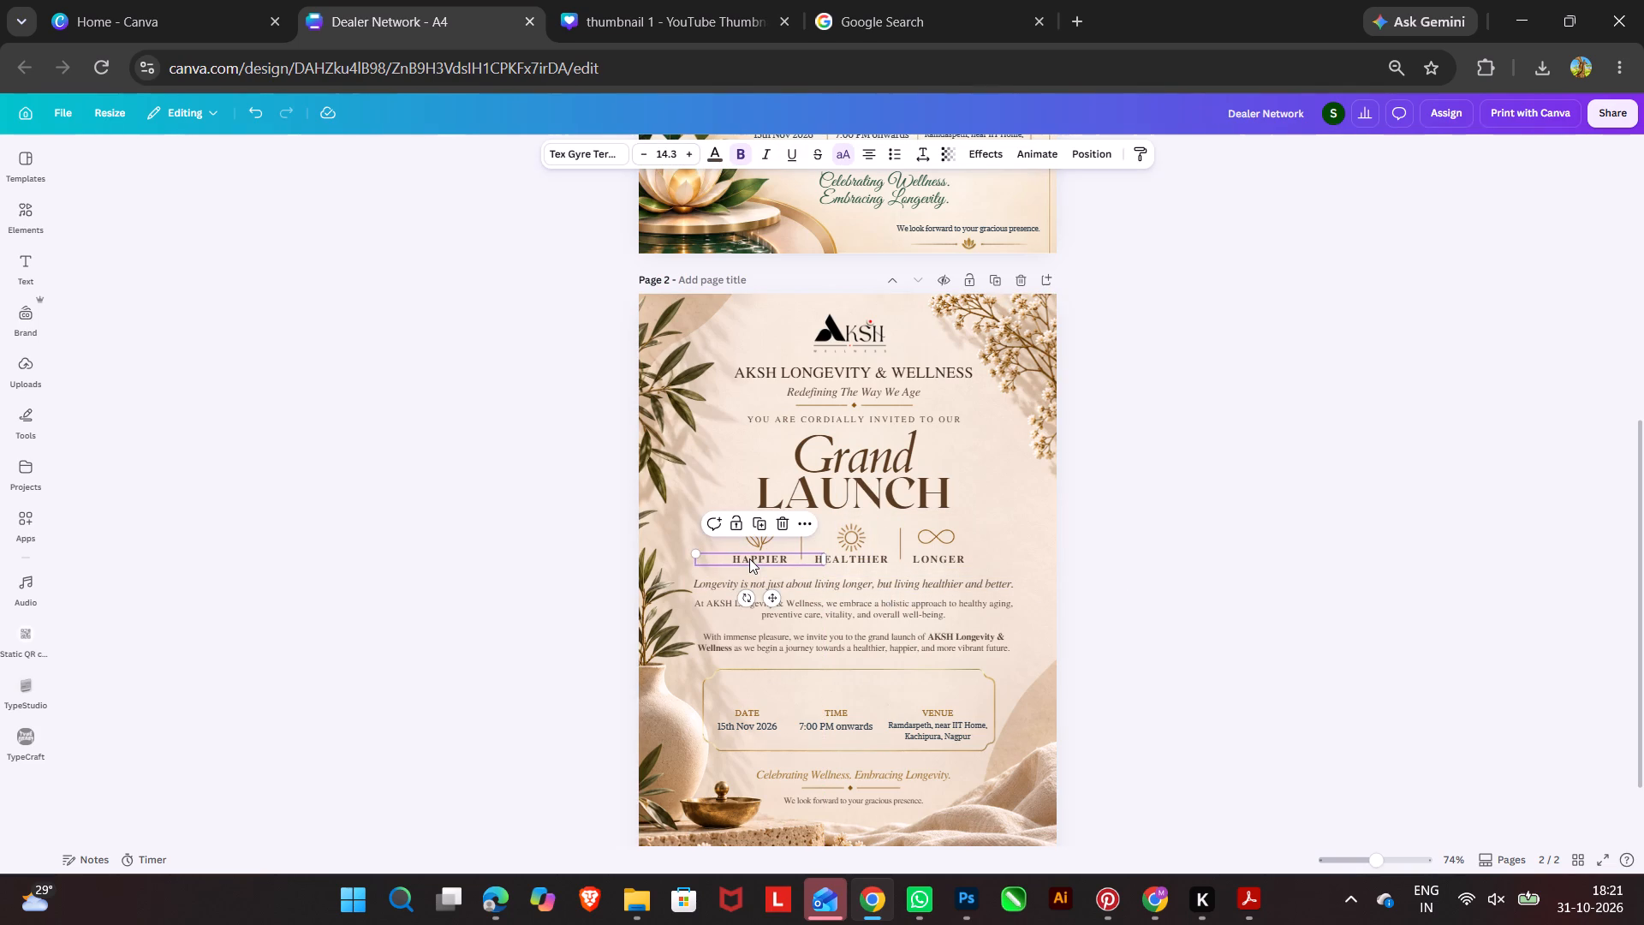
{"action": "double_click", "coordinate": [1300, 594]}
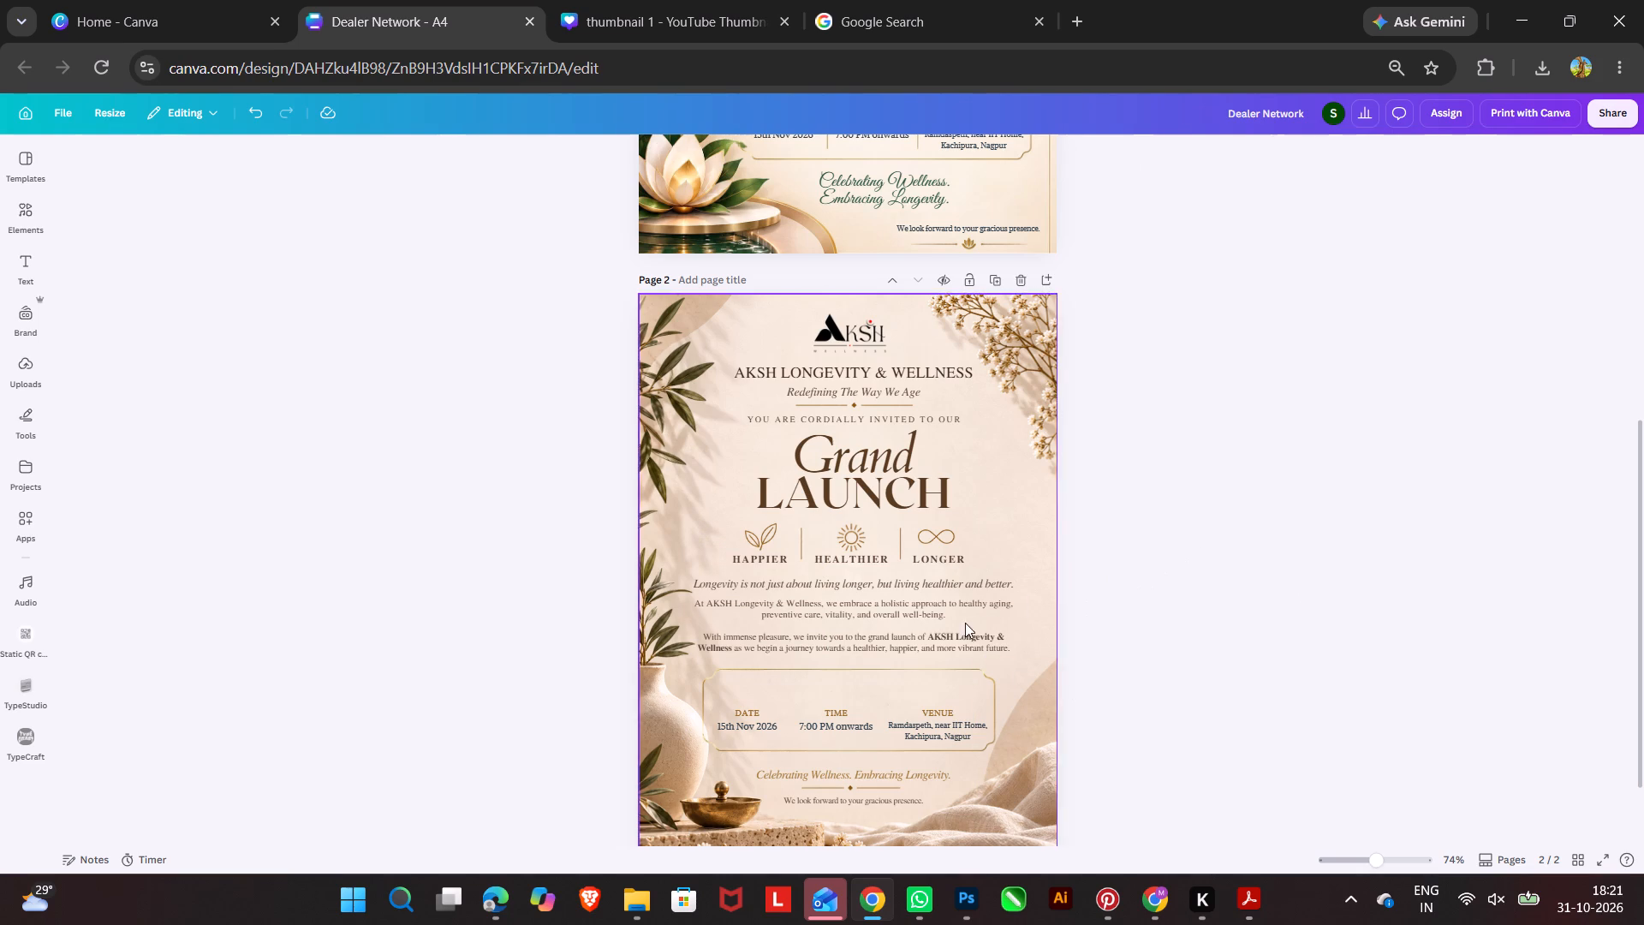
Narrow the text box of the paragraph starting "At AKSH Longevity & Wellness" and centre it horizontally on the page.
{"action": "left_click", "coordinate": [917, 618]}
{"action": "left_click_drag", "start_coordinate": [1022, 607], "coordinate": [973, 614]}
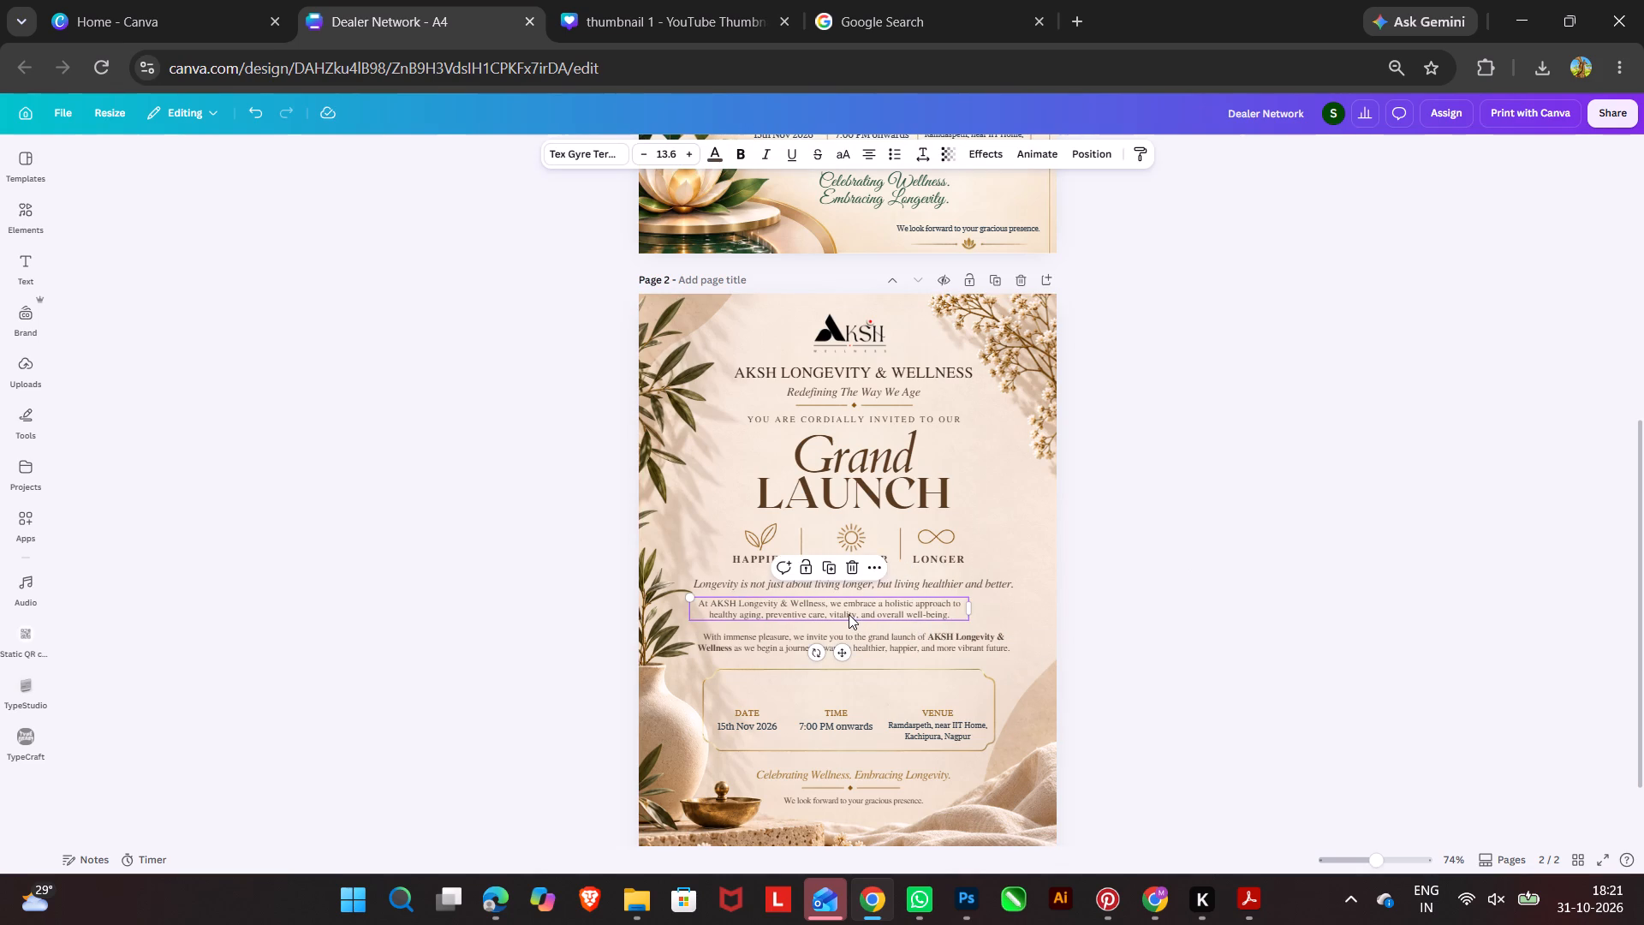
{"action": "right_click", "coordinate": [849, 614]}
{"action": "left_click", "coordinate": [897, 635]}
{"action": "left_click", "coordinate": [1110, 663]}
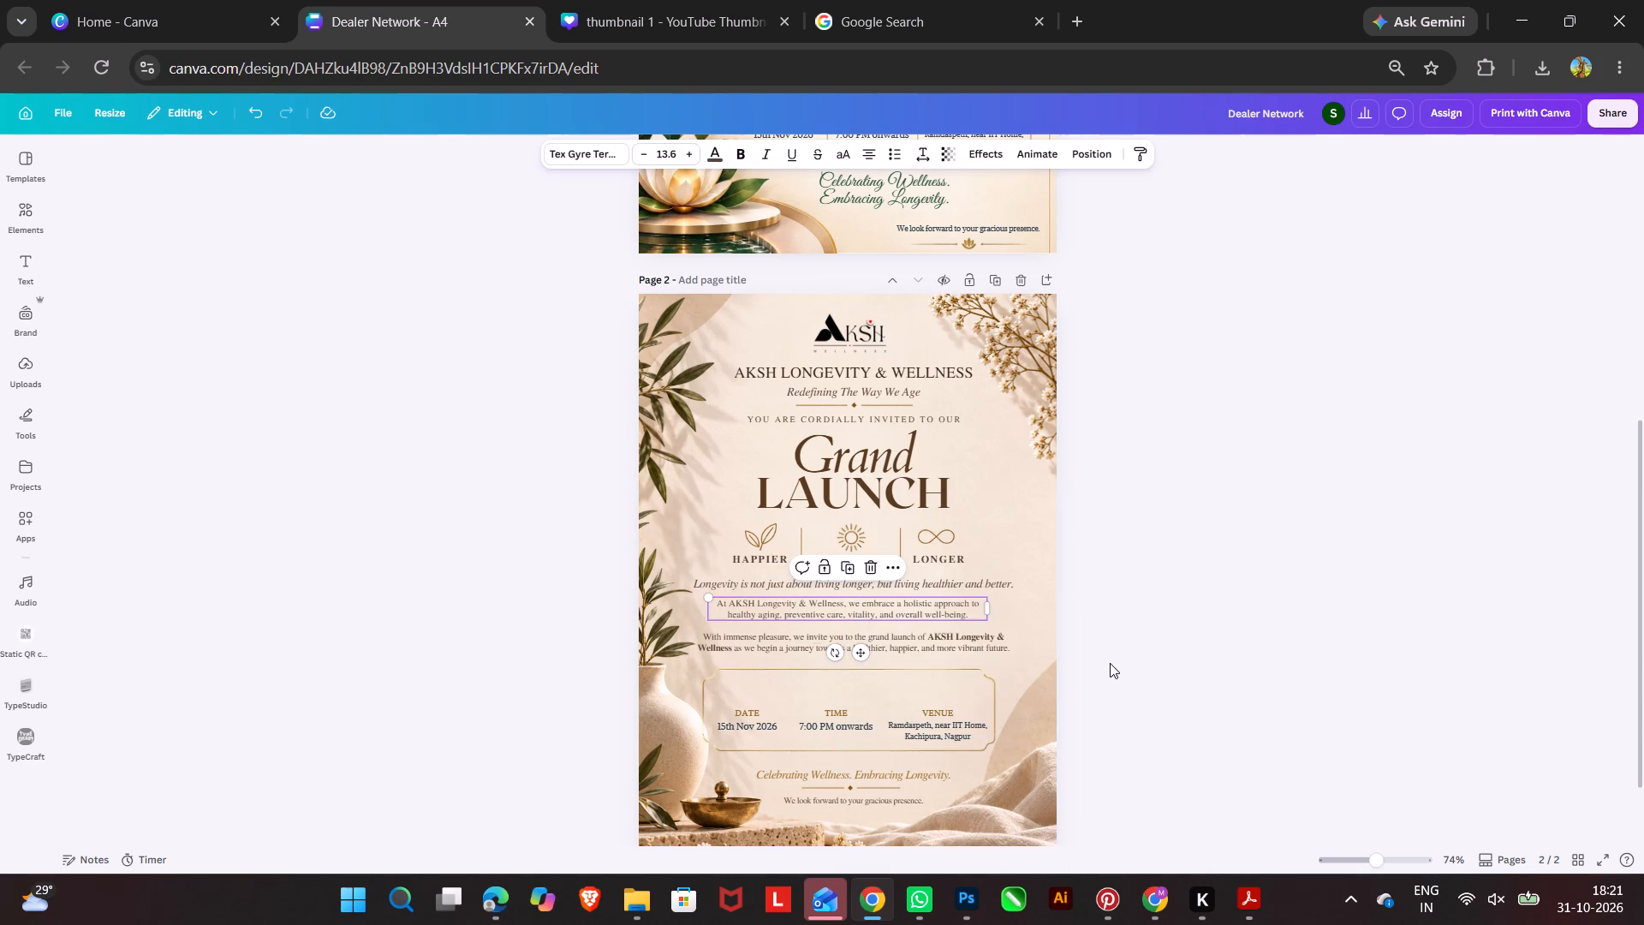
Narrow the "With immense pleasure" paragraph so it wraps to three lines and align it to the page centre.
{"action": "left_click", "coordinate": [911, 648]}
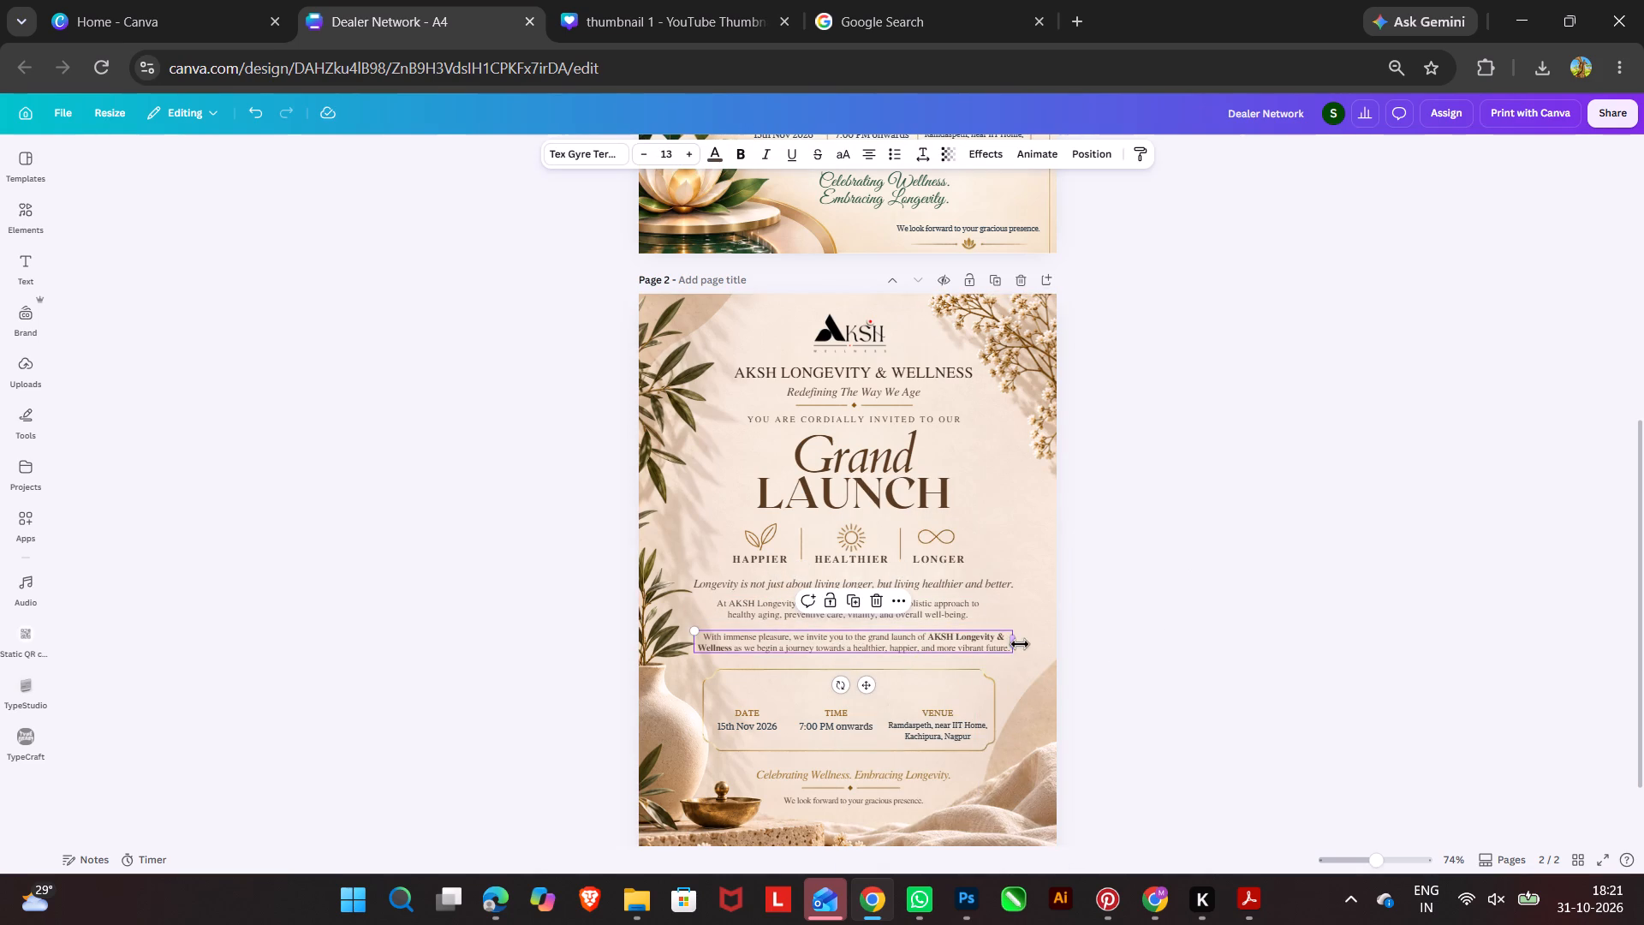
{"action": "left_click_drag", "start_coordinate": [1020, 644], "coordinate": [969, 649]}
{"action": "right_click", "coordinate": [935, 652]}
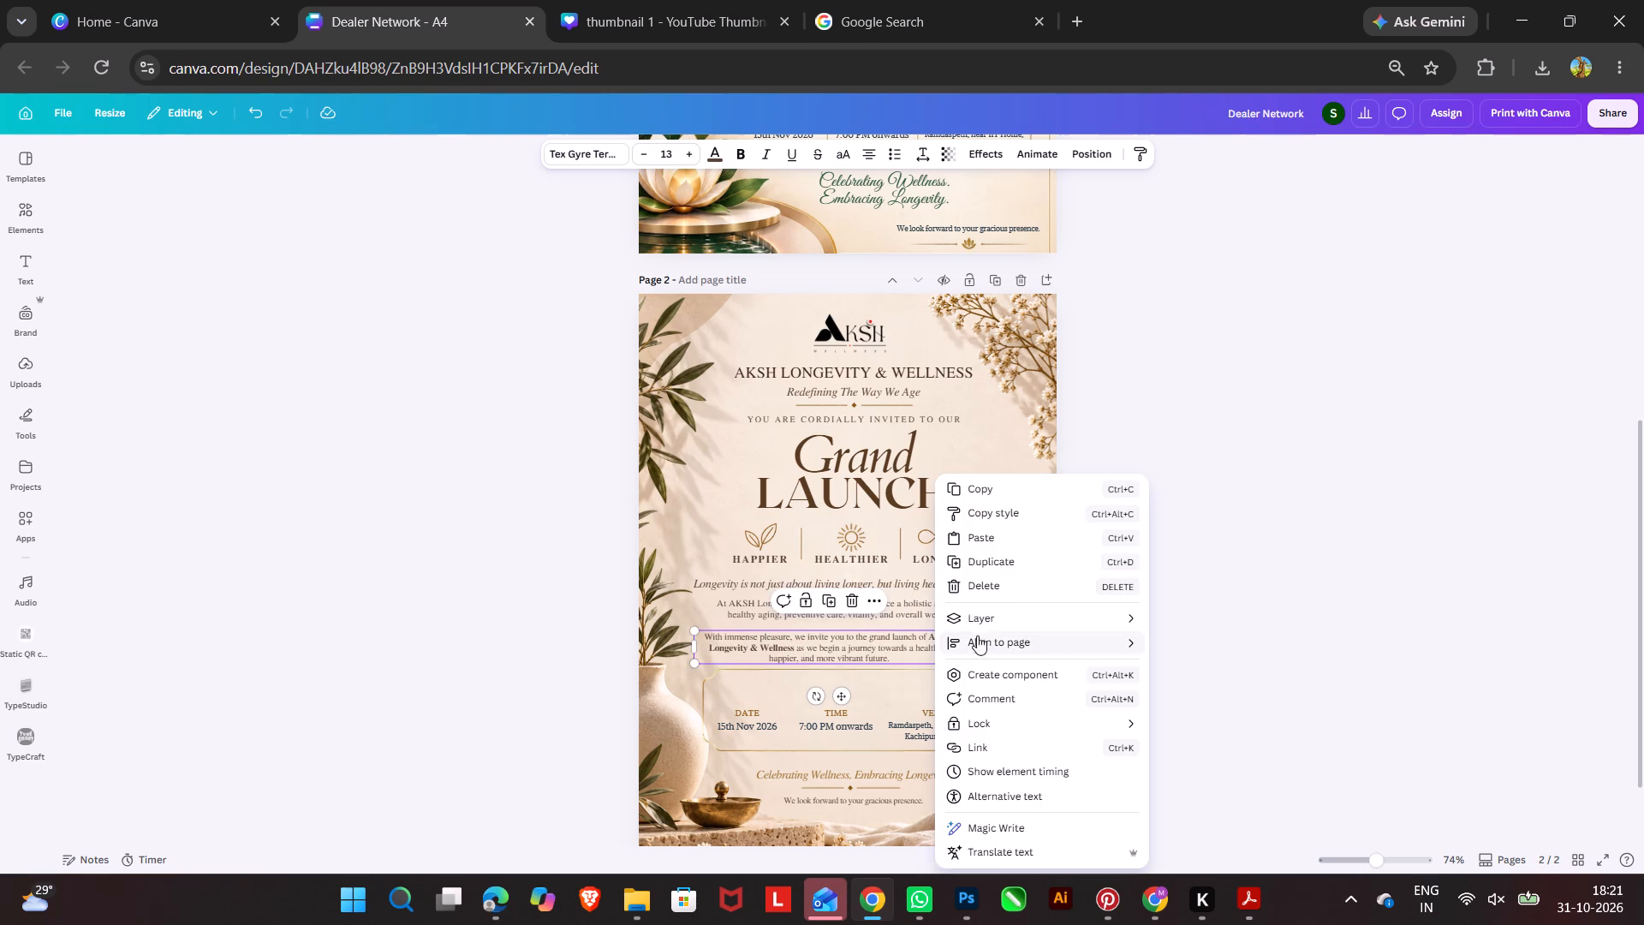
{"action": "left_click", "coordinate": [1001, 638]}
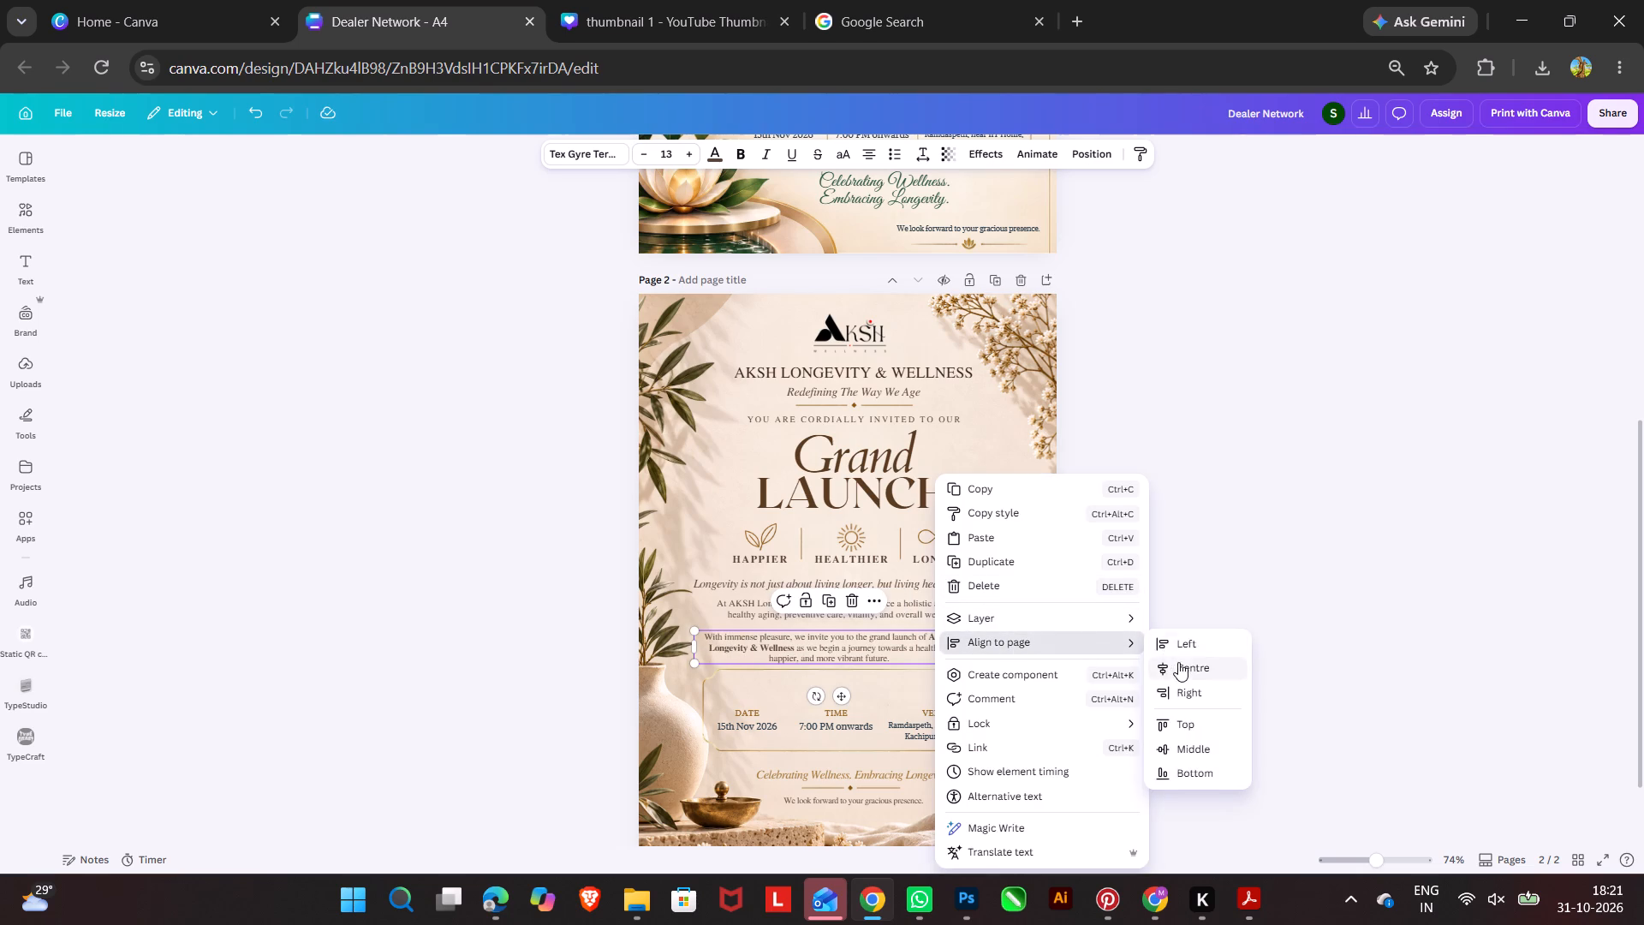
{"action": "left_click", "coordinate": [1180, 662]}
{"action": "left_click", "coordinate": [1244, 621]}
Move the framed date, time and venue group down slightly, and nudge the "With immense pleasure" paragraph down to even the spacing.
{"action": "left_click_drag", "start_coordinate": [910, 705], "coordinate": [910, 711]}
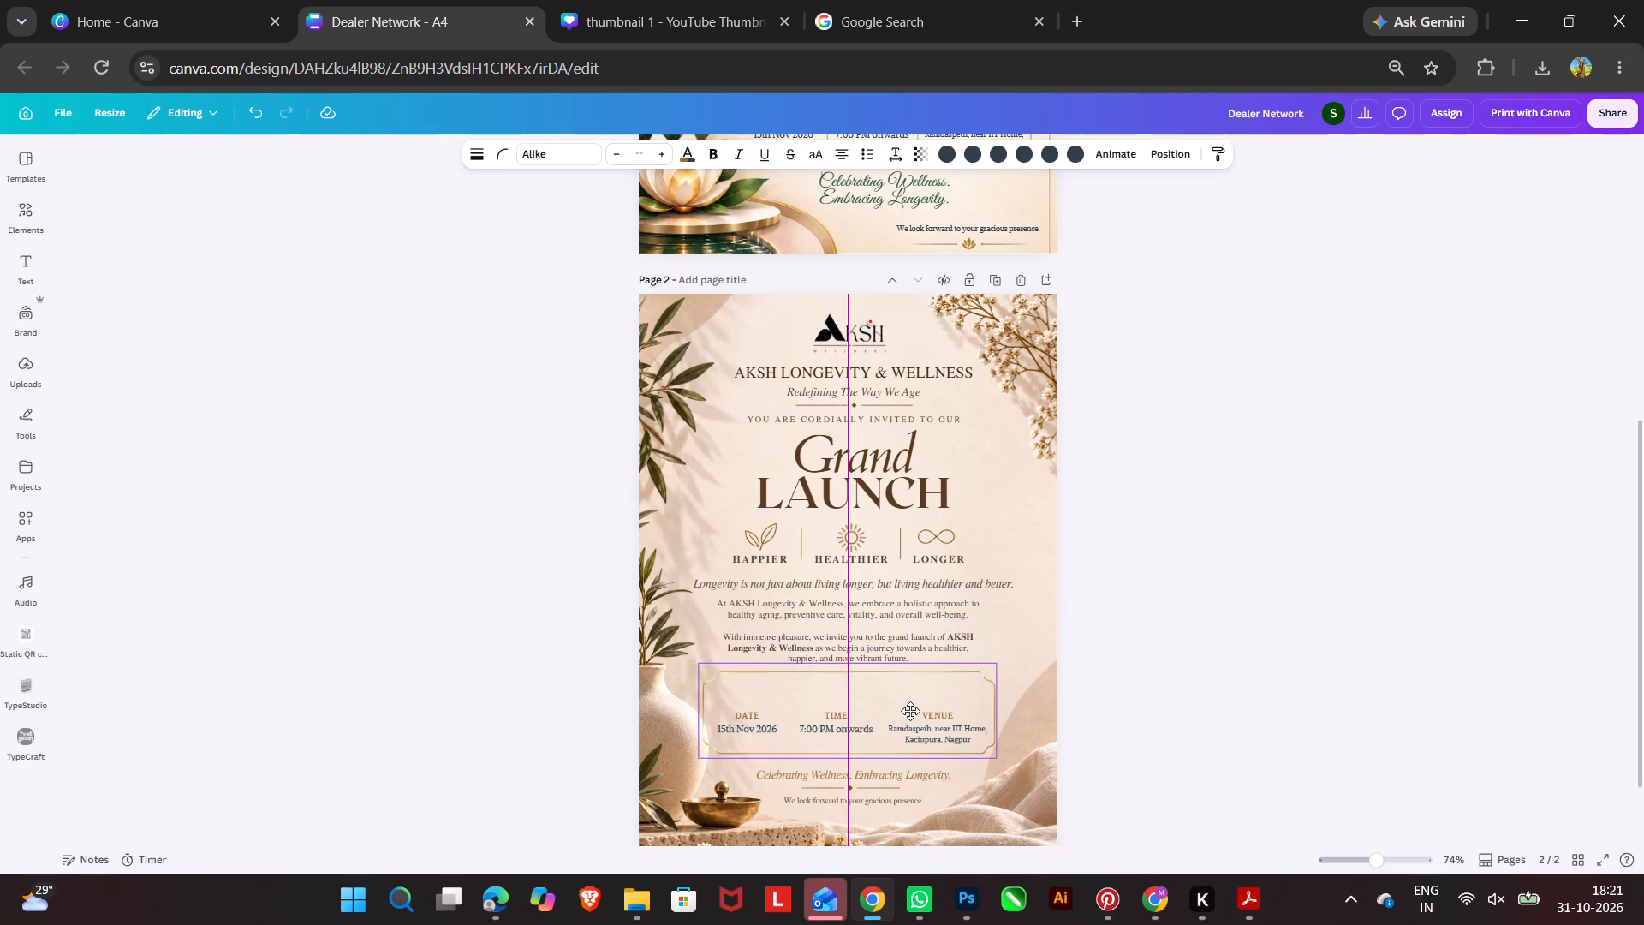
{"action": "left_click_drag", "start_coordinate": [910, 711], "coordinate": [910, 716]}
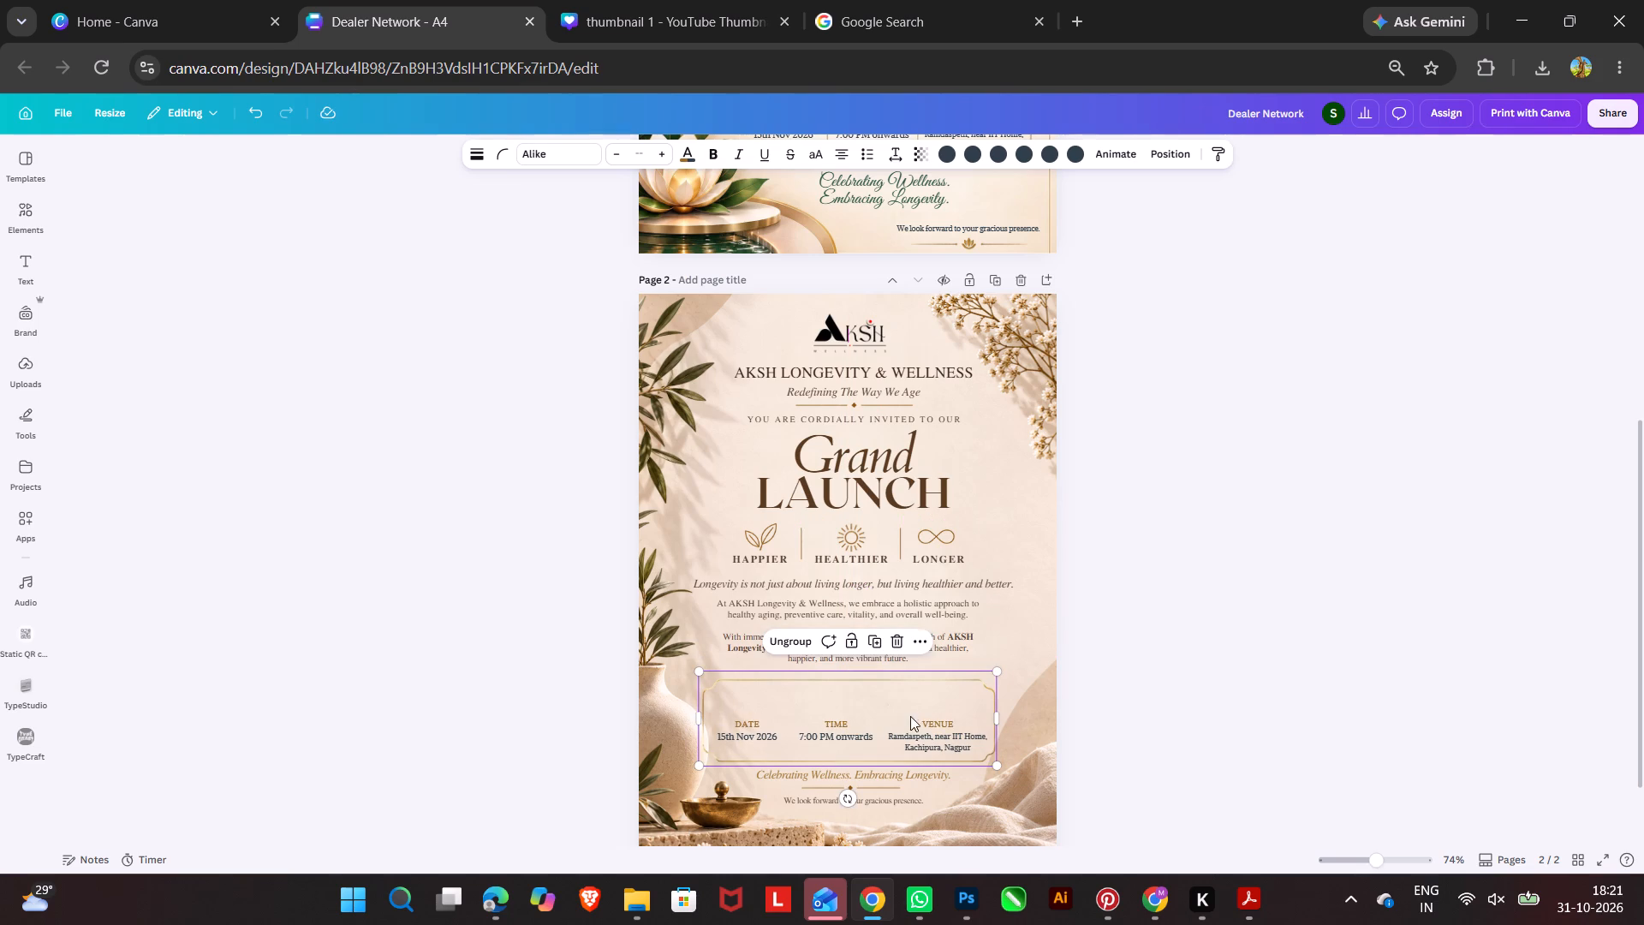
{"action": "left_click", "coordinate": [944, 647]}
{"action": "key", "text": "Down"}
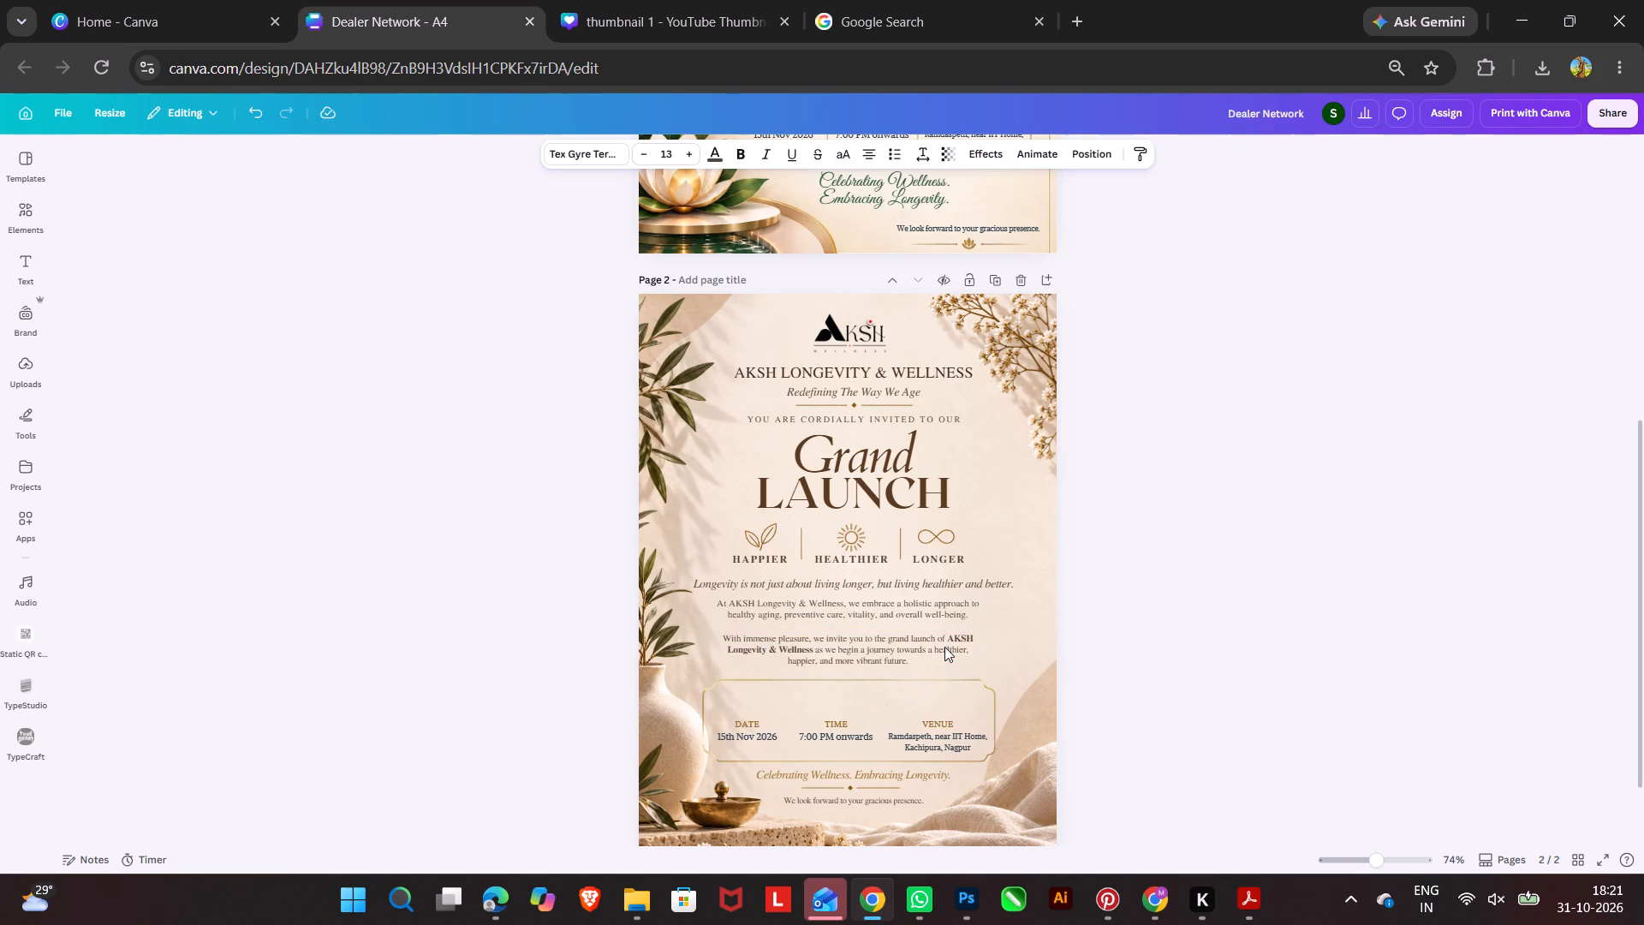
{"action": "key", "text": "Down"}
{"action": "key", "text": "Down"}
{"action": "double_click", "coordinate": [1207, 631]}
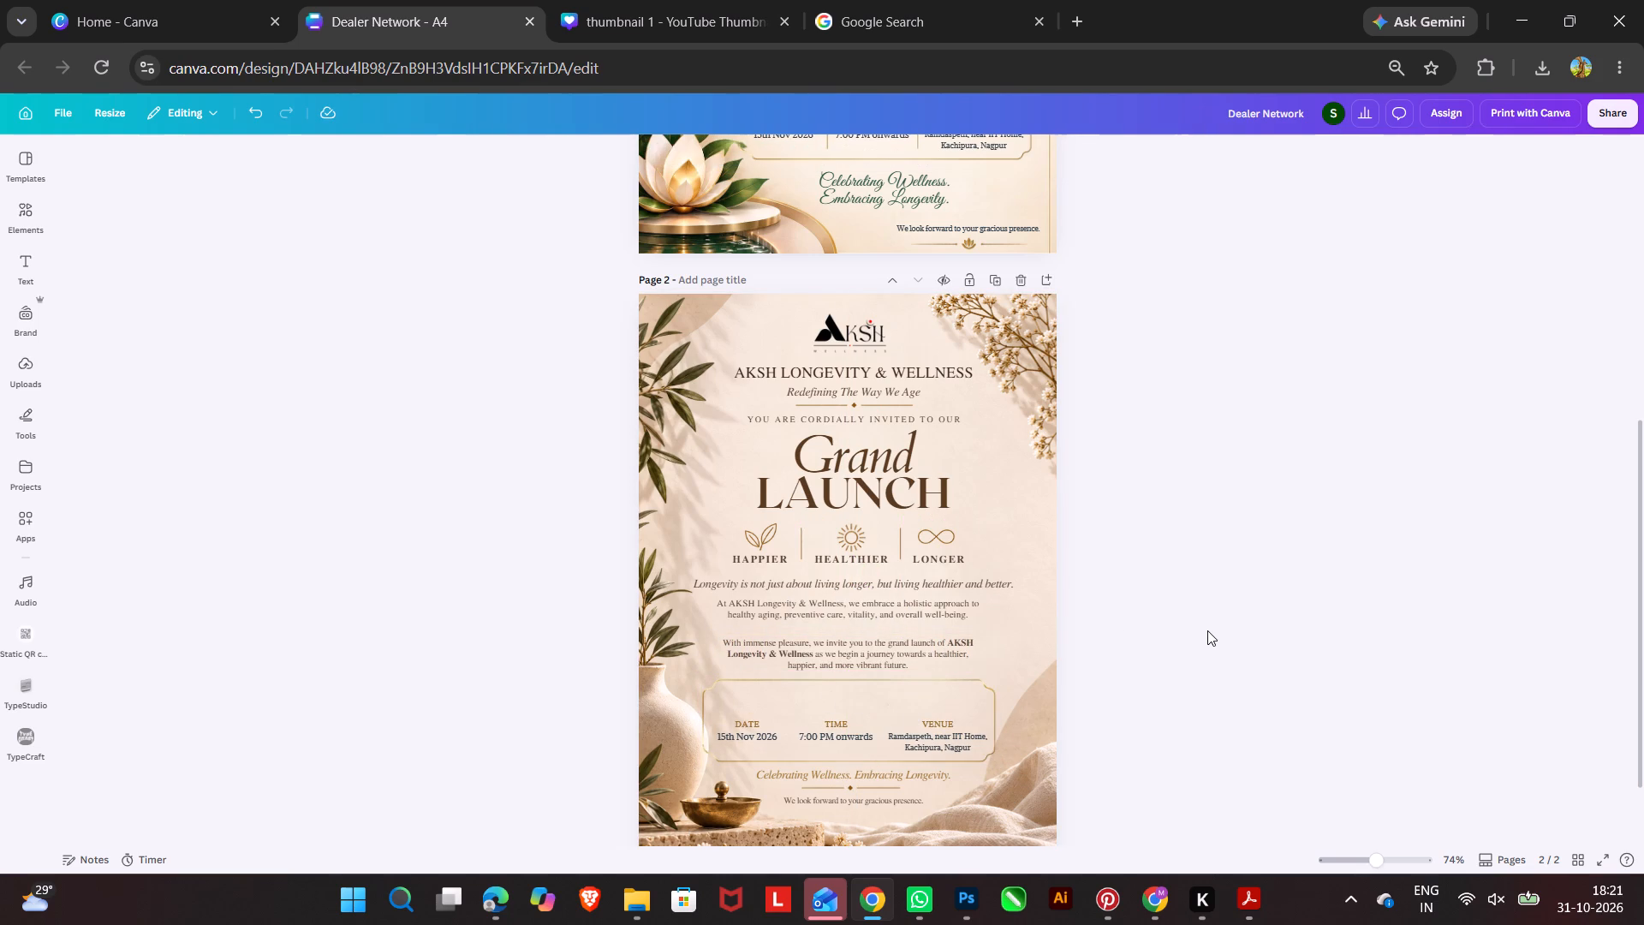
Recolour the venue address, the 7:00 PM onwards text and the 15th Nov 2026 text to the design's dark brown.
{"action": "left_click", "coordinate": [922, 738]}
{"action": "left_click", "coordinate": [922, 738]}
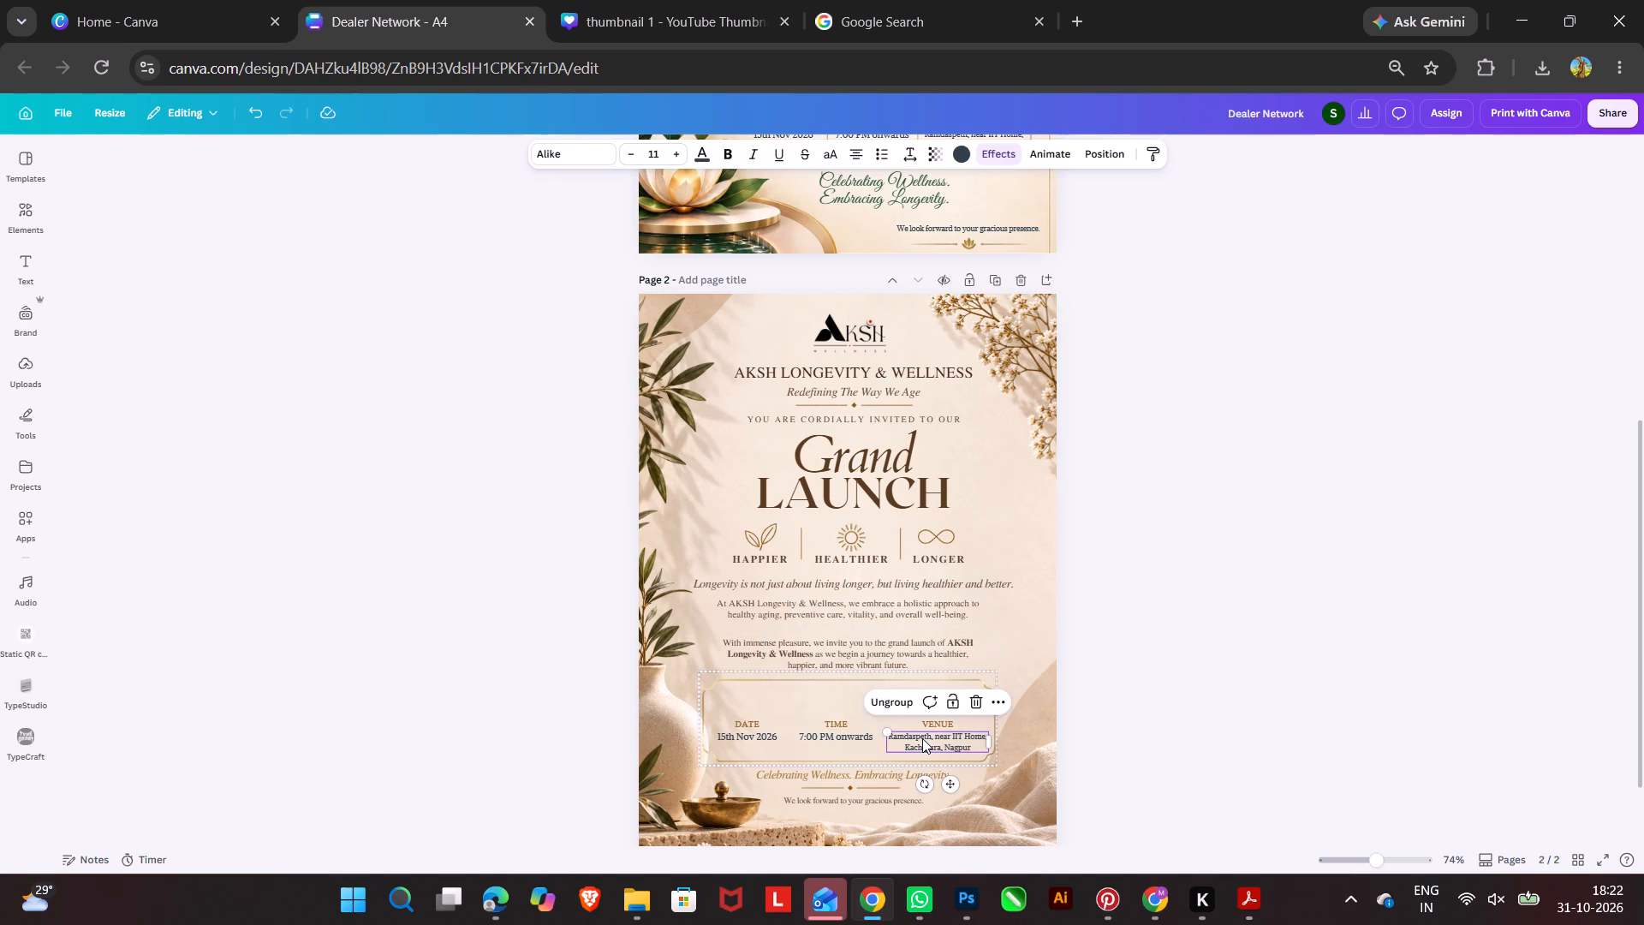
{"action": "left_click", "coordinate": [1314, 623]}
{"action": "double_click", "coordinate": [929, 749]}
{"action": "left_click", "coordinate": [695, 155]}
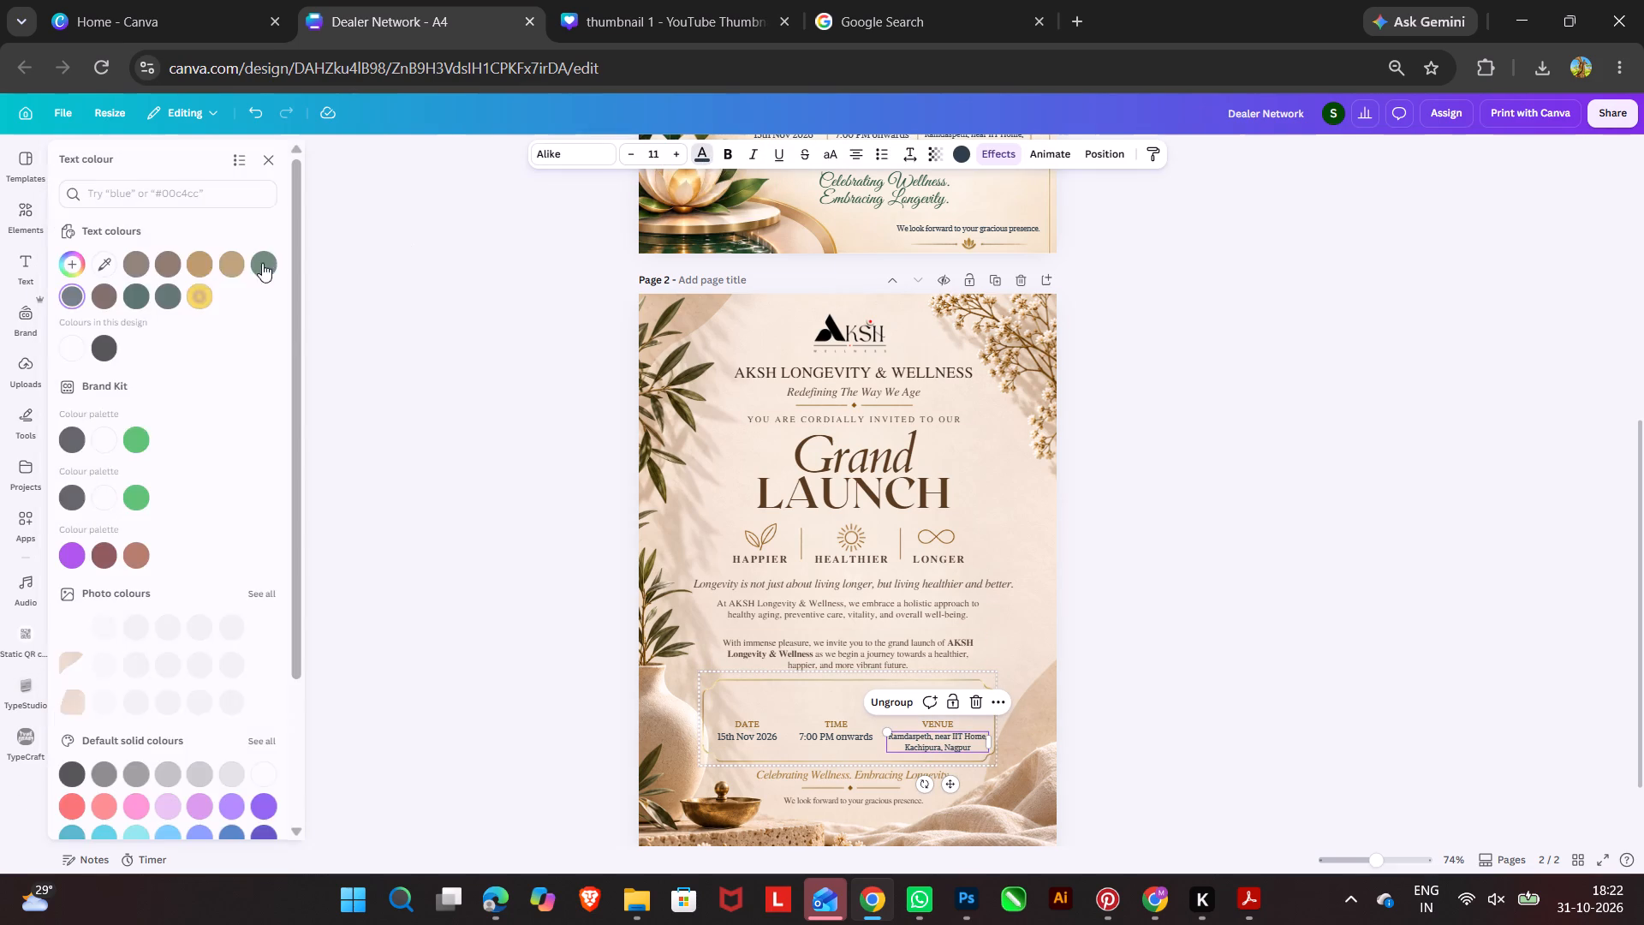
{"action": "left_click", "coordinate": [104, 295]}
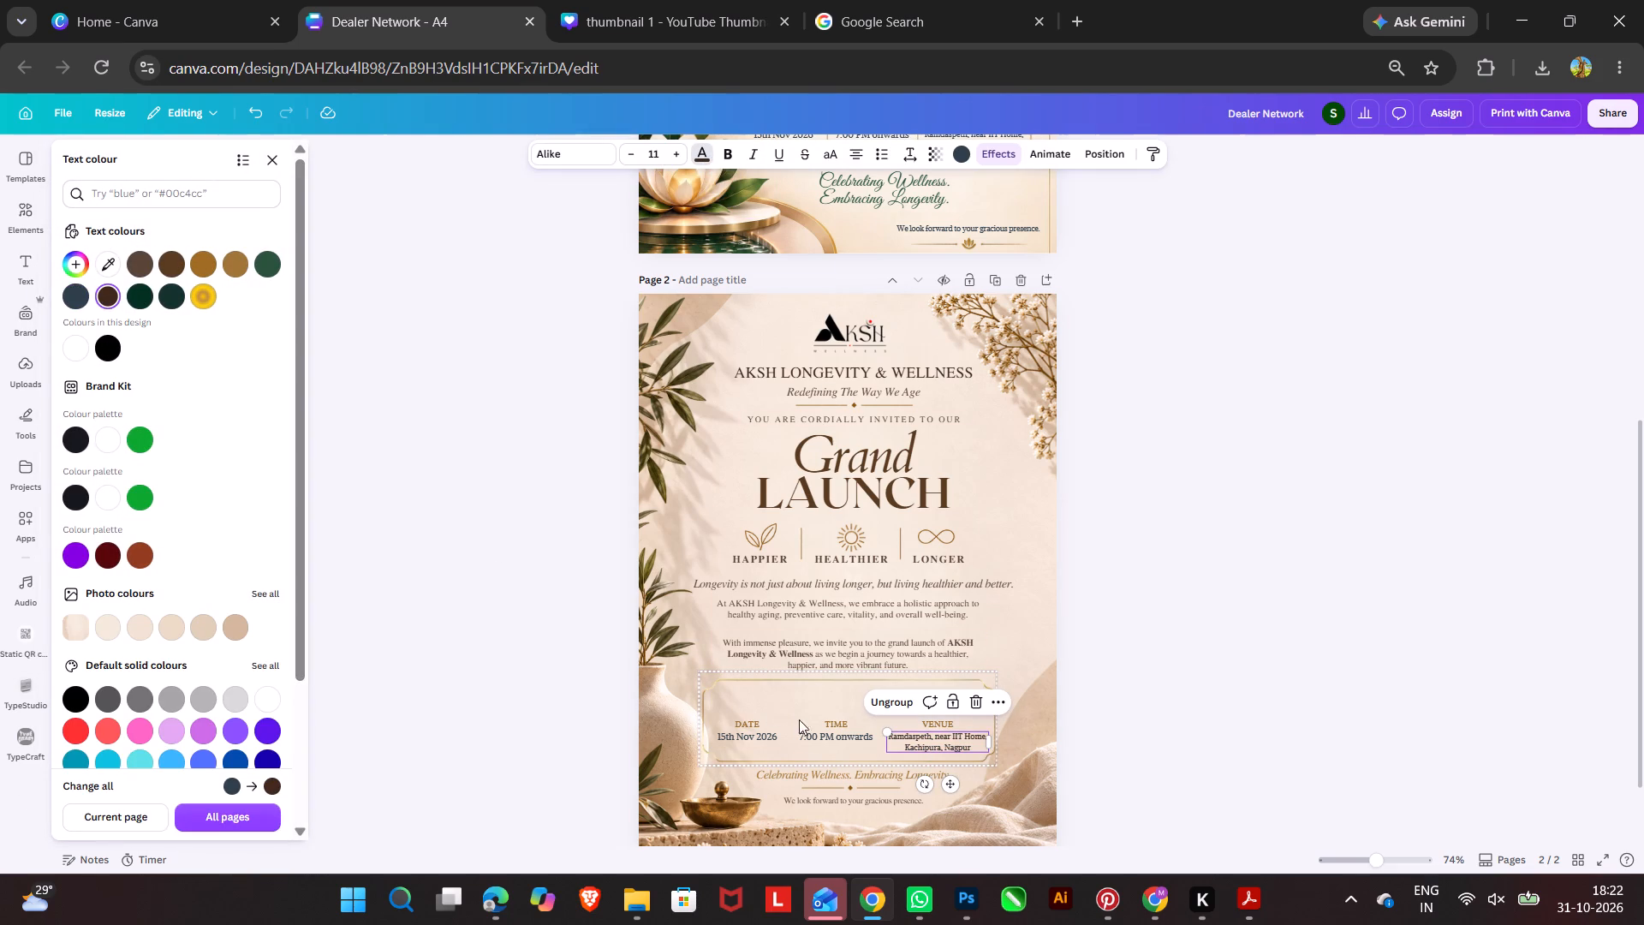
{"action": "left_click", "coordinate": [816, 738]}
{"action": "left_click", "coordinate": [98, 289]}
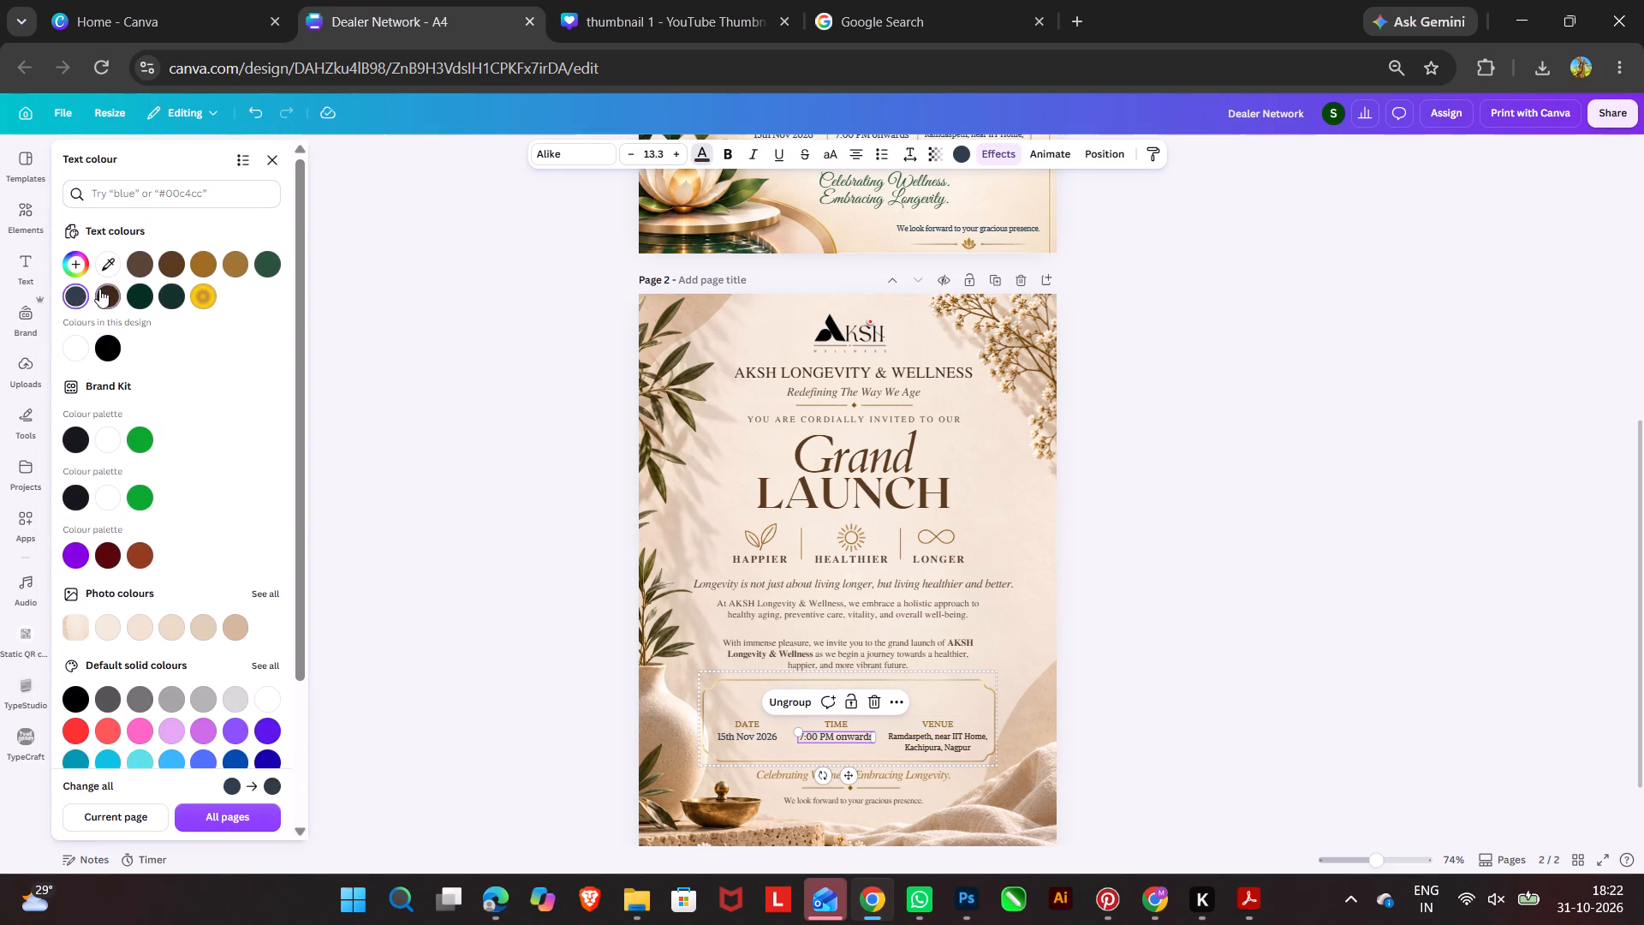
{"action": "left_click", "coordinate": [765, 735]}
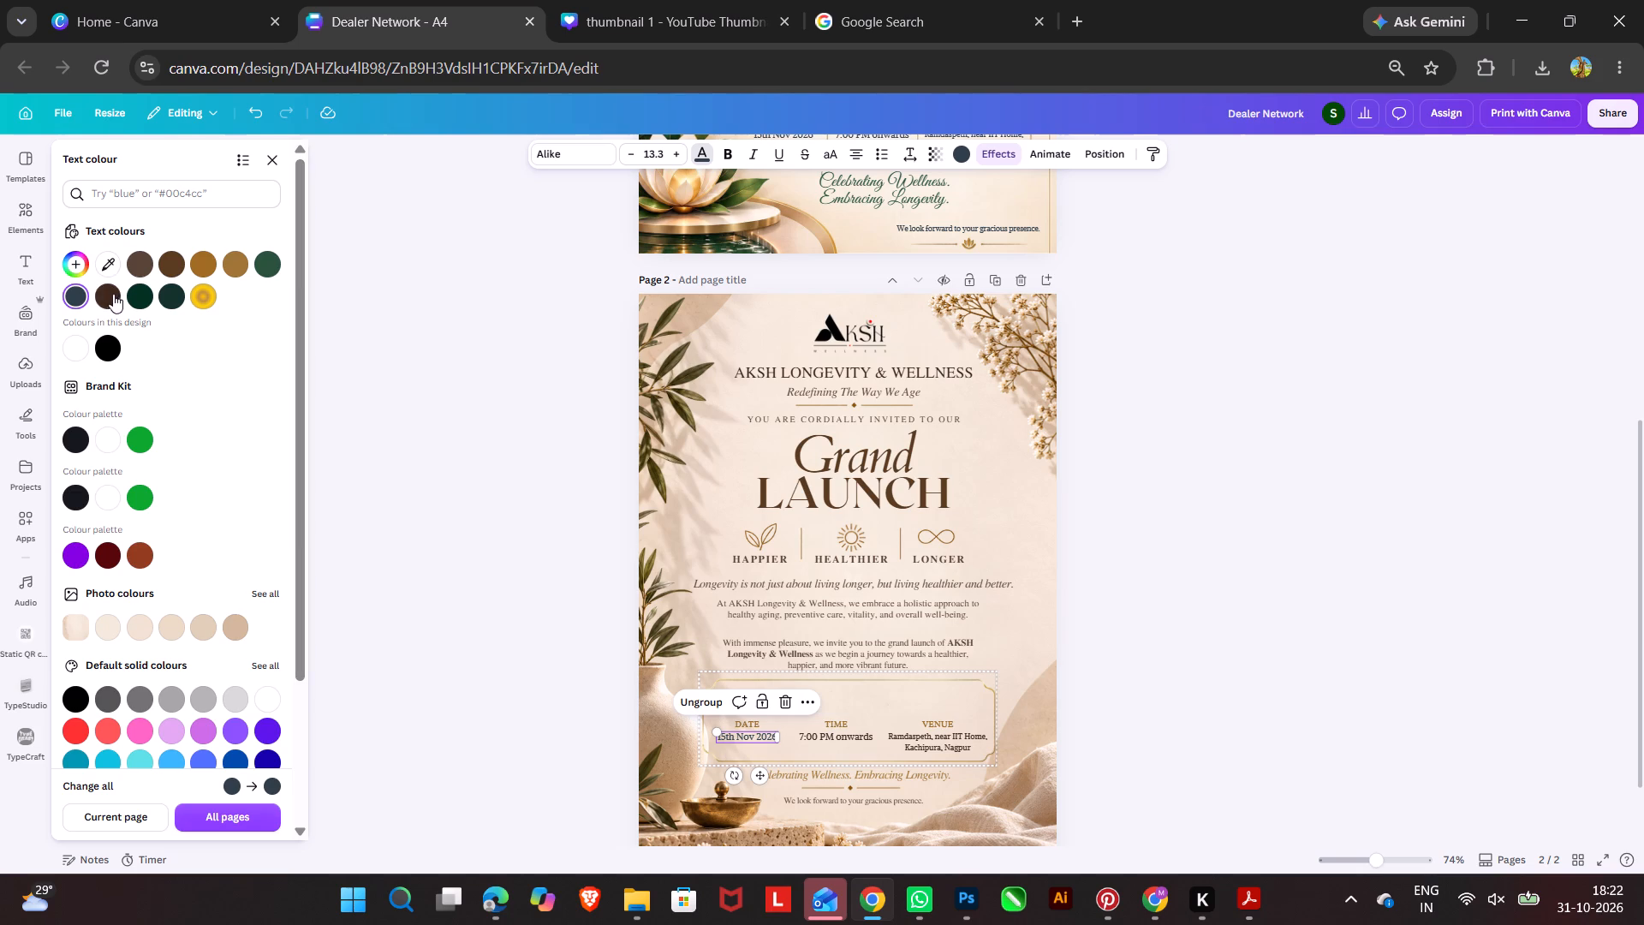
{"action": "left_click", "coordinate": [114, 295]}
{"action": "double_click", "coordinate": [502, 504]}
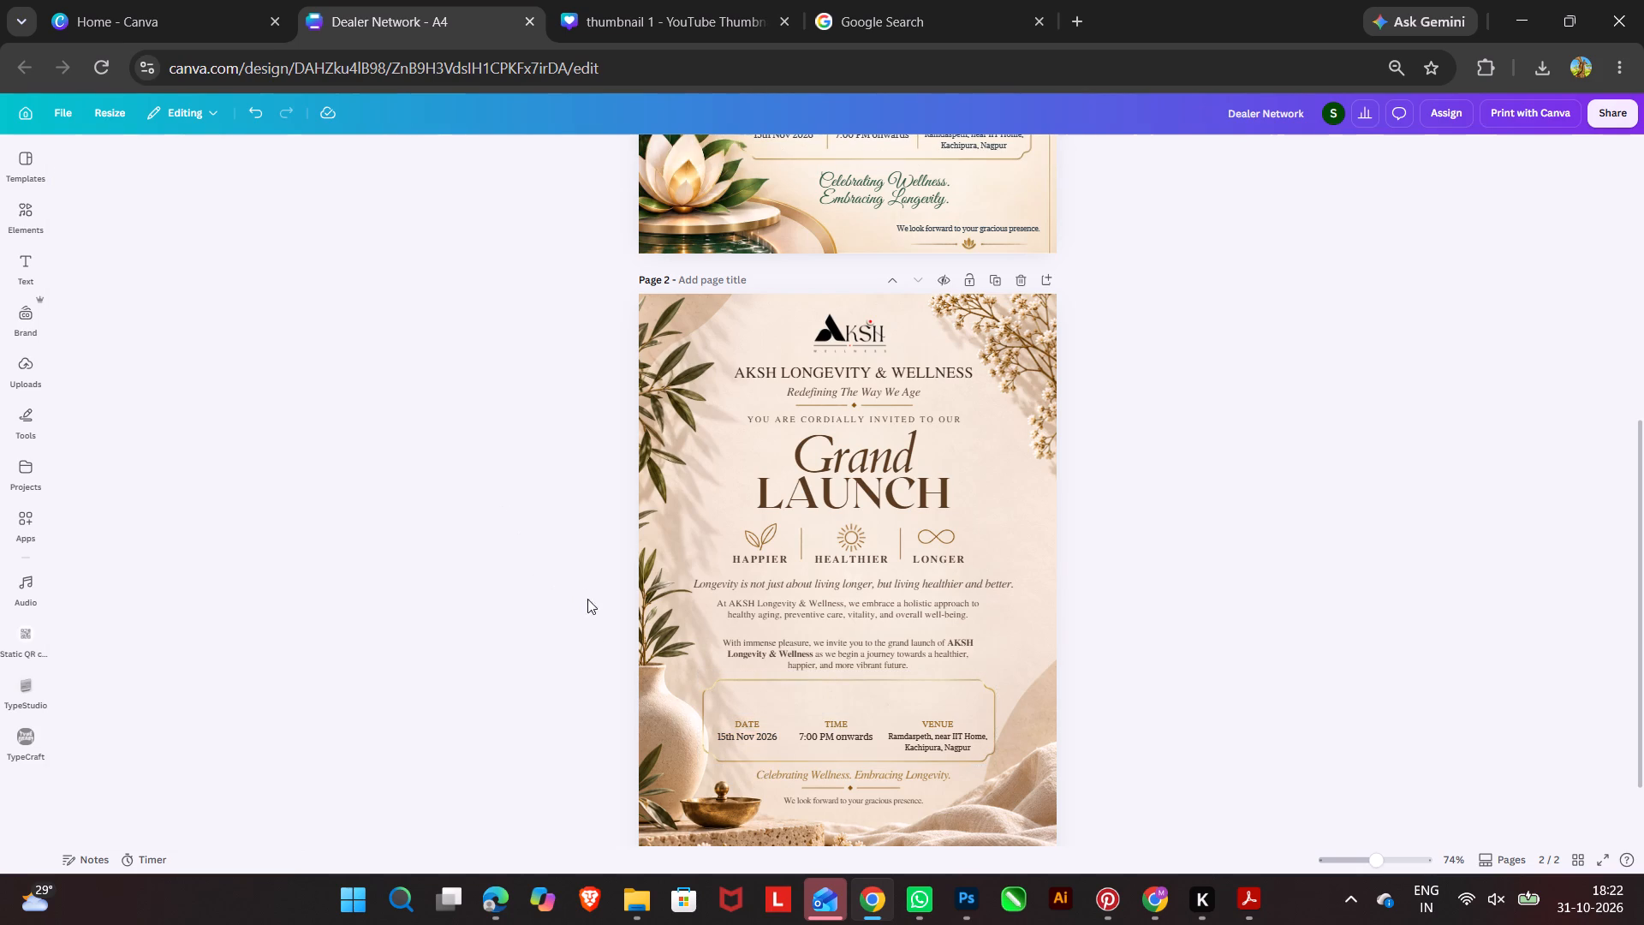
Search the elements library for "date, time ,location" and show all the matching graphics.
{"action": "left_click", "coordinate": [26, 212]}
{"action": "left_click", "coordinate": [185, 173]}
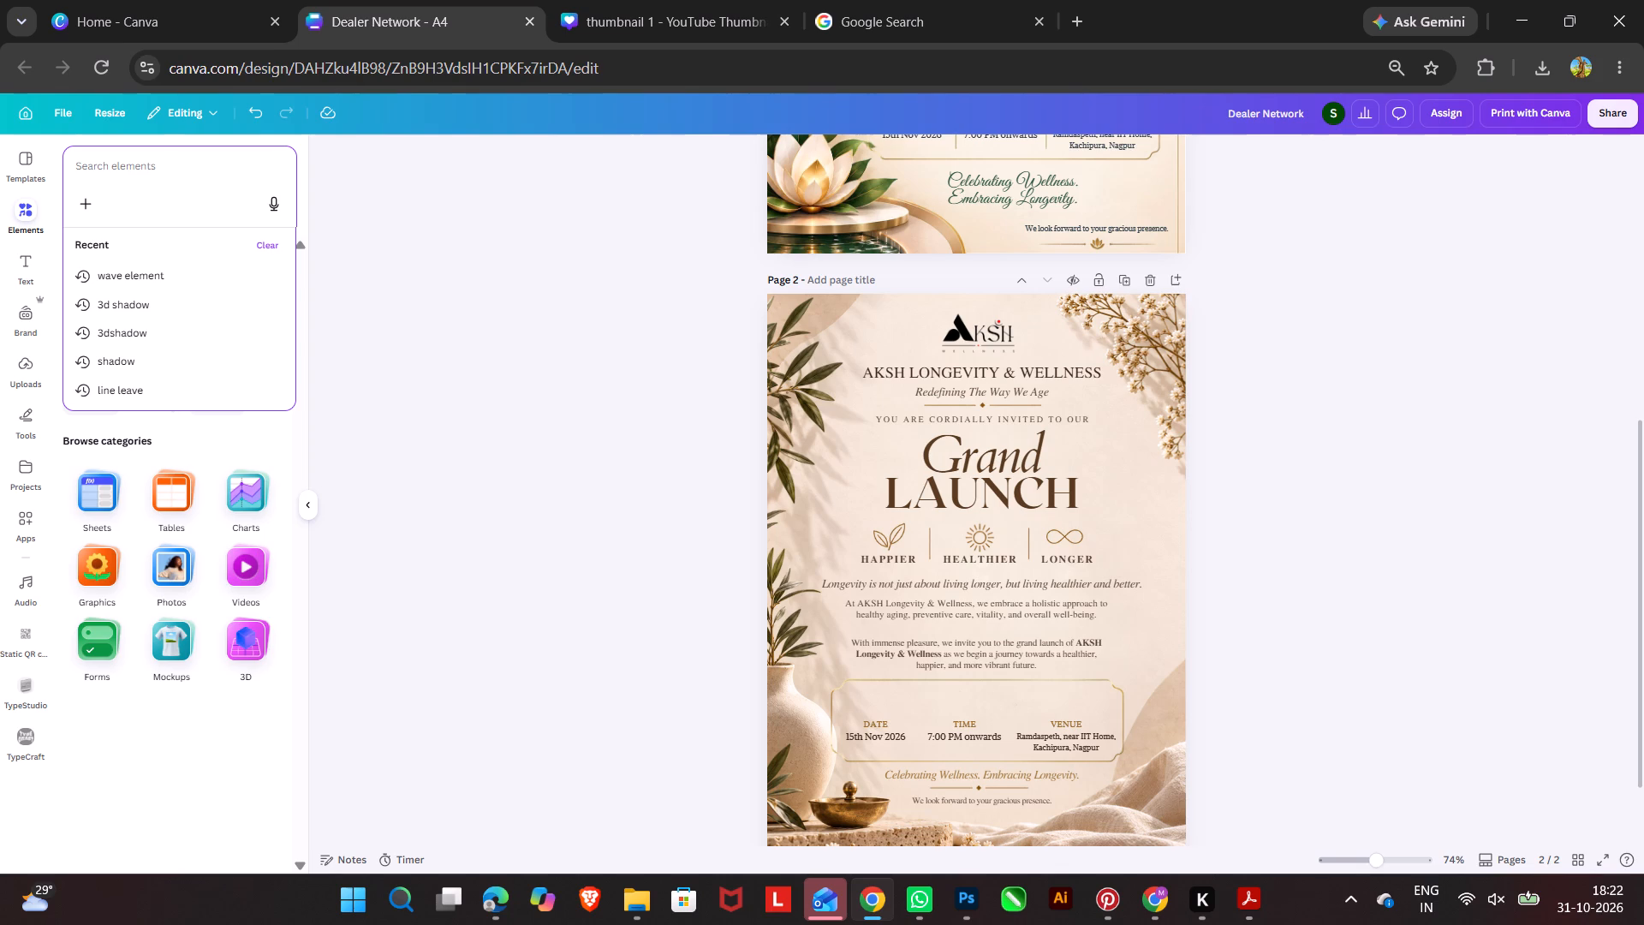
{"action": "type", "text": "date"}
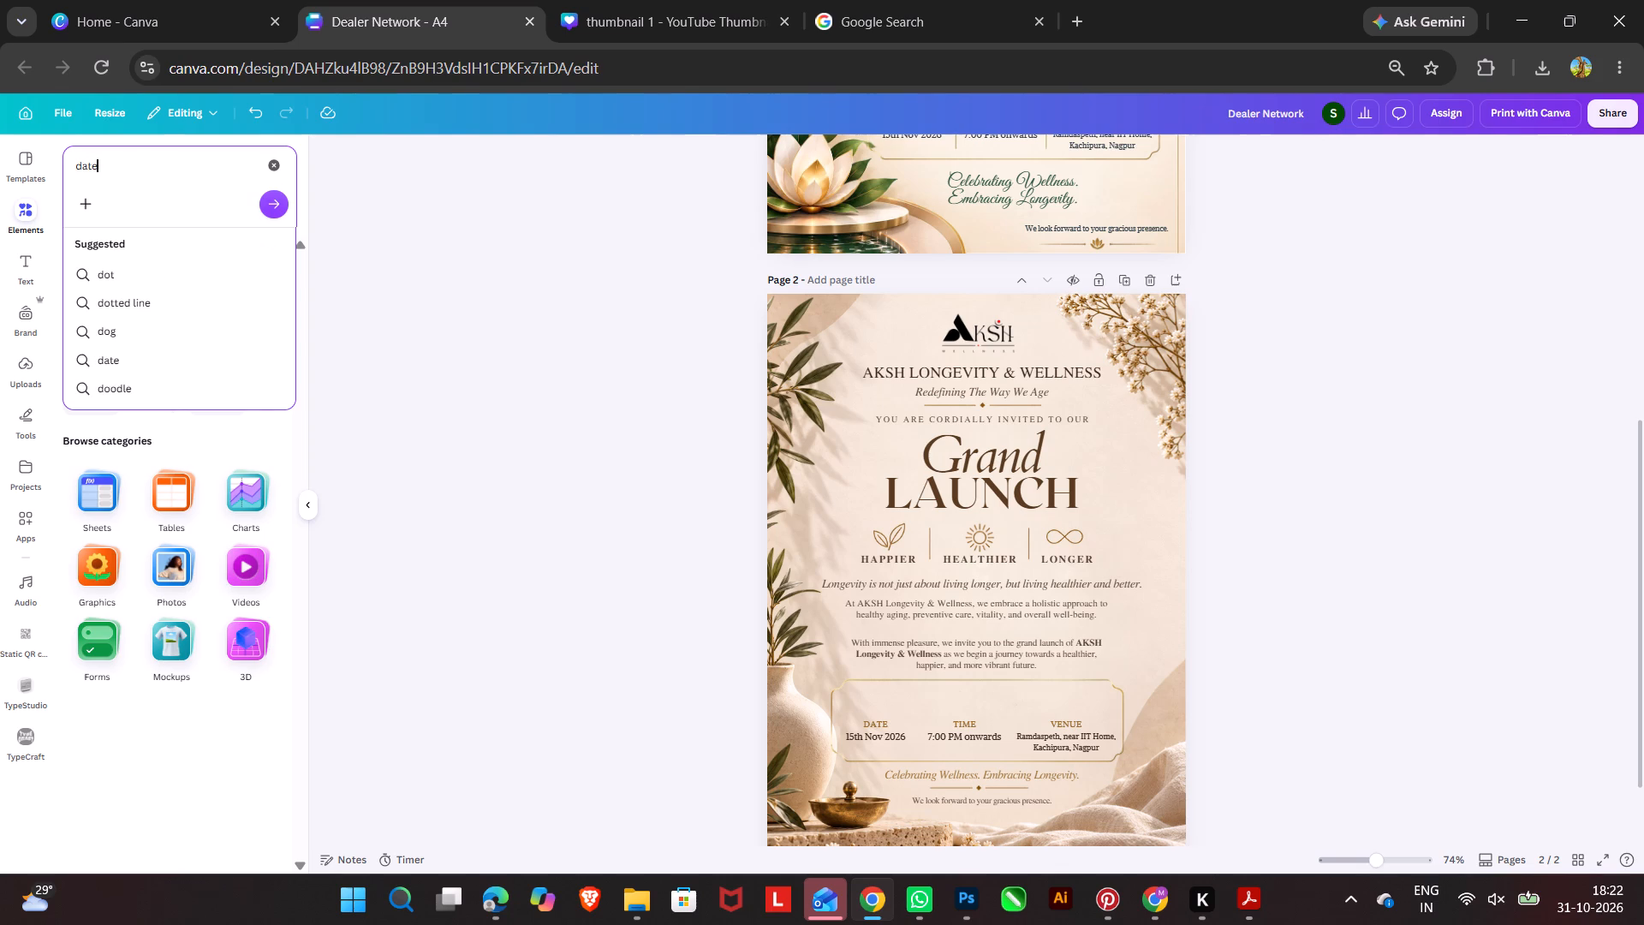
{"action": "key", "text": "space"}
{"action": "key", "text": "BackSpace"}
{"action": "type", "text": ", time ,lov"}
{"action": "key", "text": "BackSpace"}
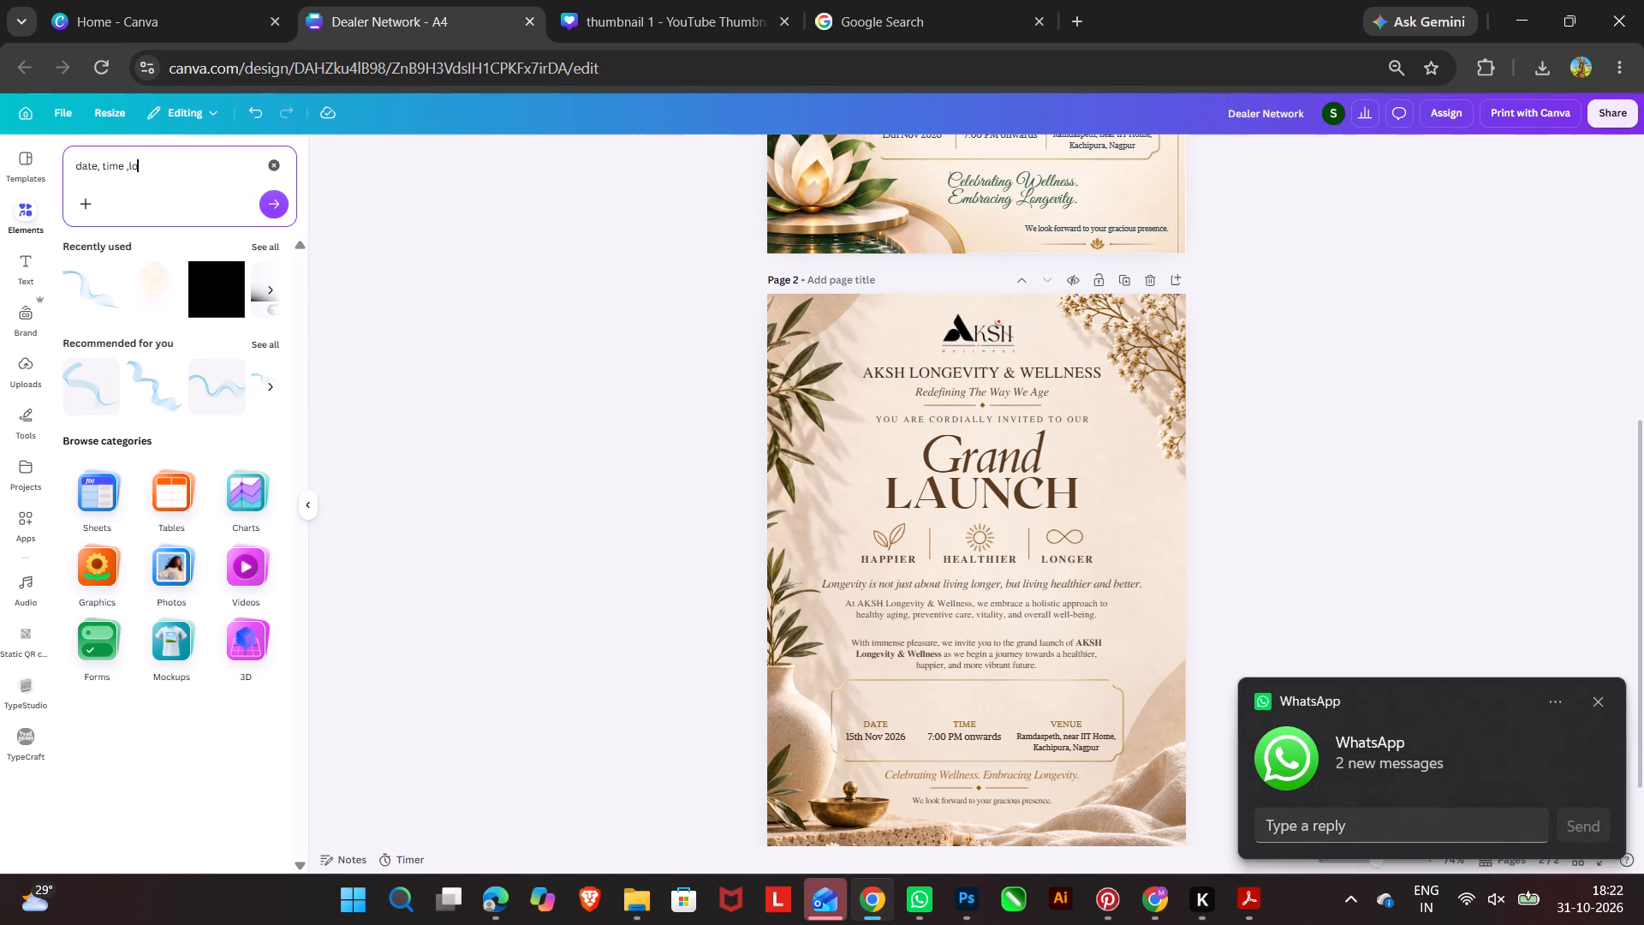
{"action": "type", "text": "cation"}
{"action": "key", "text": "space"}
{"action": "key", "text": "Return"}
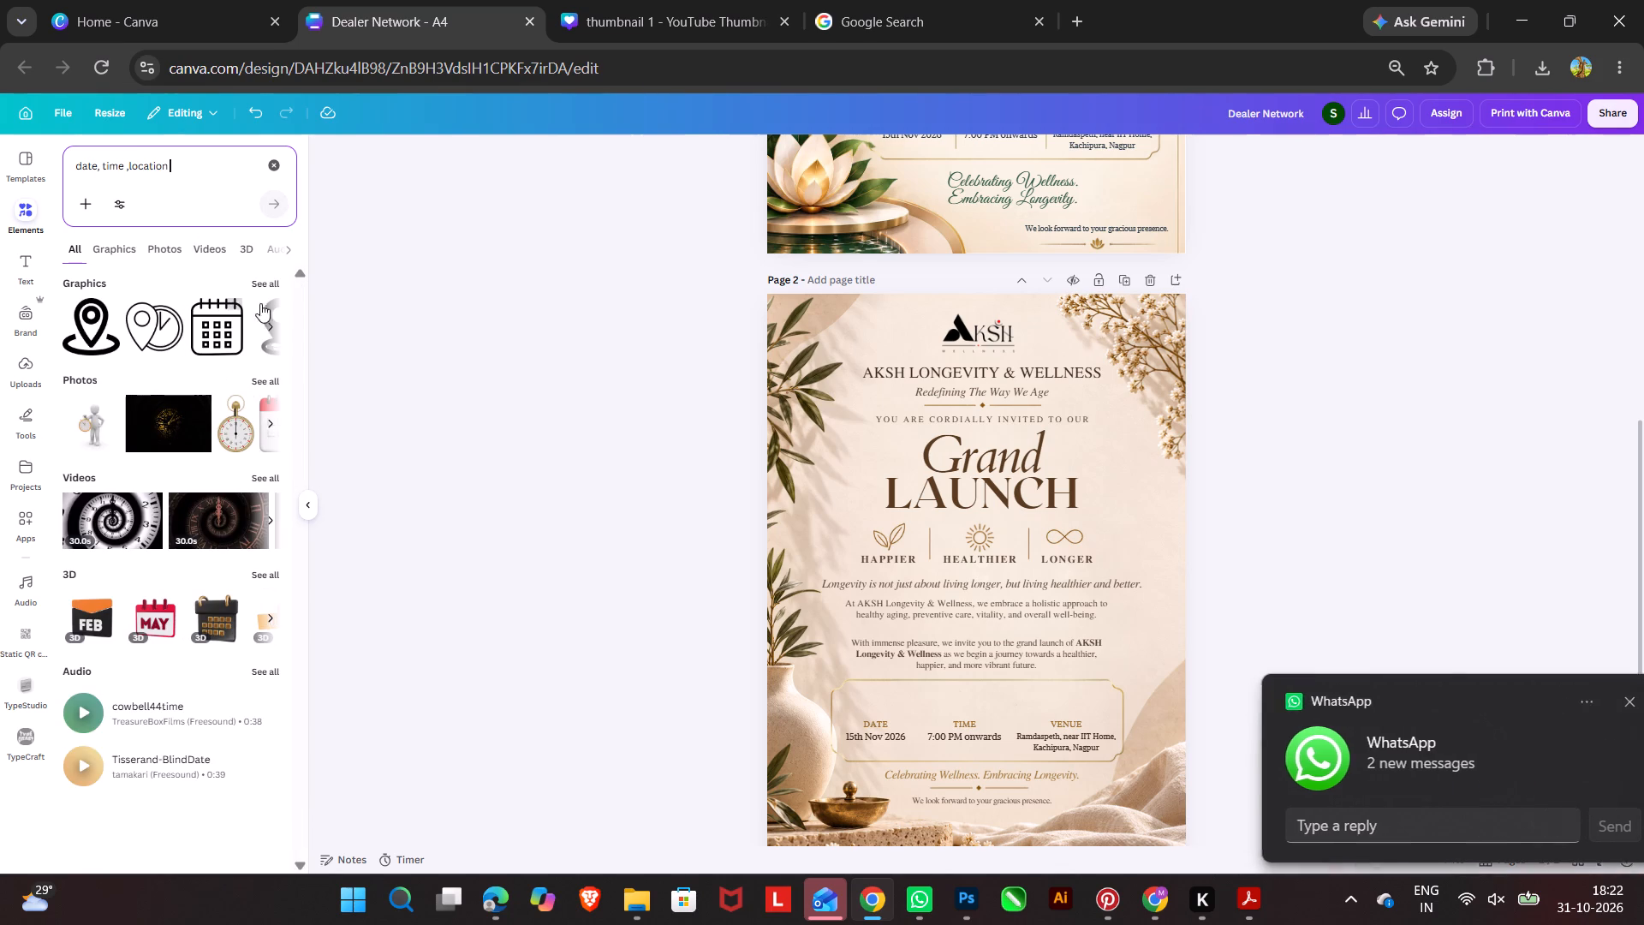
{"action": "left_click", "coordinate": [269, 283]}
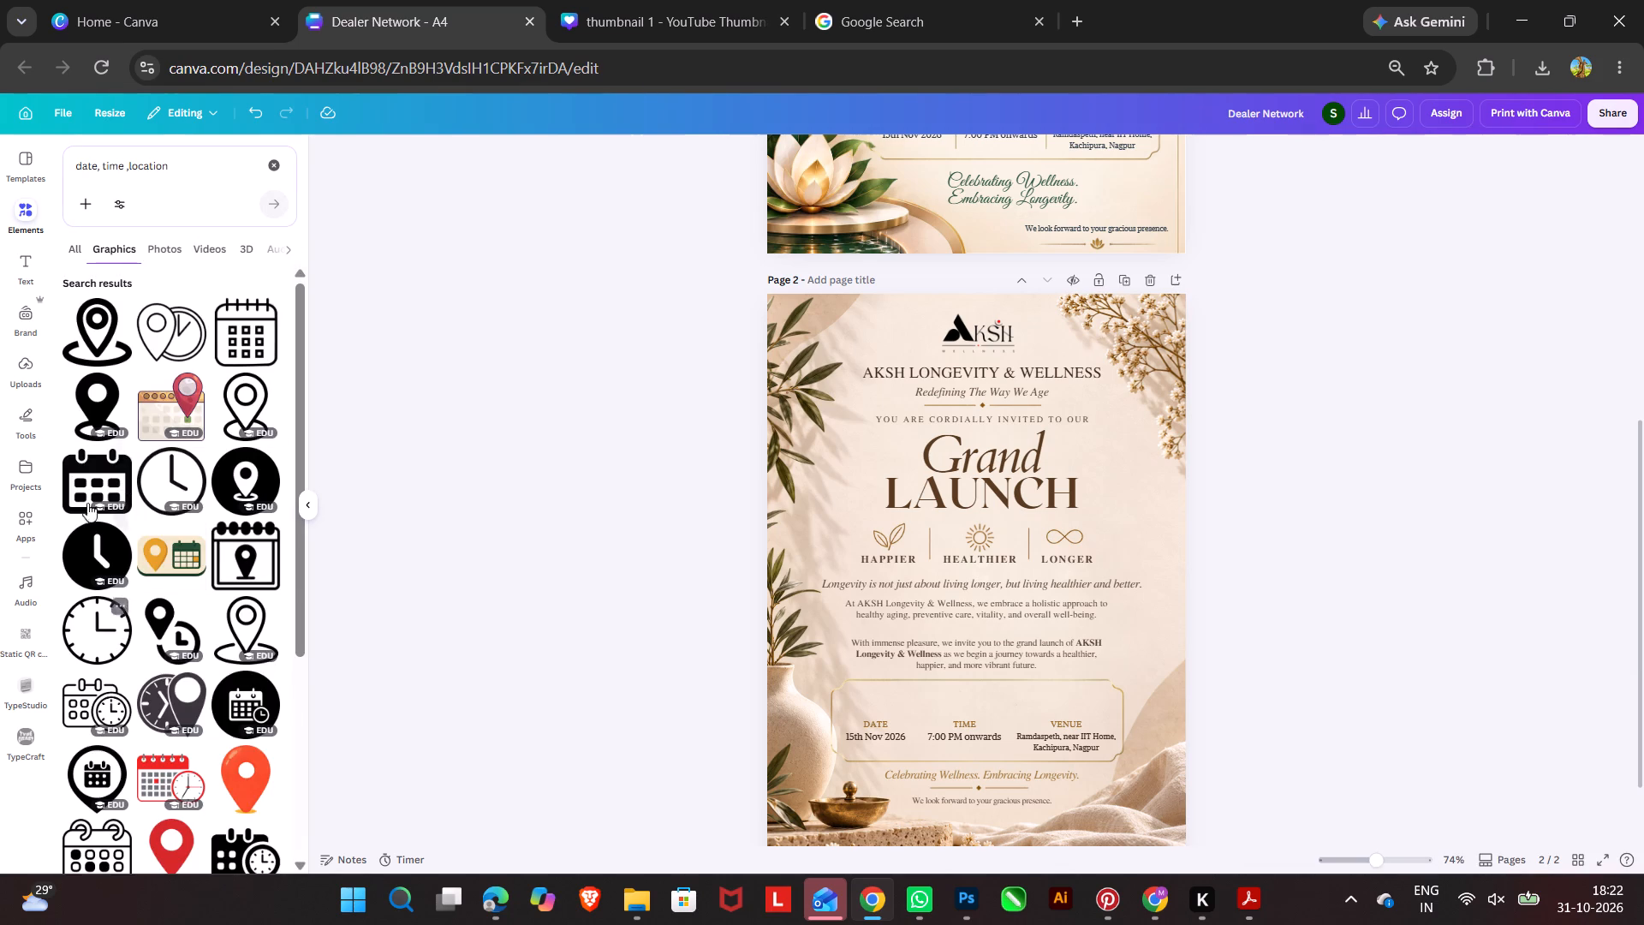
Add the solid calendar graphic with six date squares to page 2 and recolour it the design's dark brown.
{"action": "left_click", "coordinate": [95, 492]}
{"action": "left_click", "coordinate": [885, 147]}
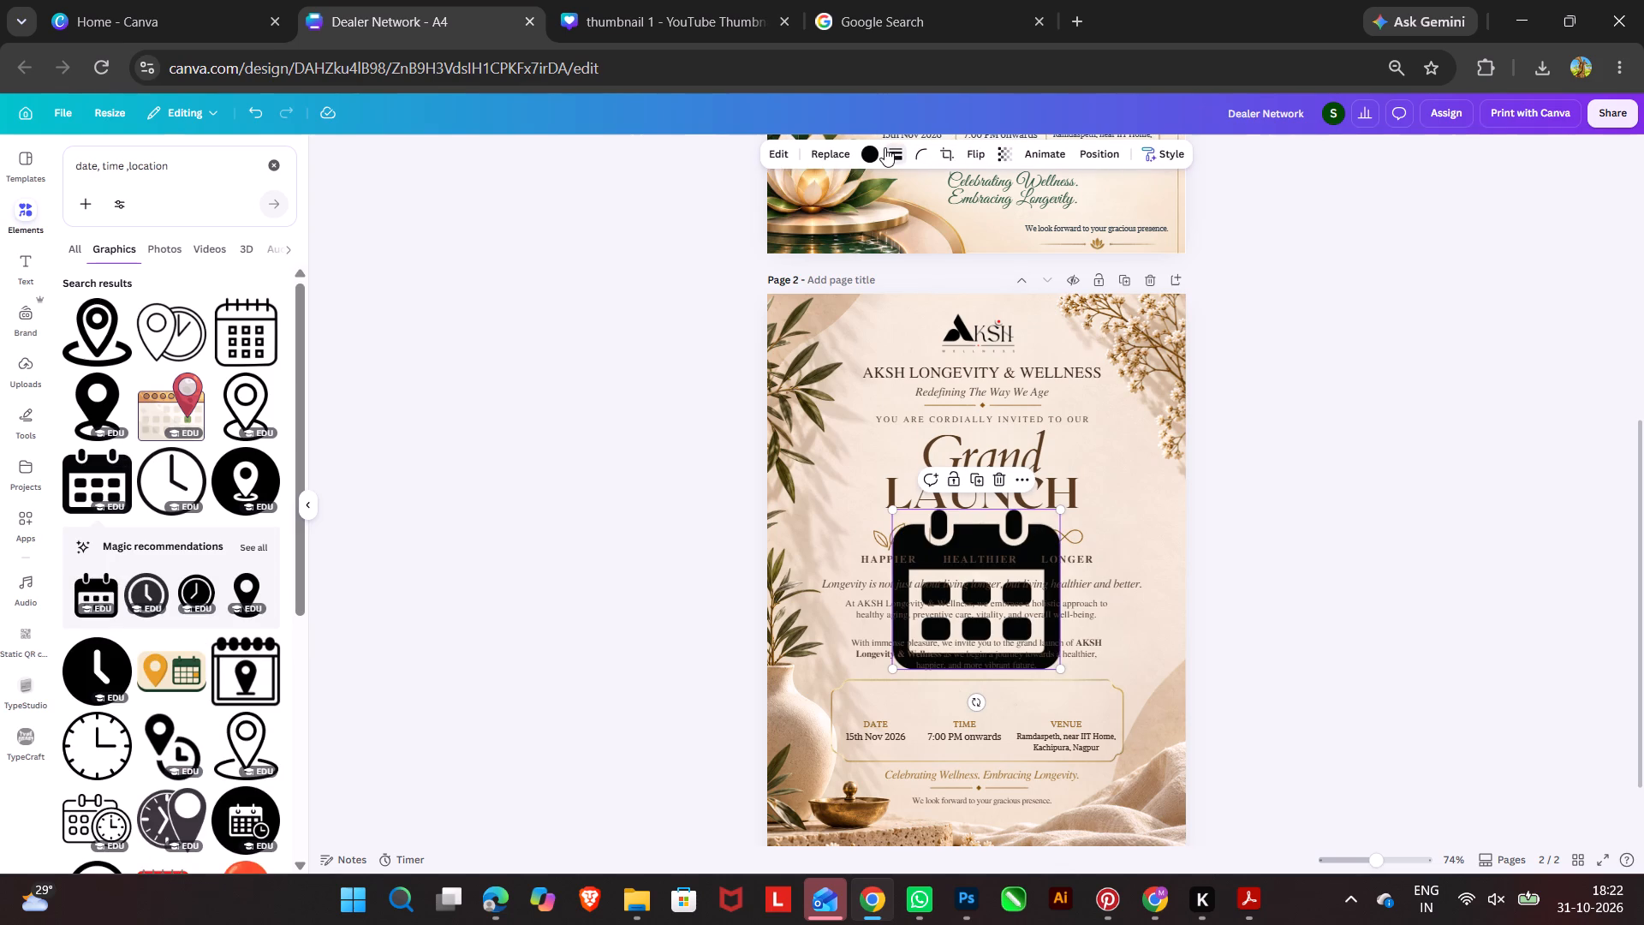
{"action": "left_click", "coordinate": [871, 152]}
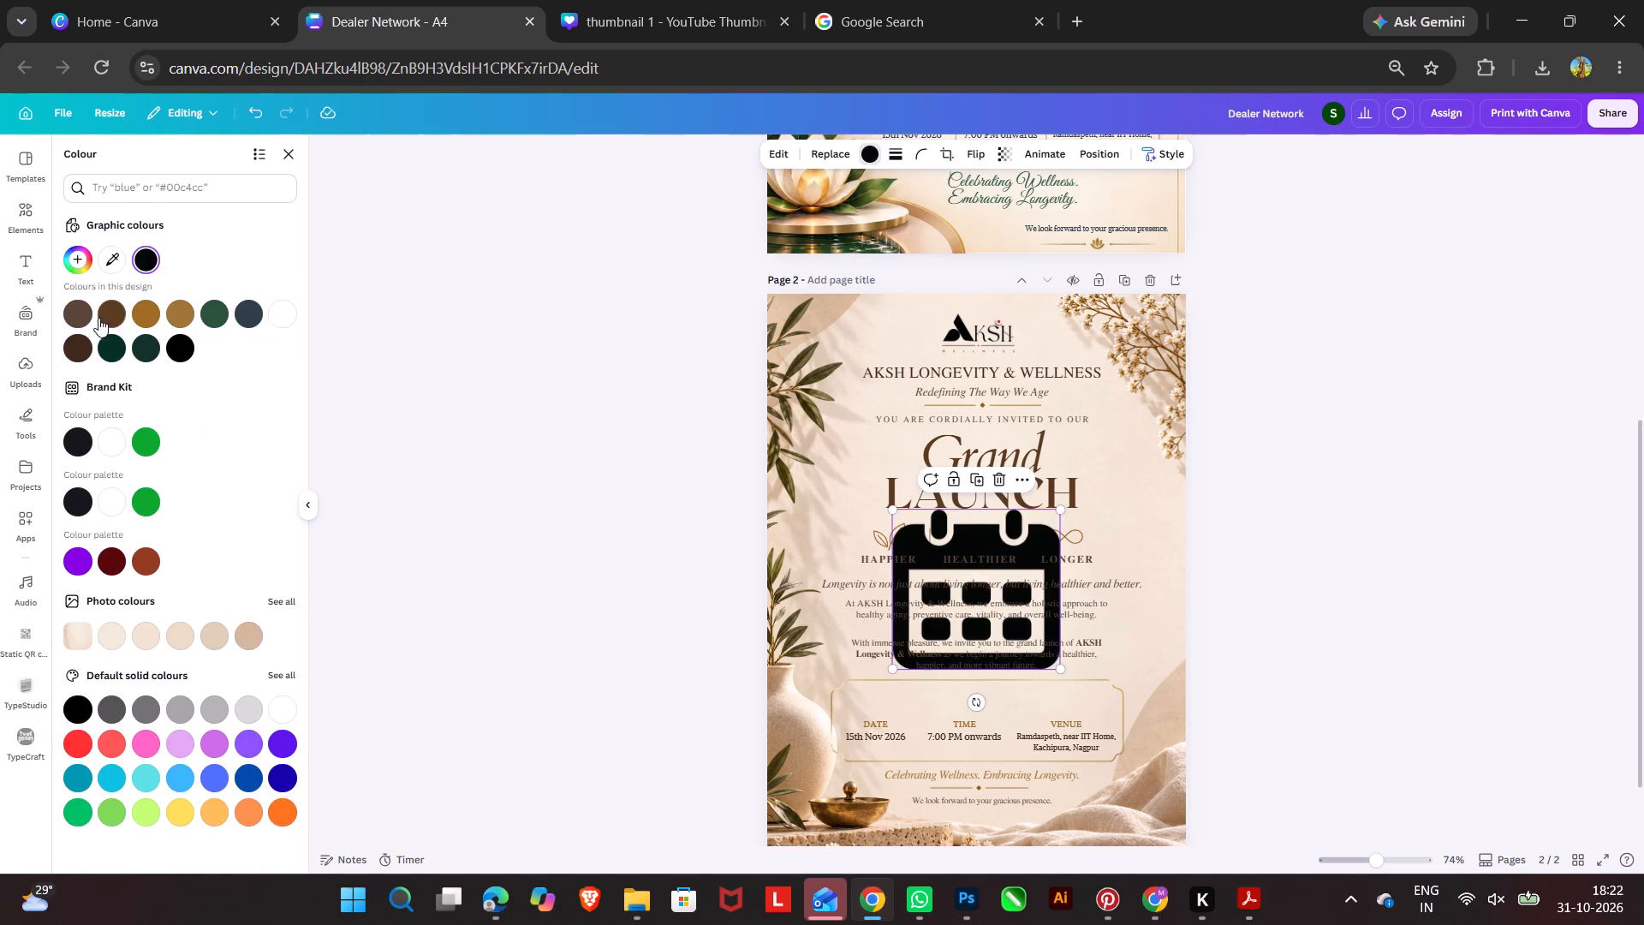
{"action": "left_click", "coordinate": [106, 314]}
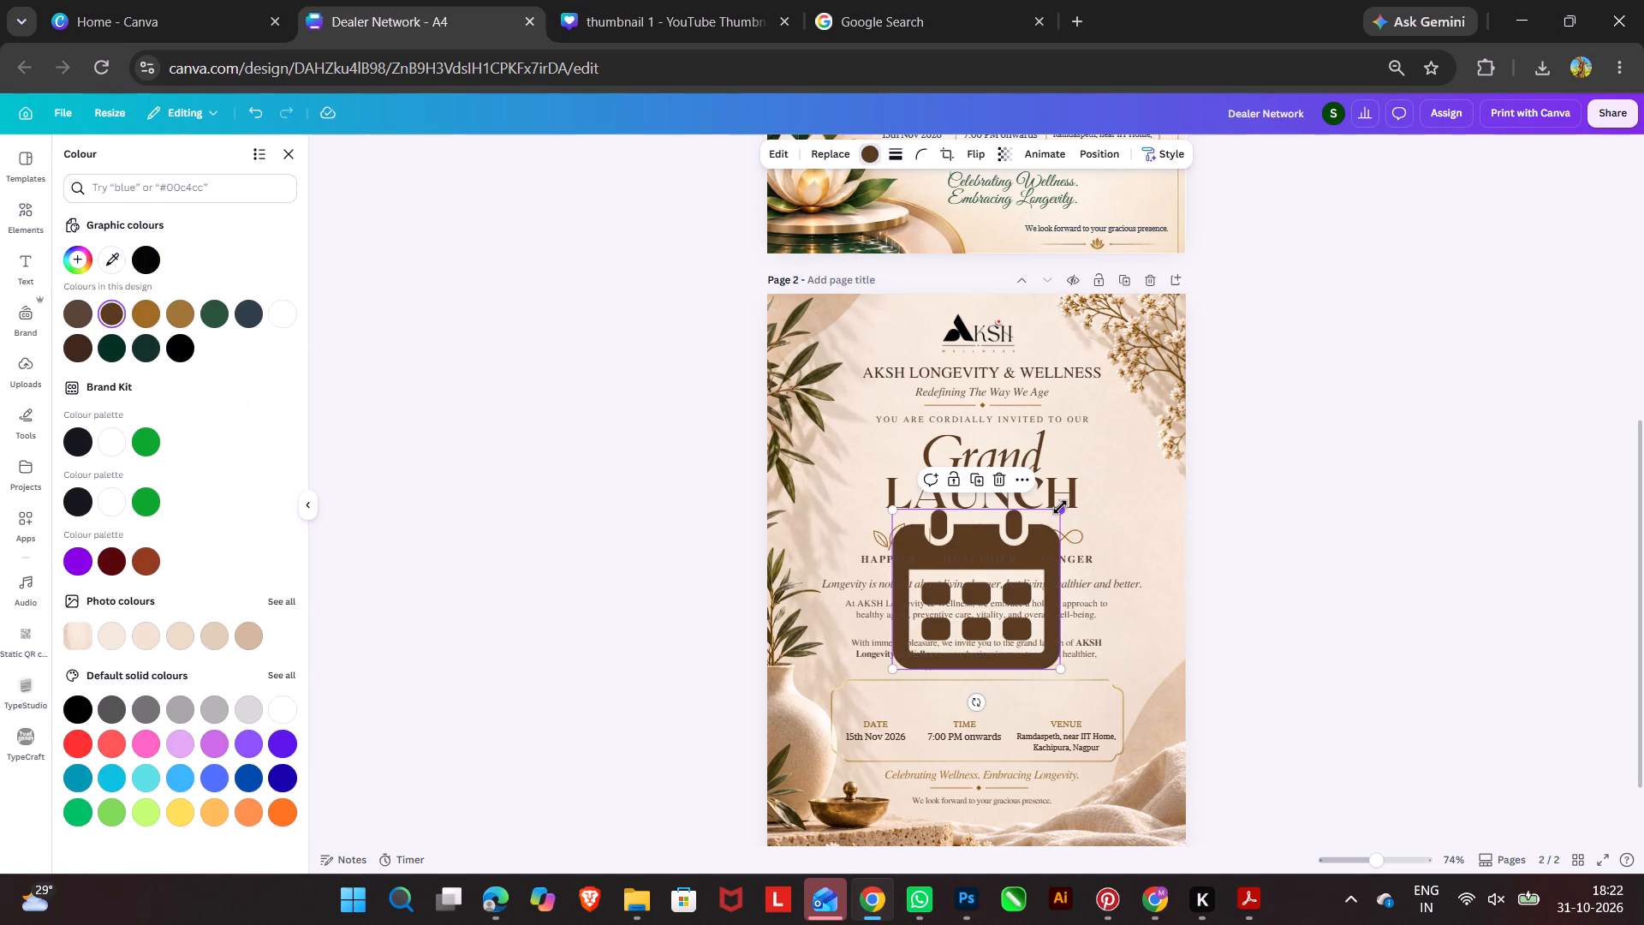
Shrink the calendar graphic to a small icon and place it directly above the DATE label in the event-details frame.
{"action": "left_click_drag", "start_coordinate": [1060, 507], "coordinate": [951, 685]}
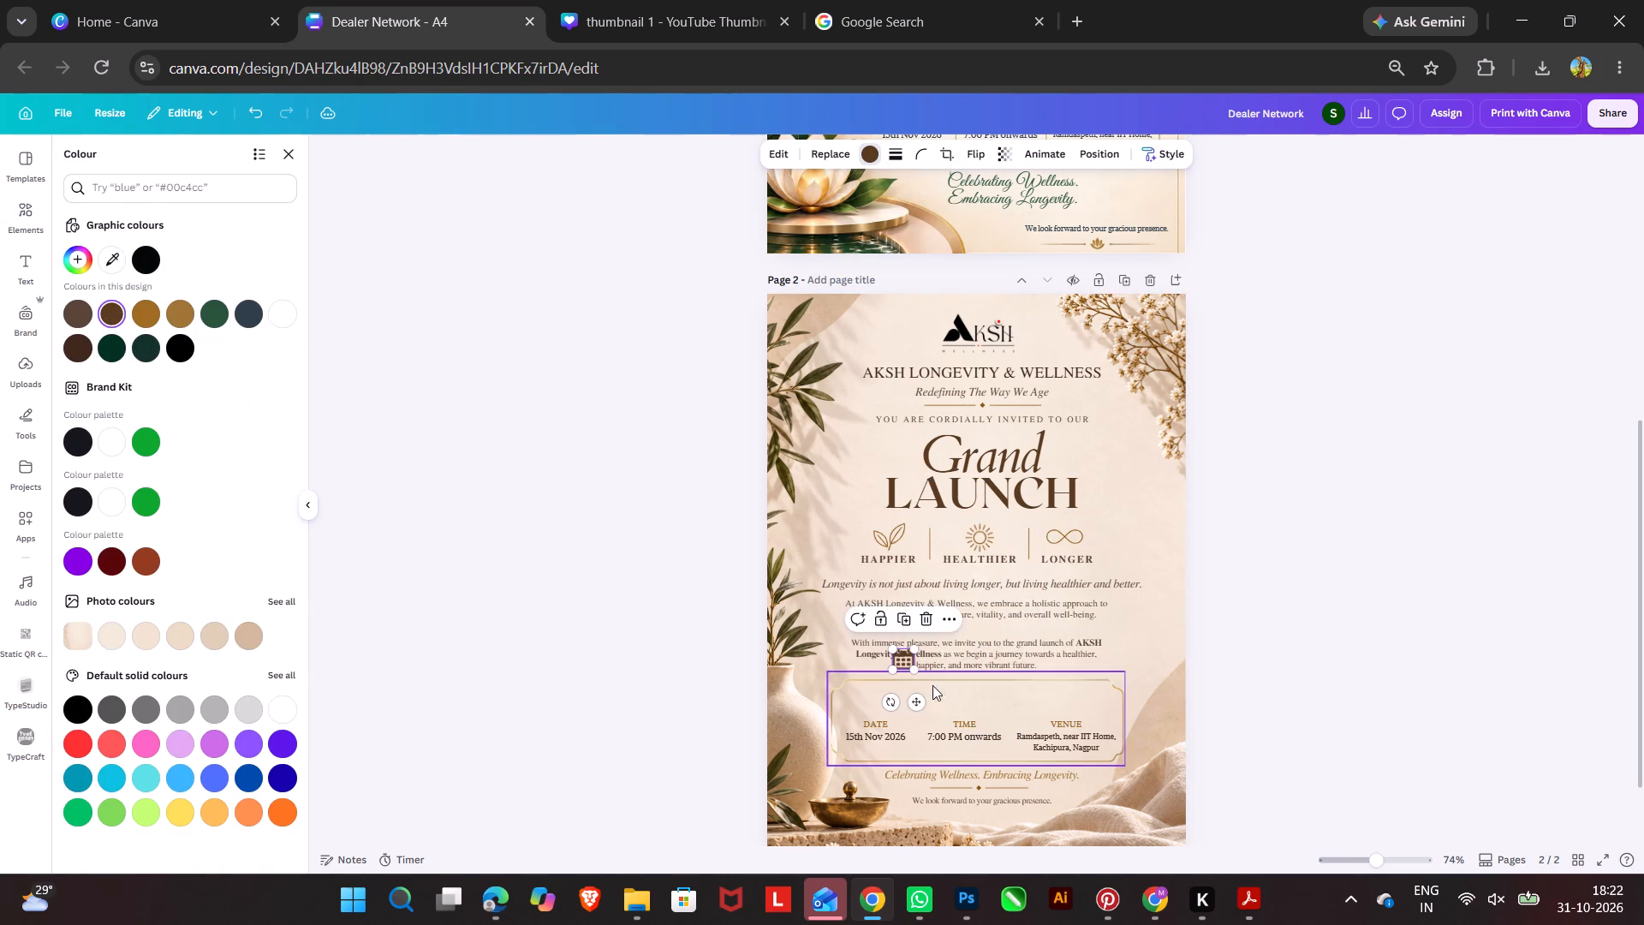
{"action": "left_click_drag", "start_coordinate": [919, 701], "coordinate": [891, 745]}
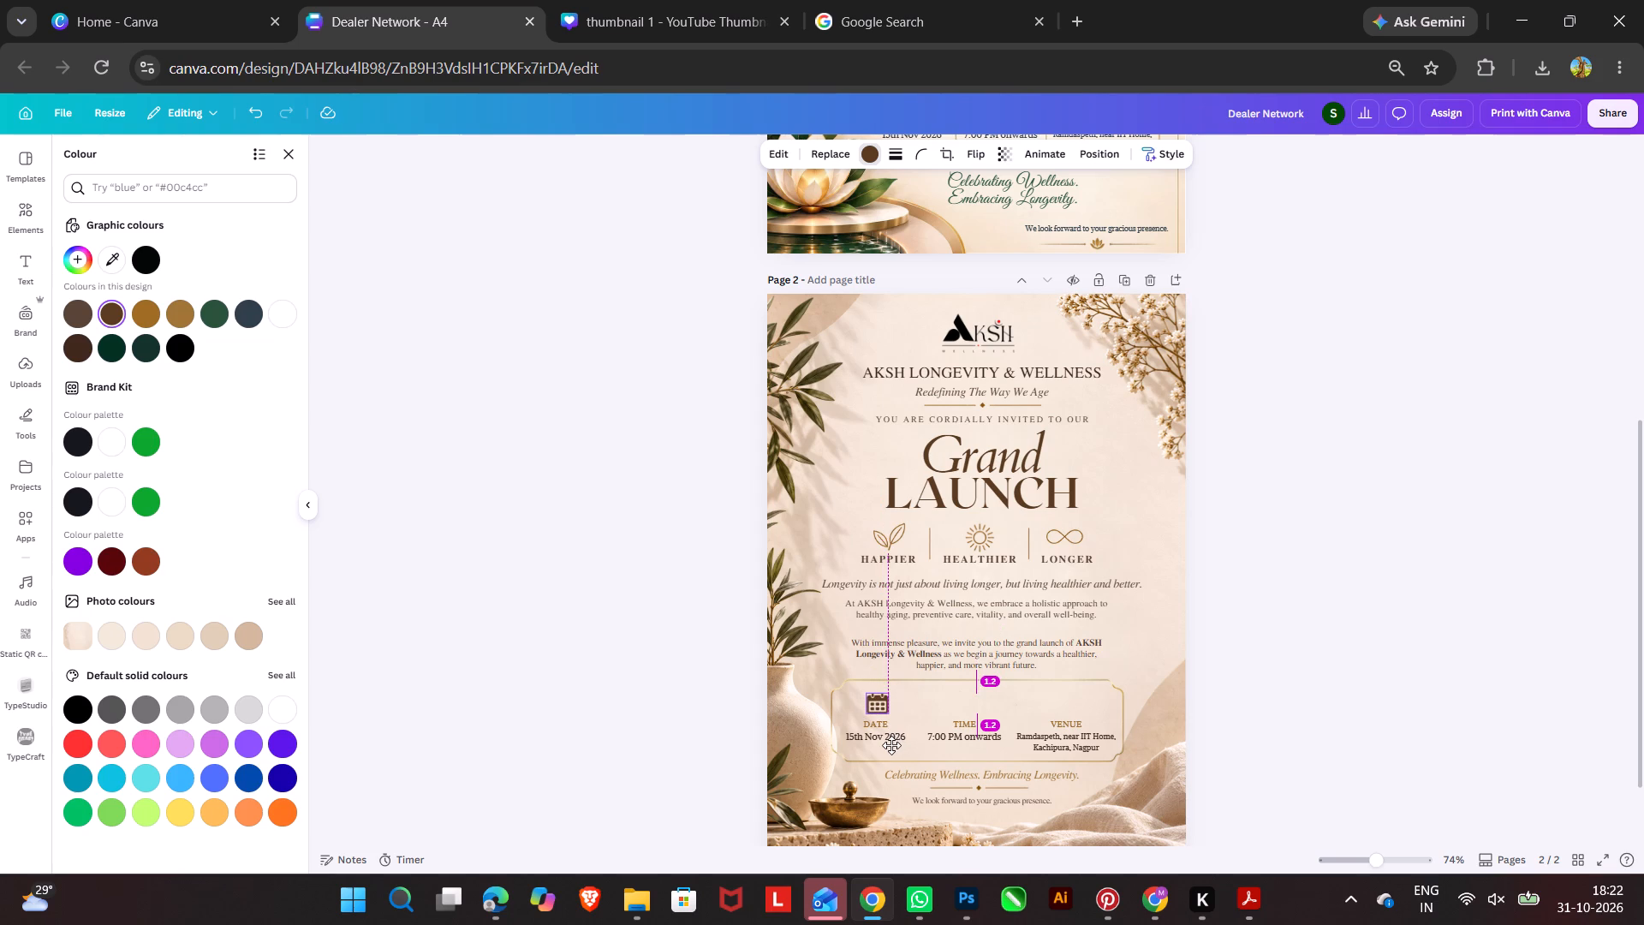
{"action": "left_click_drag", "start_coordinate": [891, 745], "coordinate": [890, 745]}
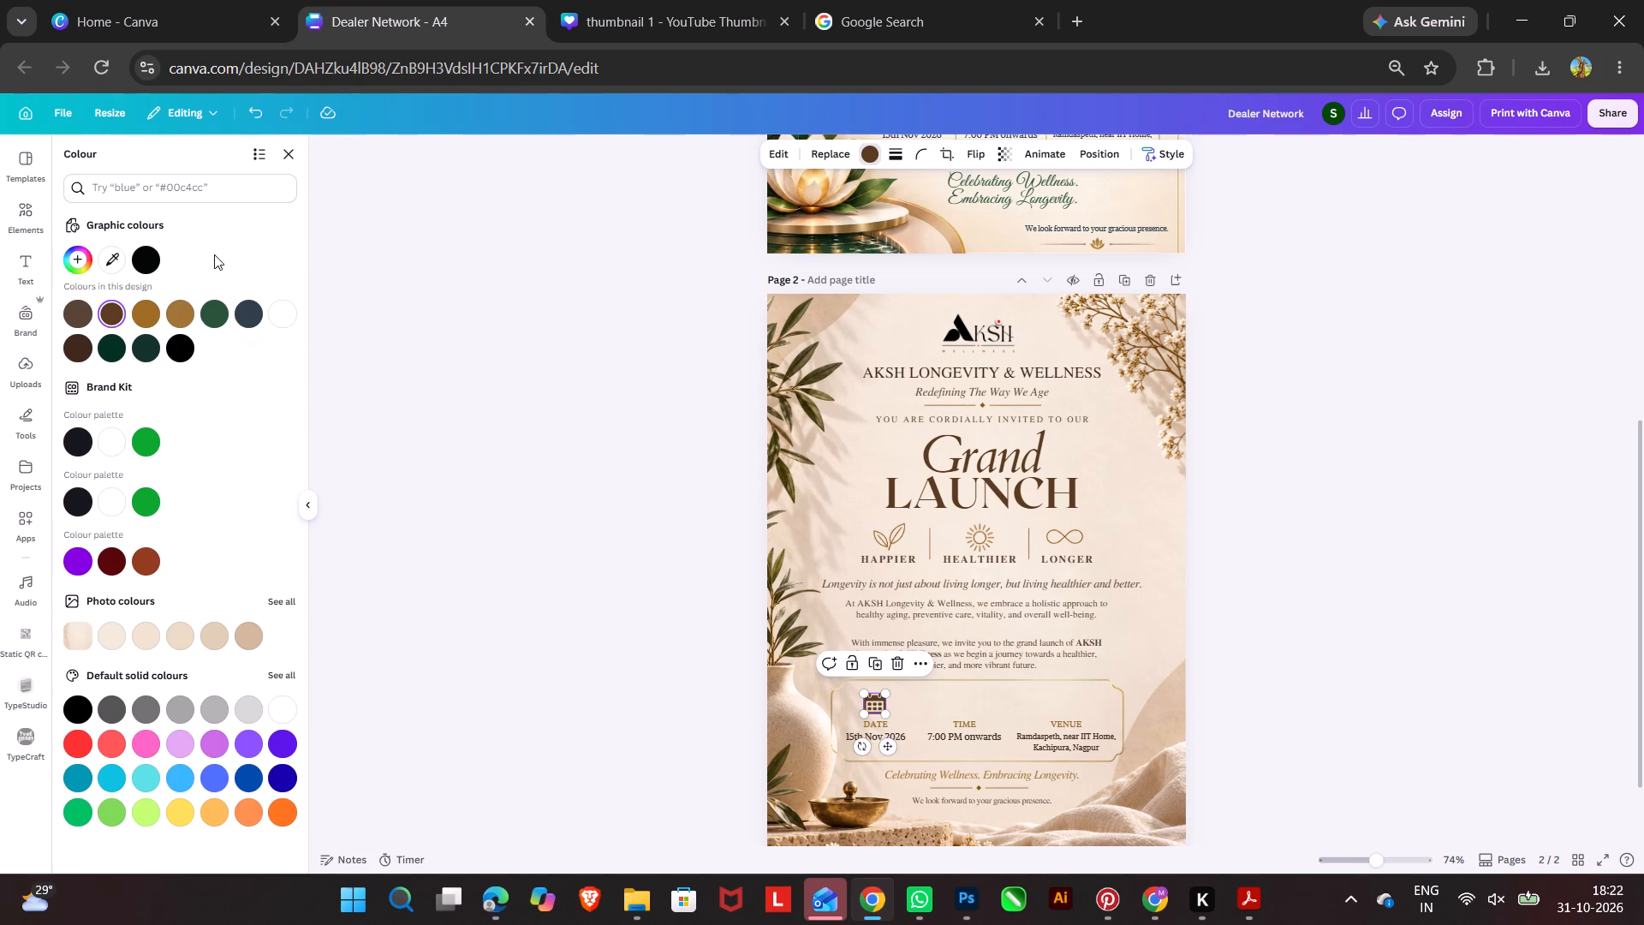
{"action": "left_click", "coordinate": [782, 145]}
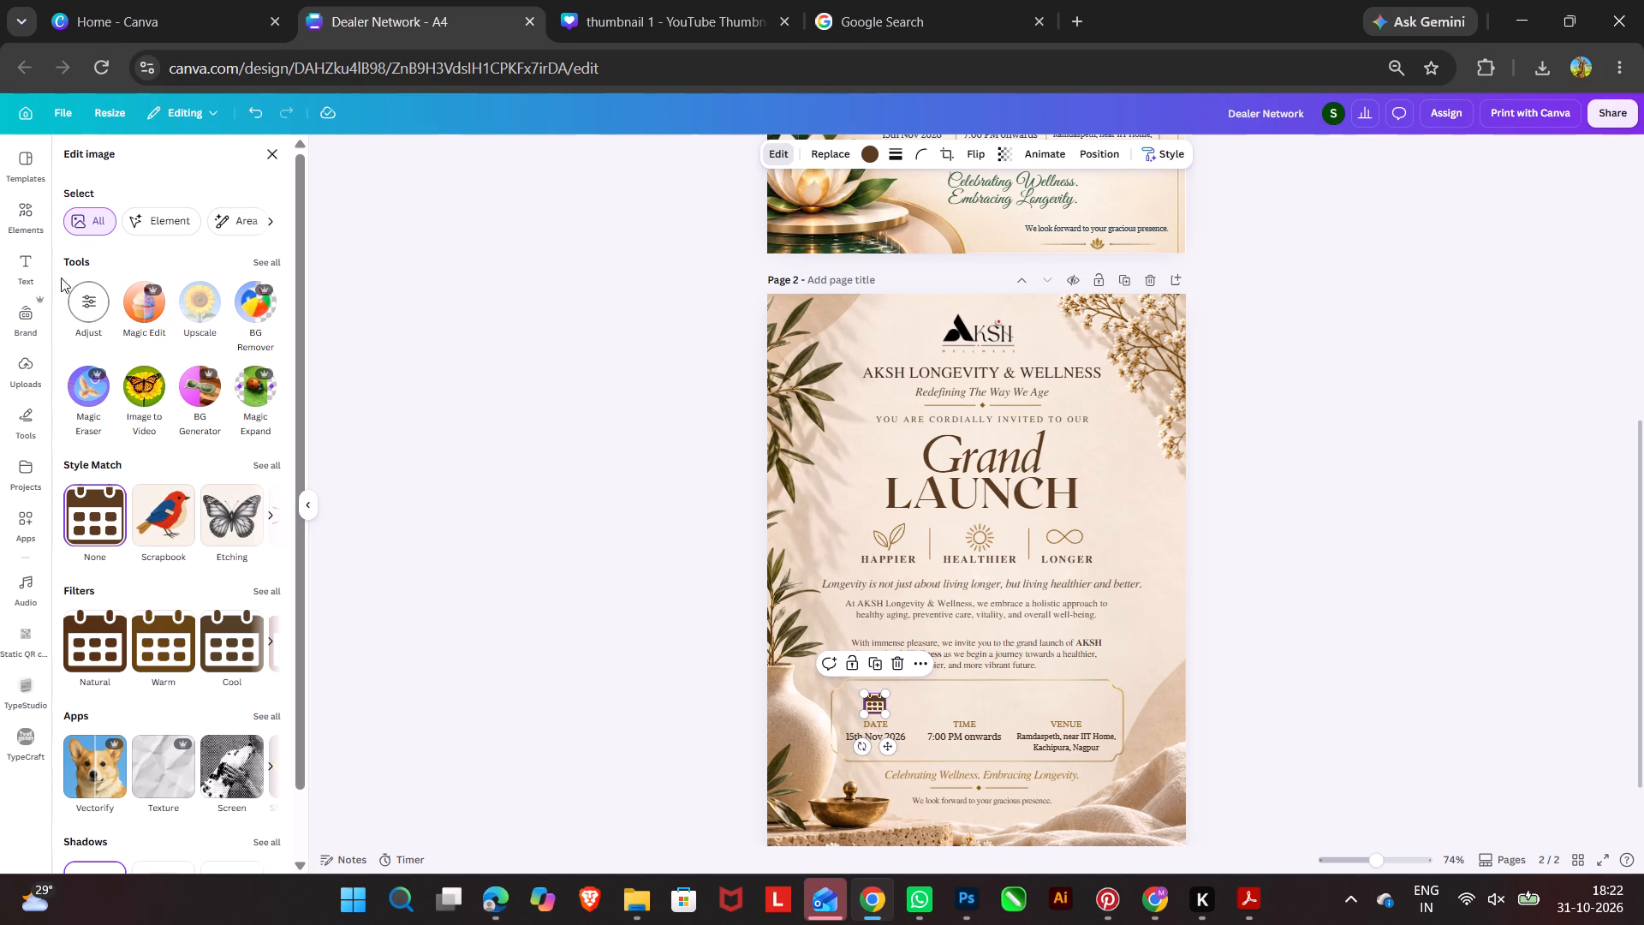
Find the black-rimmed clock graphic with a white face and square hour marks in the search results and add it to page 2.
{"action": "left_click", "coordinate": [32, 216]}
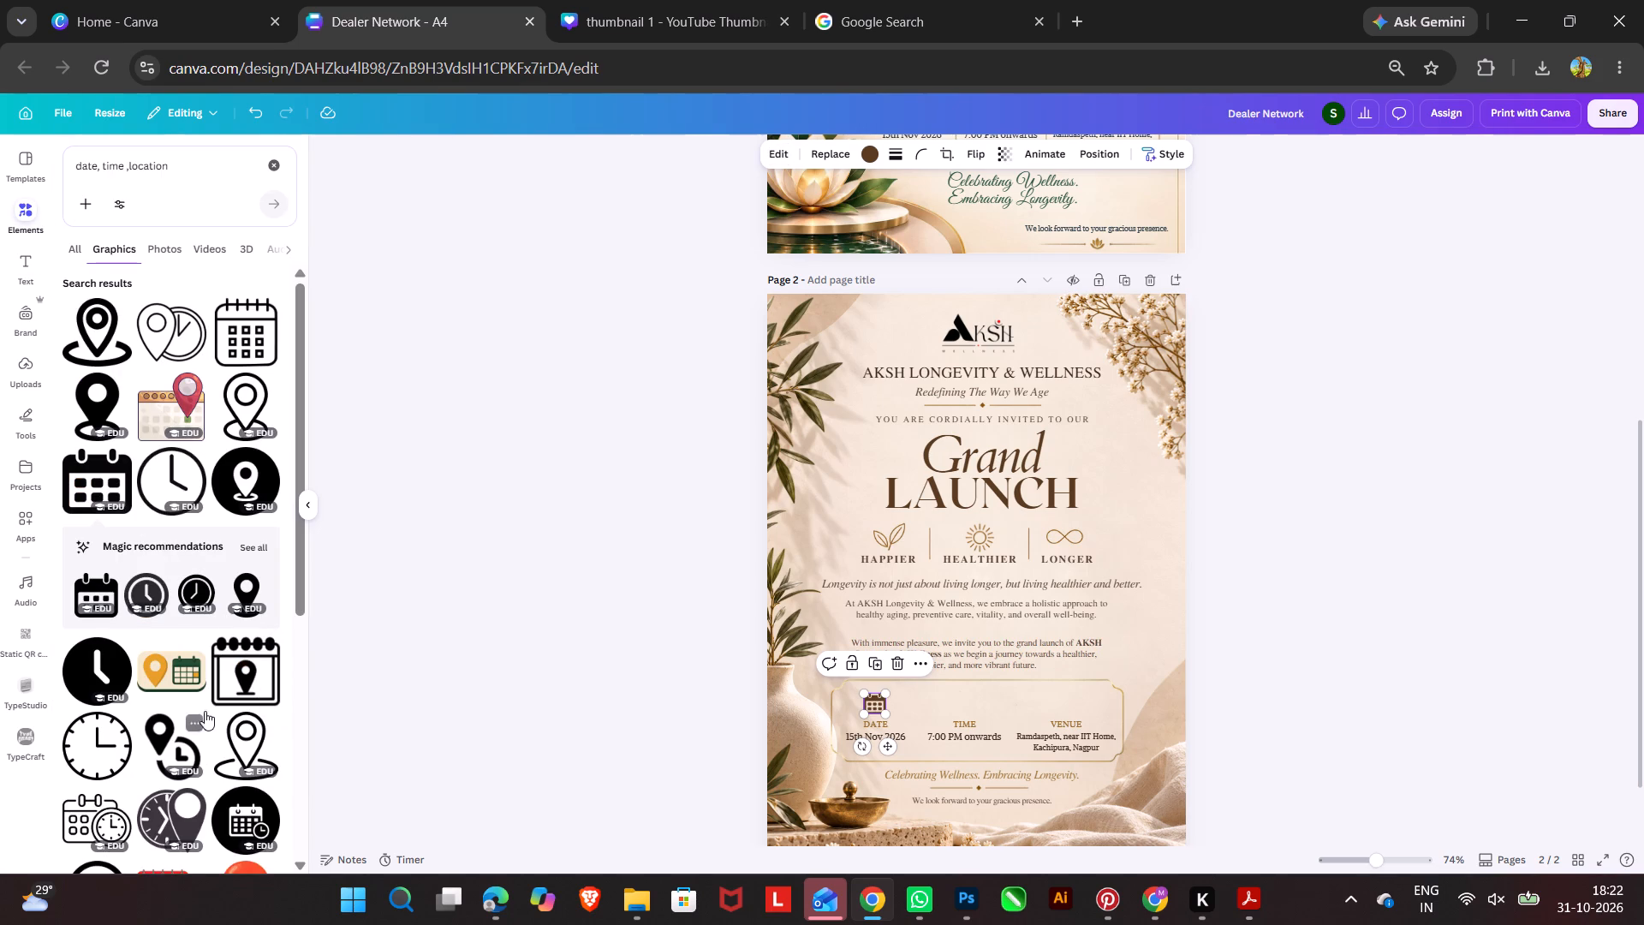
{"action": "scroll", "coordinate": [173, 714], "scroll_direction": "down", "scroll_amount": 2}
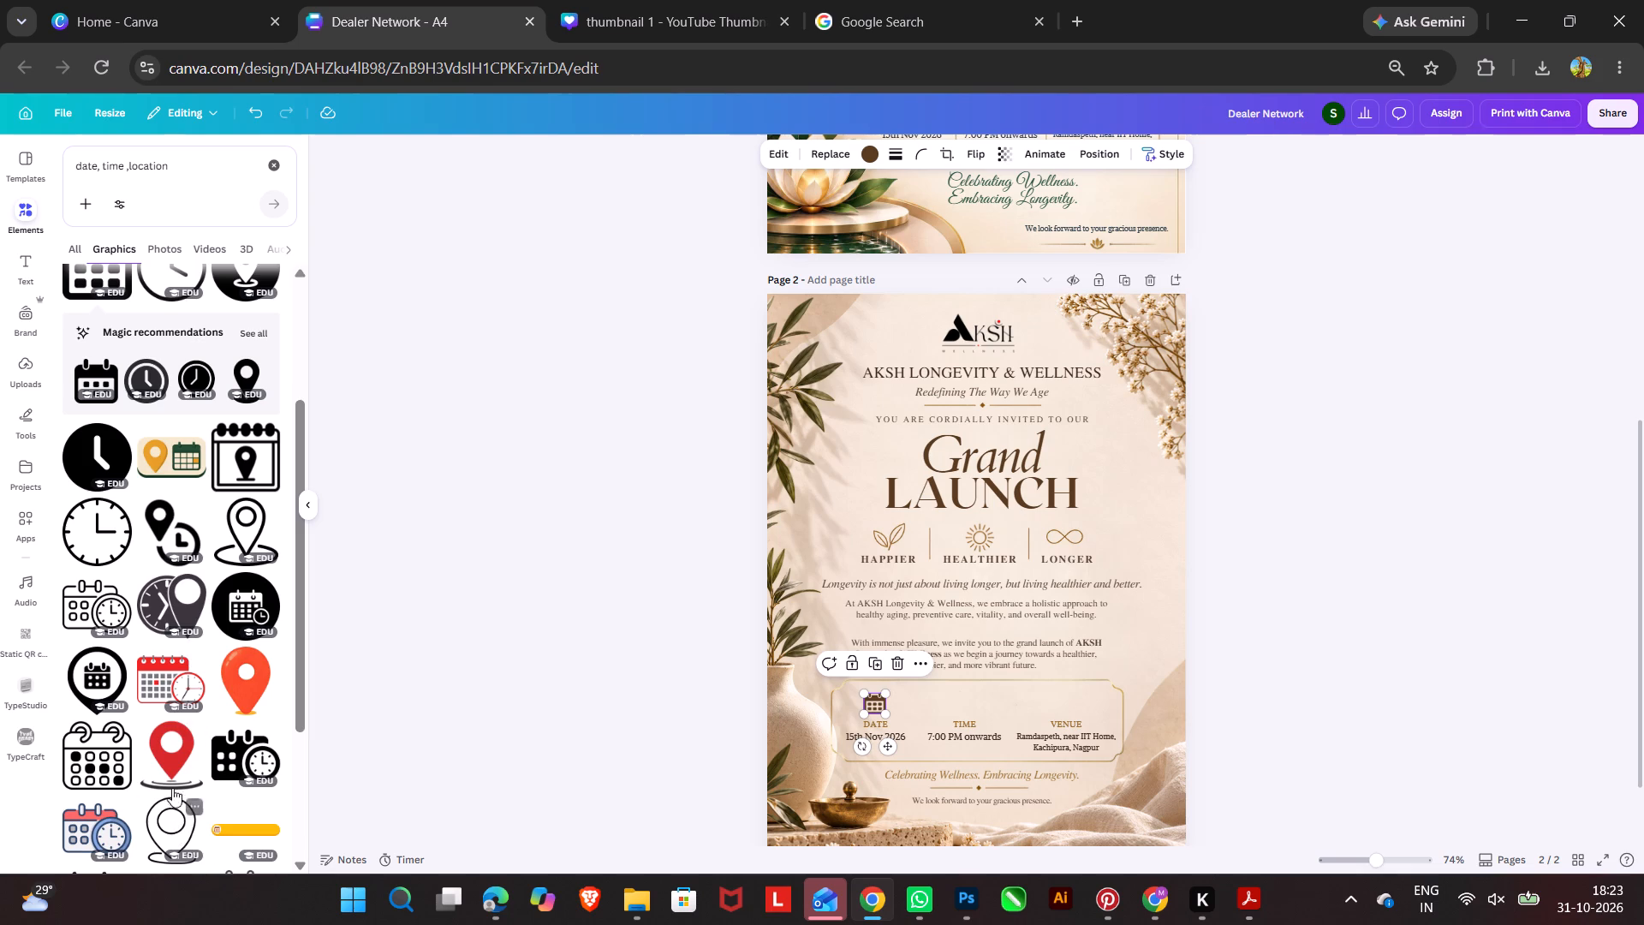
{"action": "scroll", "coordinate": [172, 771], "scroll_direction": "down", "scroll_amount": 2}
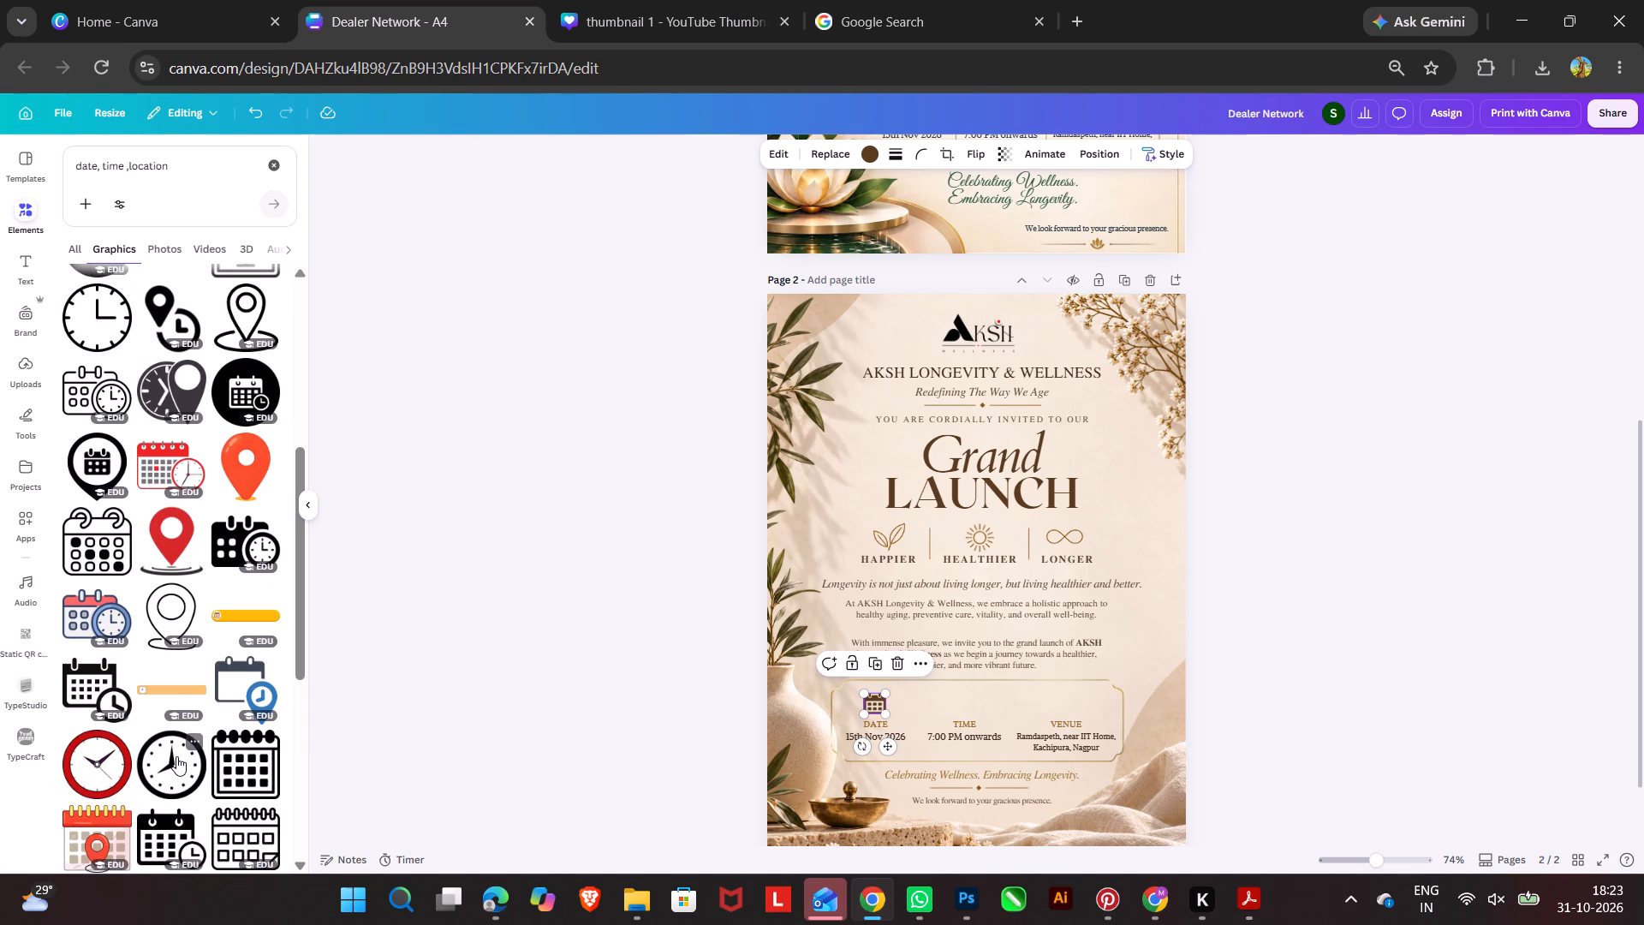
{"action": "scroll", "coordinate": [171, 672], "scroll_direction": "down", "scroll_amount": 4}
{"action": "scroll", "coordinate": [177, 626], "scroll_direction": "up", "scroll_amount": 2}
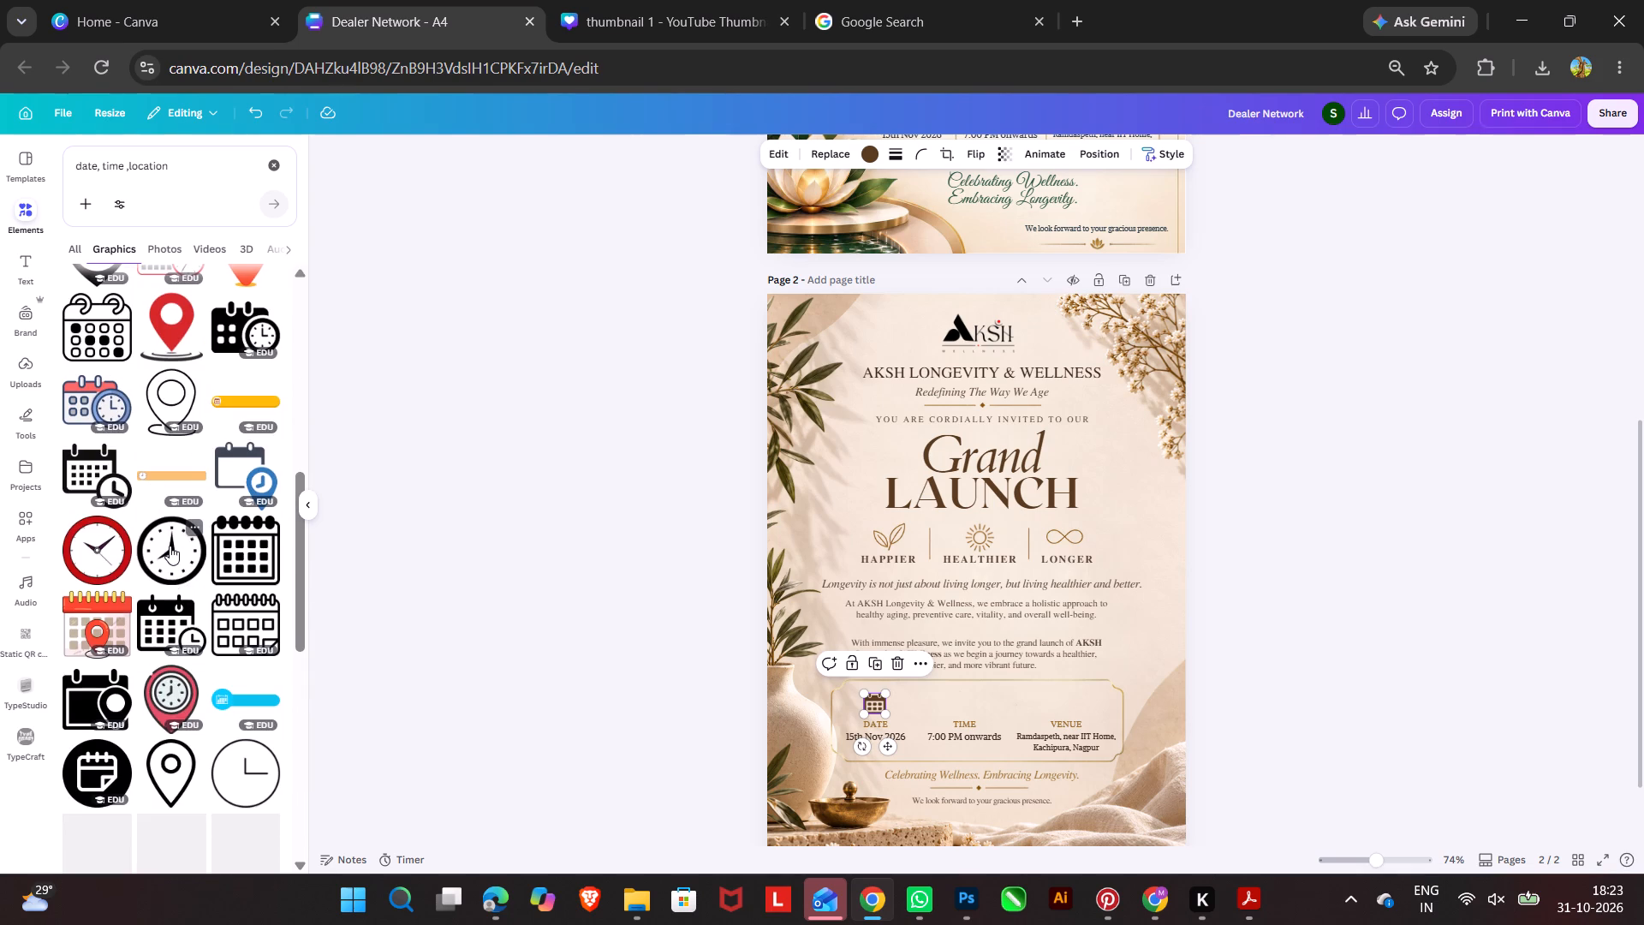
{"action": "left_click", "coordinate": [170, 546]}
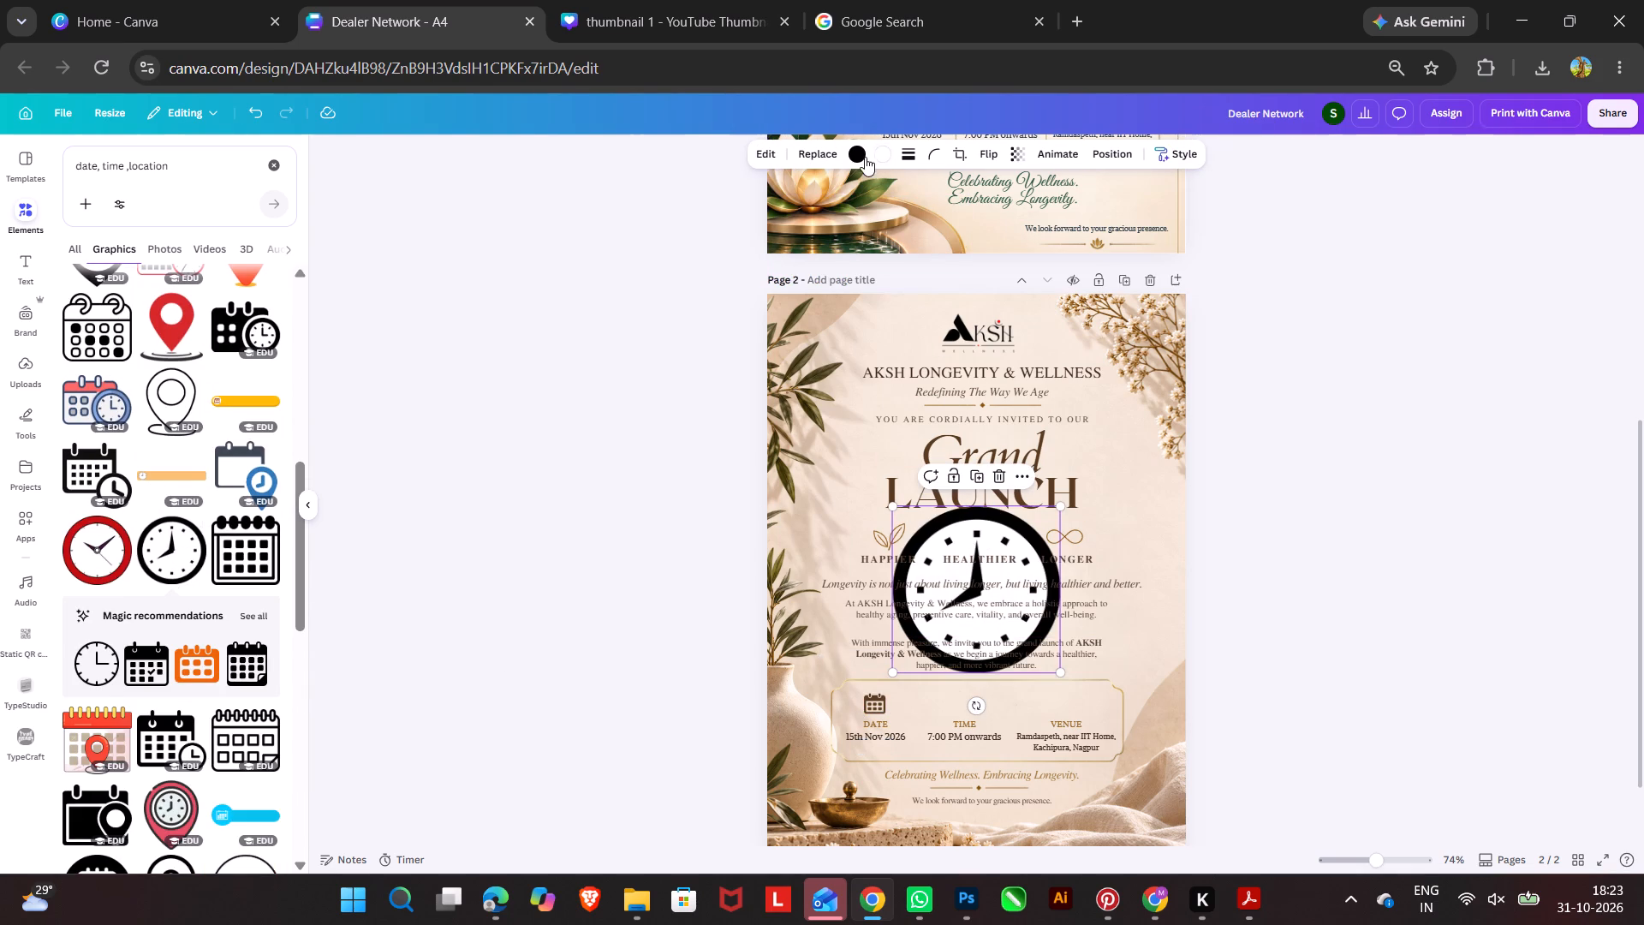
Recolour the clock's white face with the beige sampled from the page background, and its rim and hands dark grey brown.
{"action": "left_click", "coordinate": [880, 154]}
{"action": "left_click", "coordinate": [109, 254]}
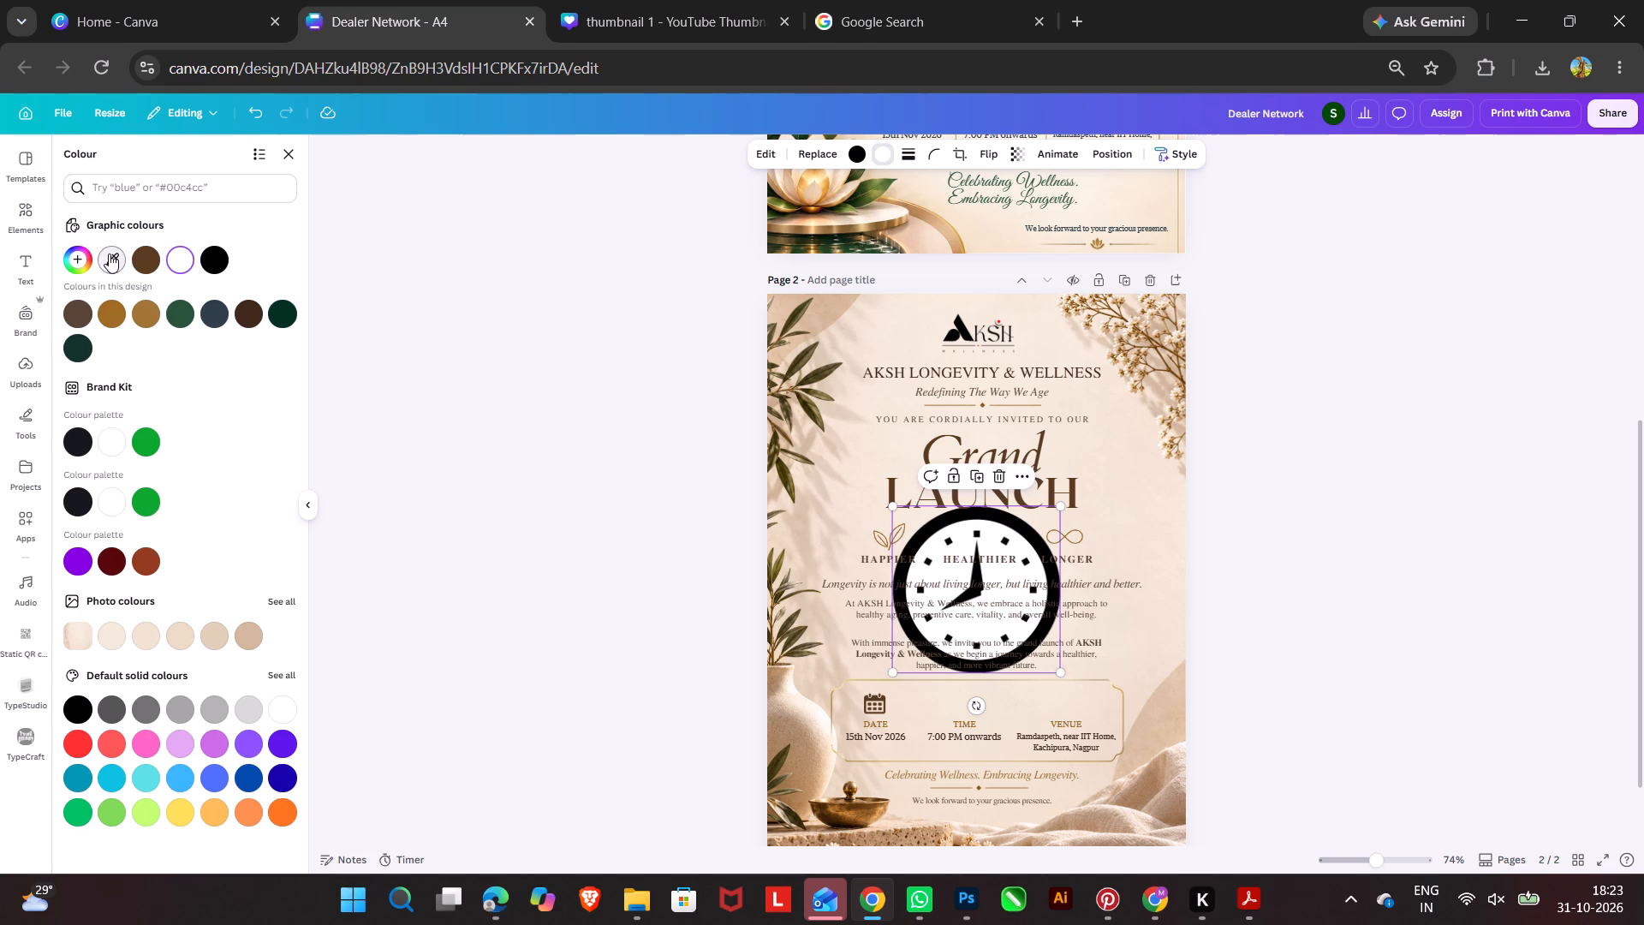
{"action": "left_click", "coordinate": [984, 701]}
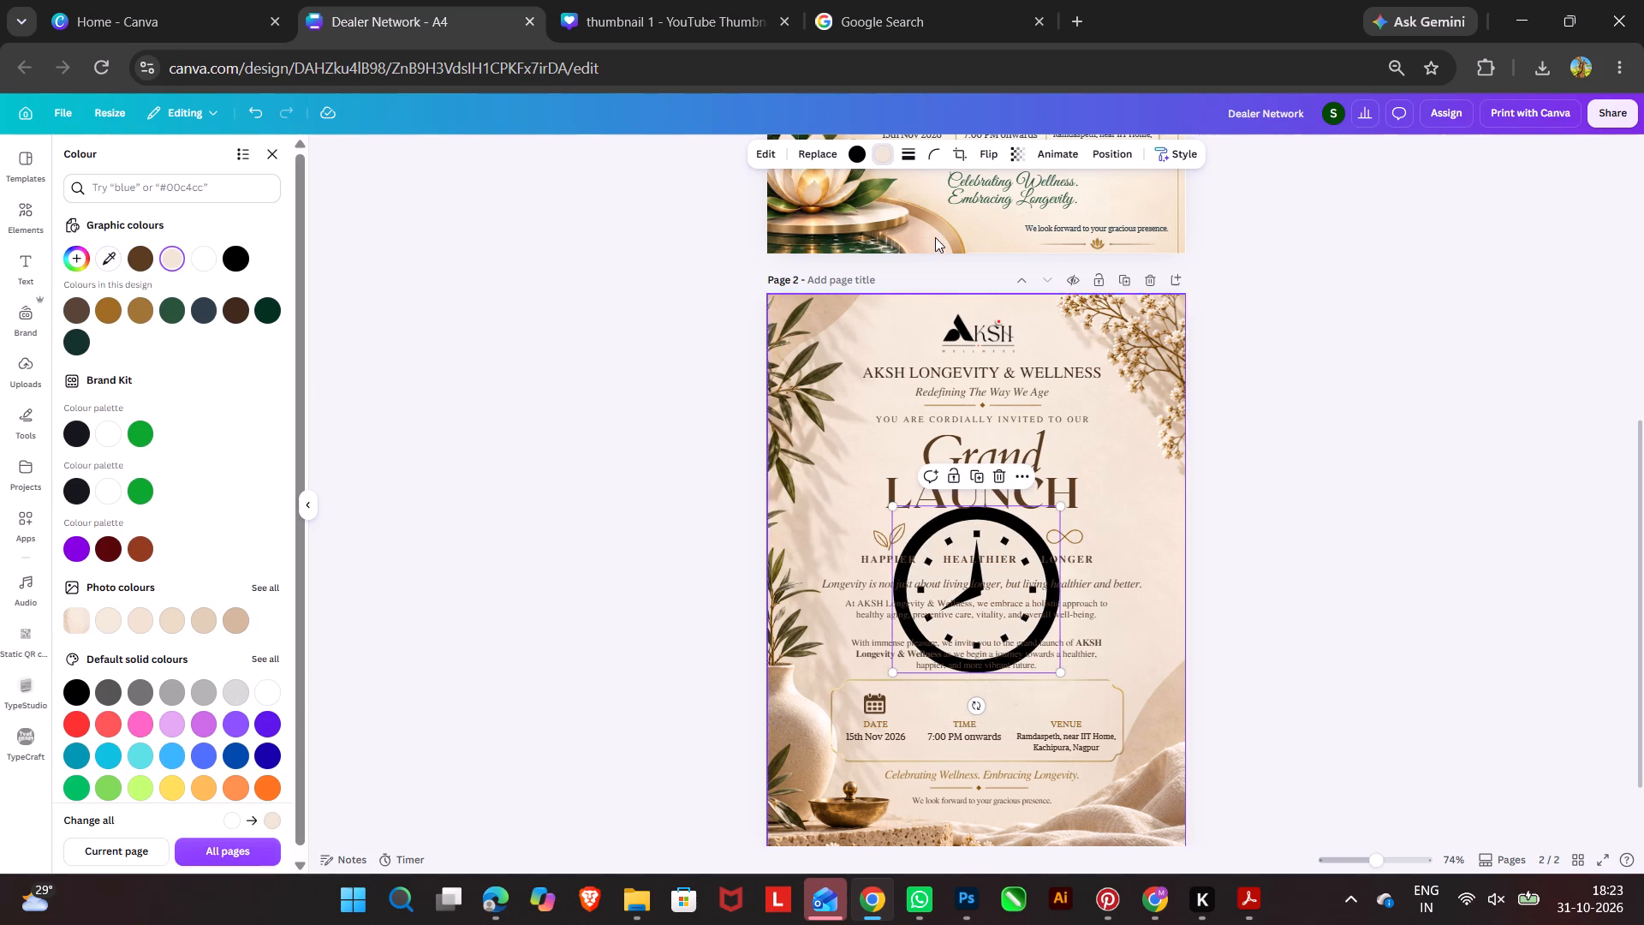
{"action": "left_click", "coordinate": [861, 153]}
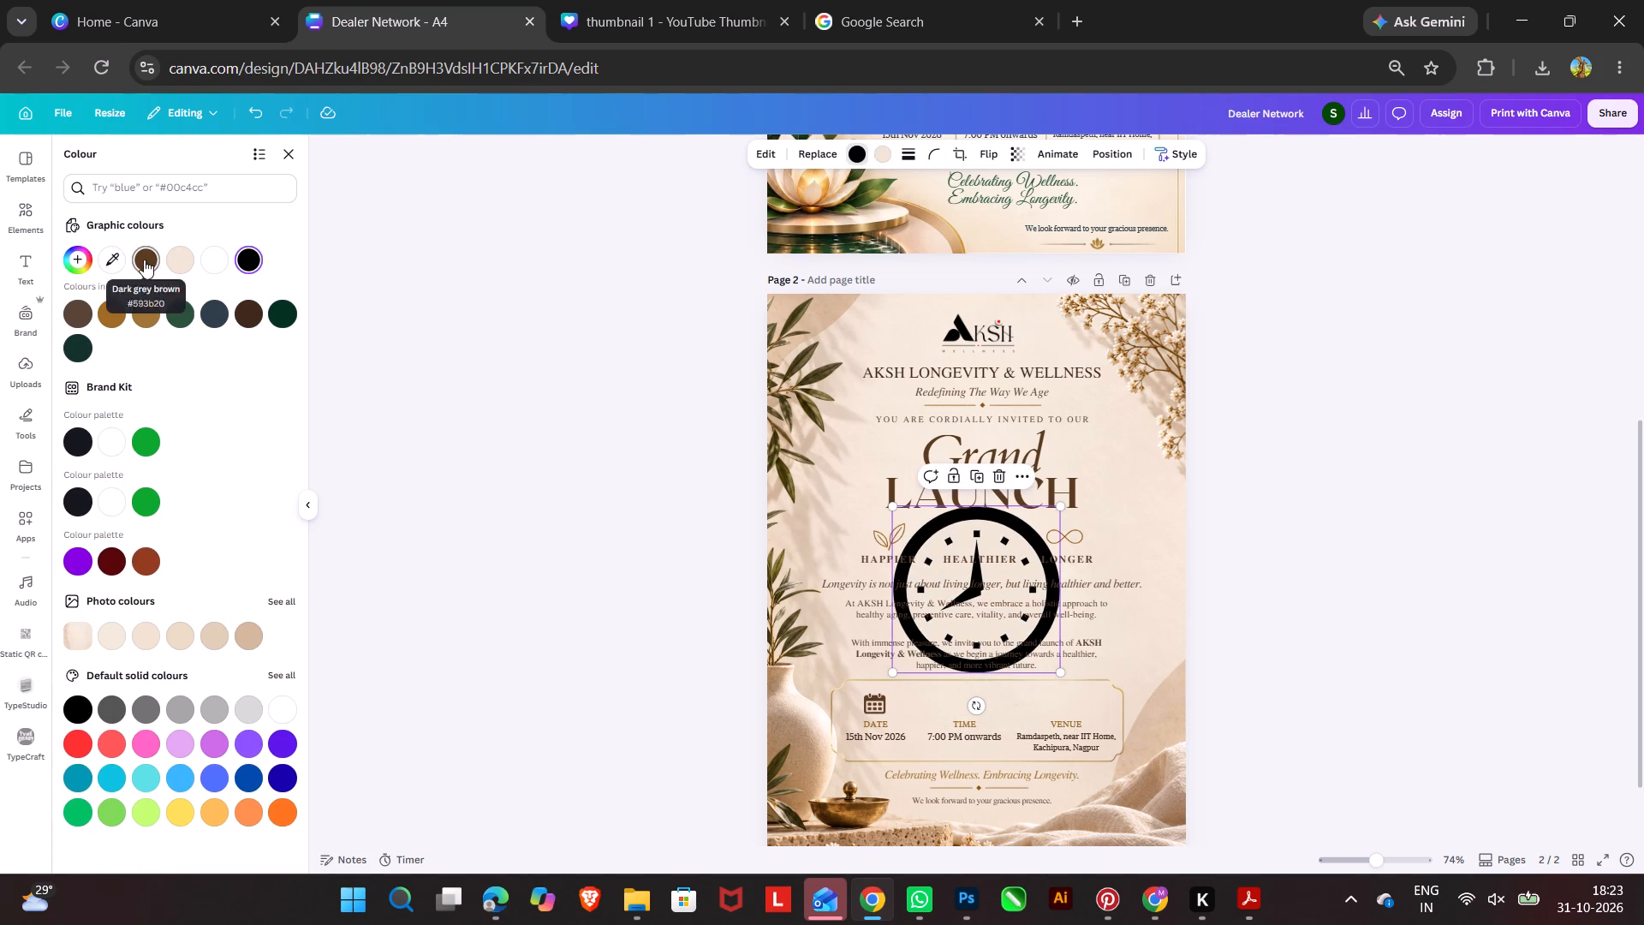
{"action": "left_click", "coordinate": [144, 260]}
Shrink the clock graphic to about the calendar icon's size and place it above the TIME label.
{"action": "left_click_drag", "start_coordinate": [1008, 593], "coordinate": [1024, 624]}
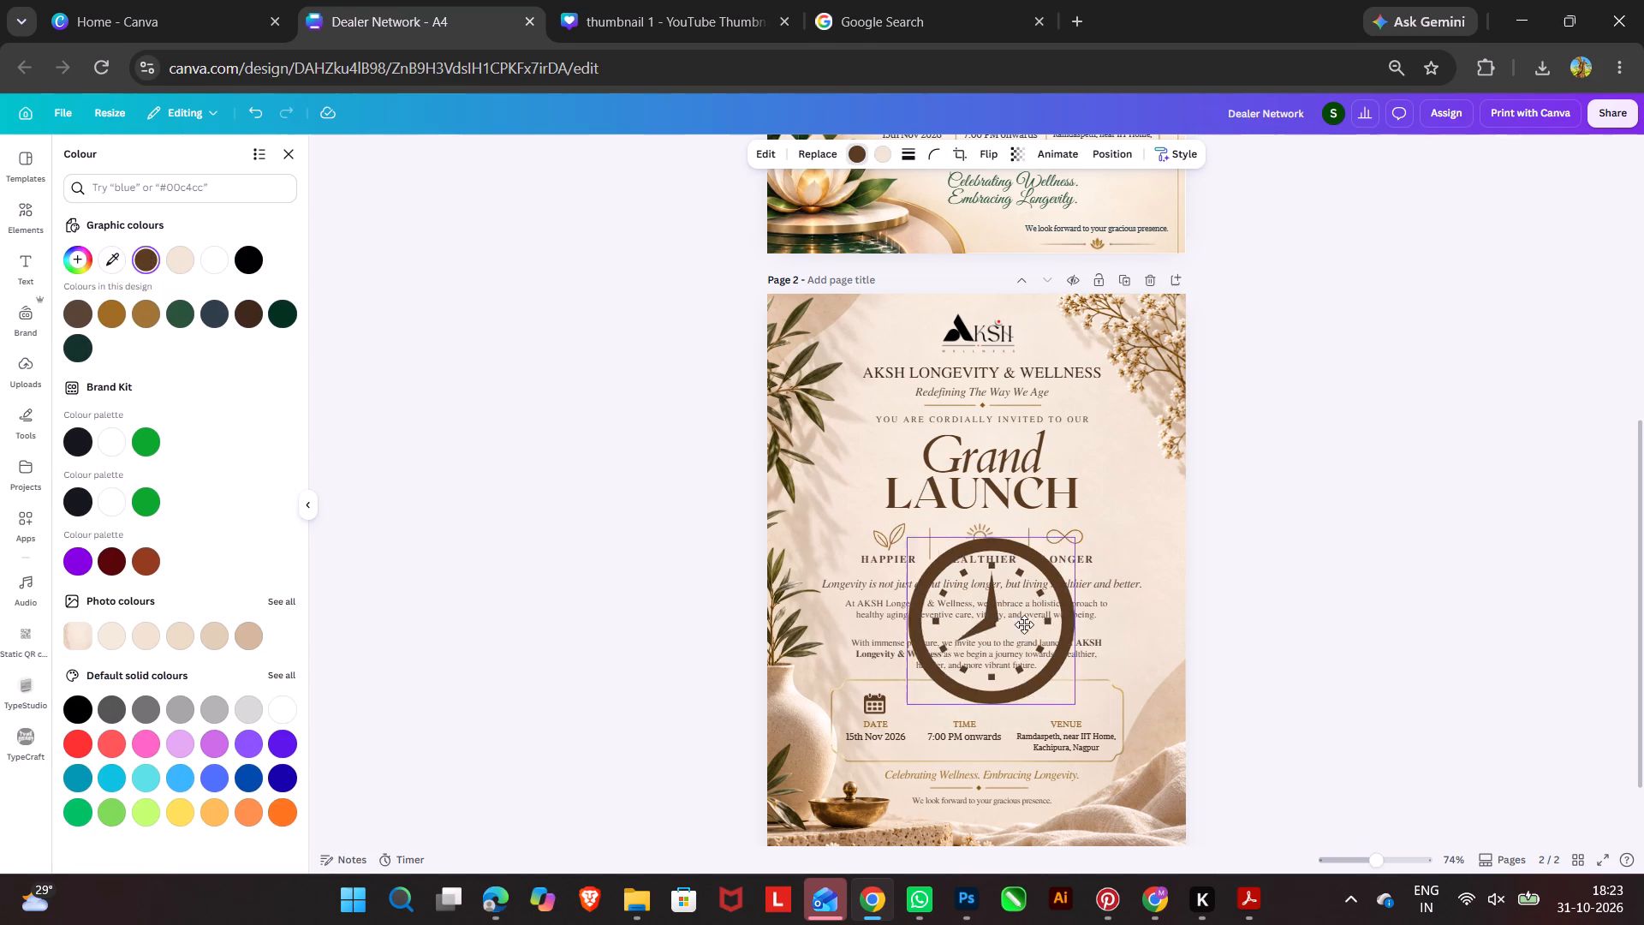
{"action": "left_click_drag", "start_coordinate": [1024, 624], "coordinate": [1062, 637]}
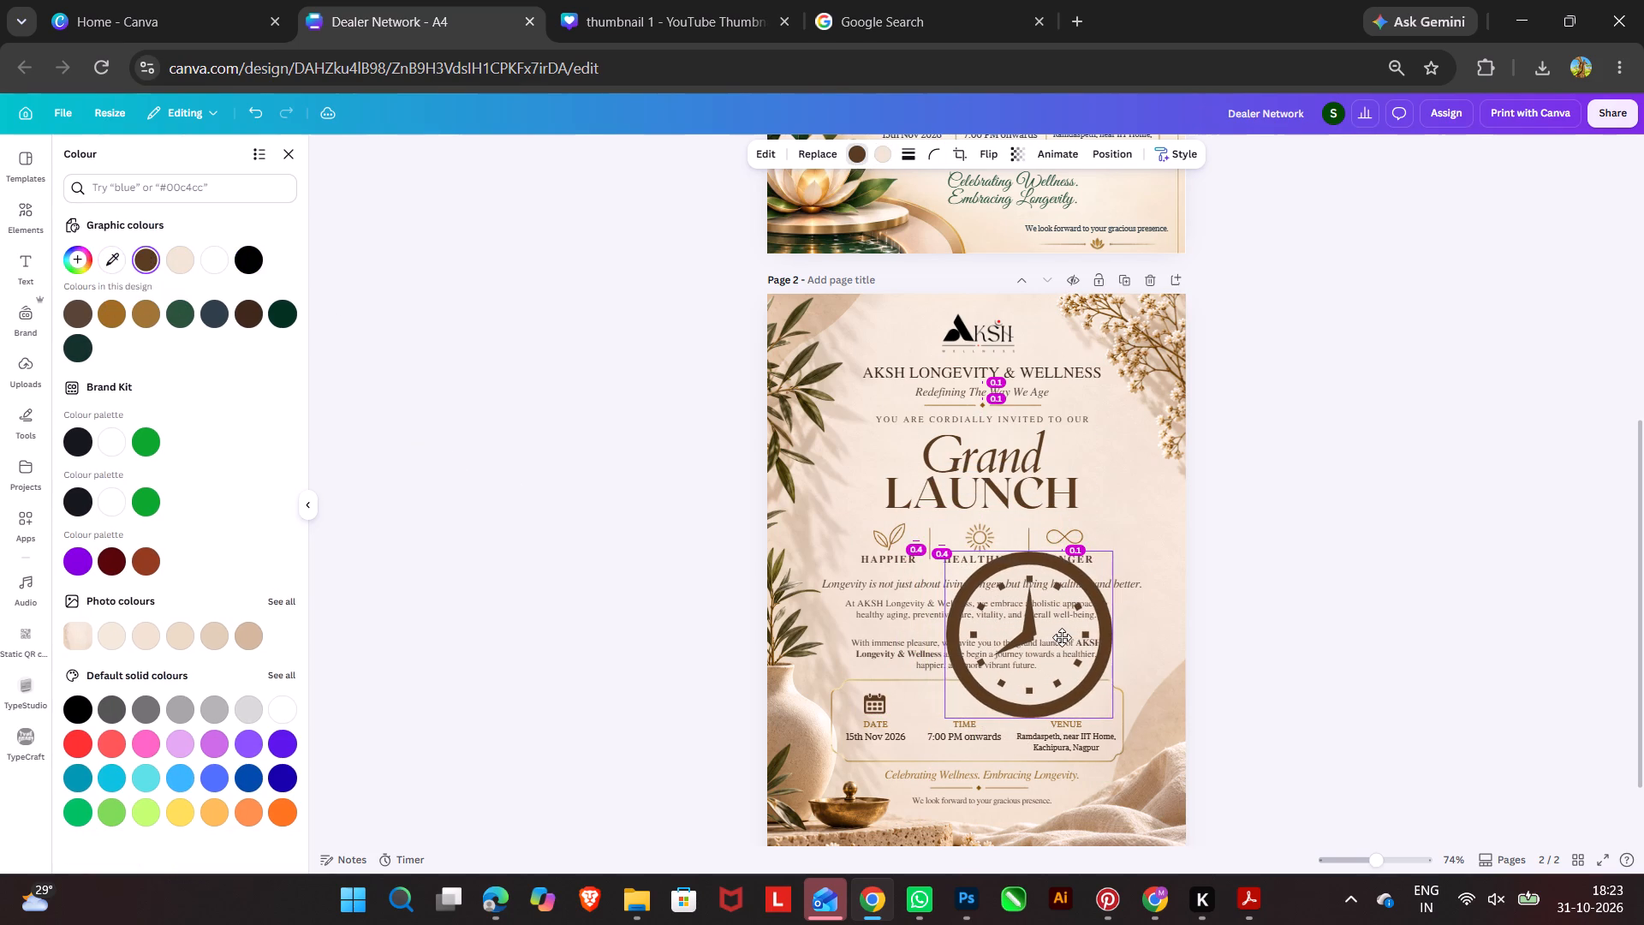
{"action": "left_click_drag", "start_coordinate": [1062, 637], "coordinate": [1064, 637]}
{"action": "left_click_drag", "start_coordinate": [1117, 551], "coordinate": [1002, 662]}
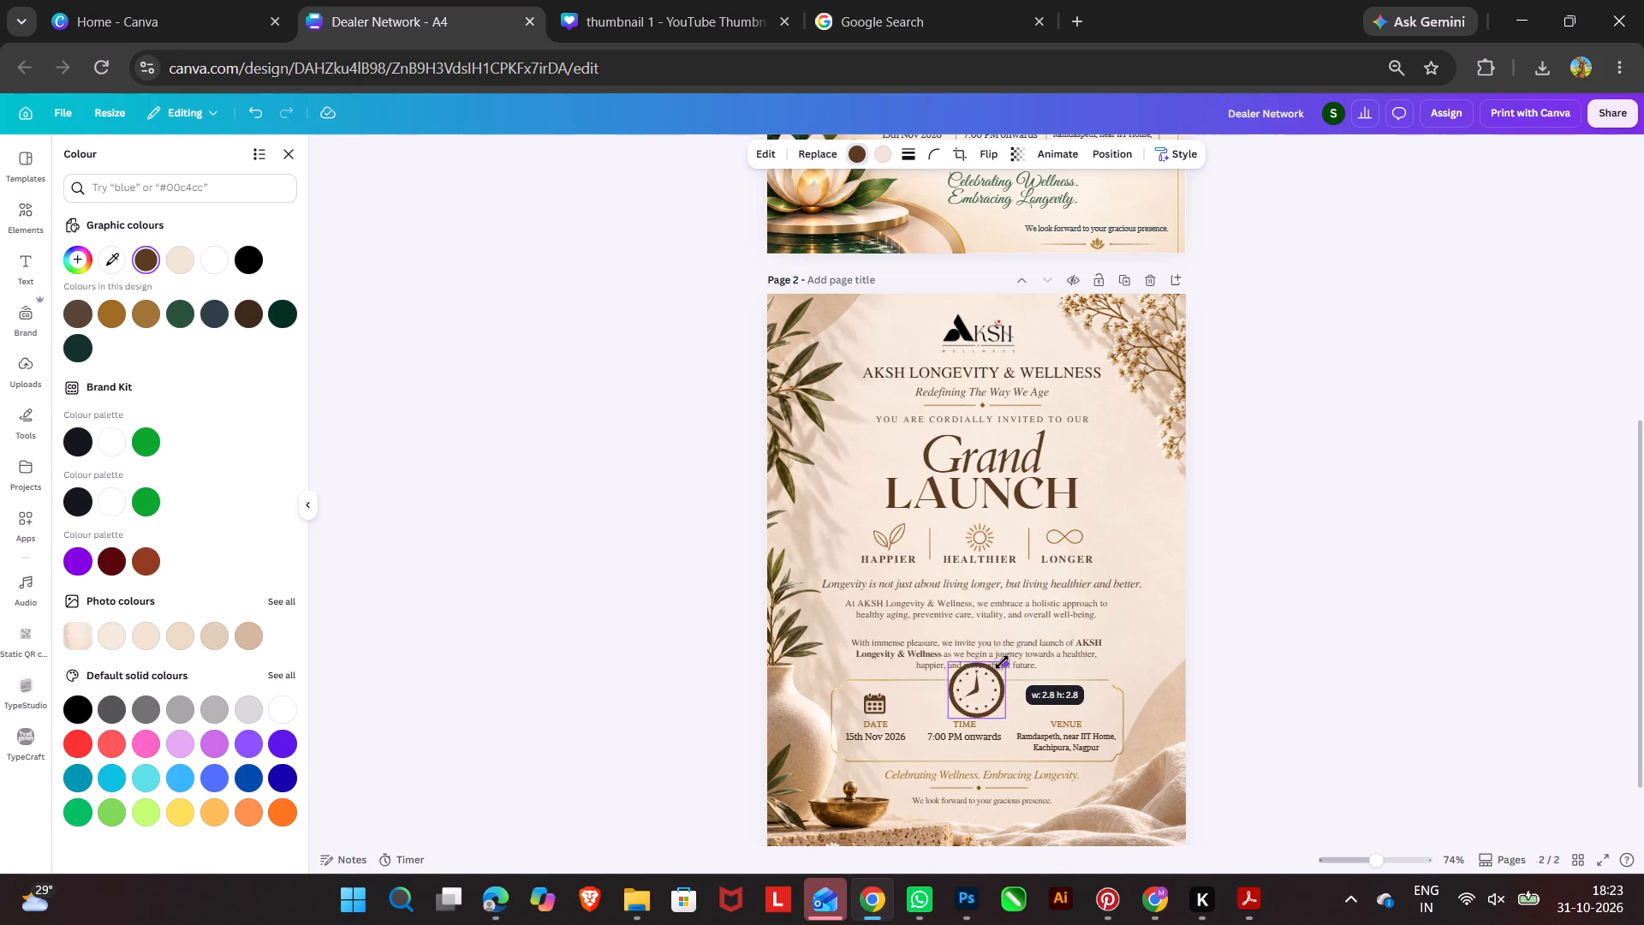
{"action": "left_click_drag", "start_coordinate": [1002, 662], "coordinate": [980, 695]}
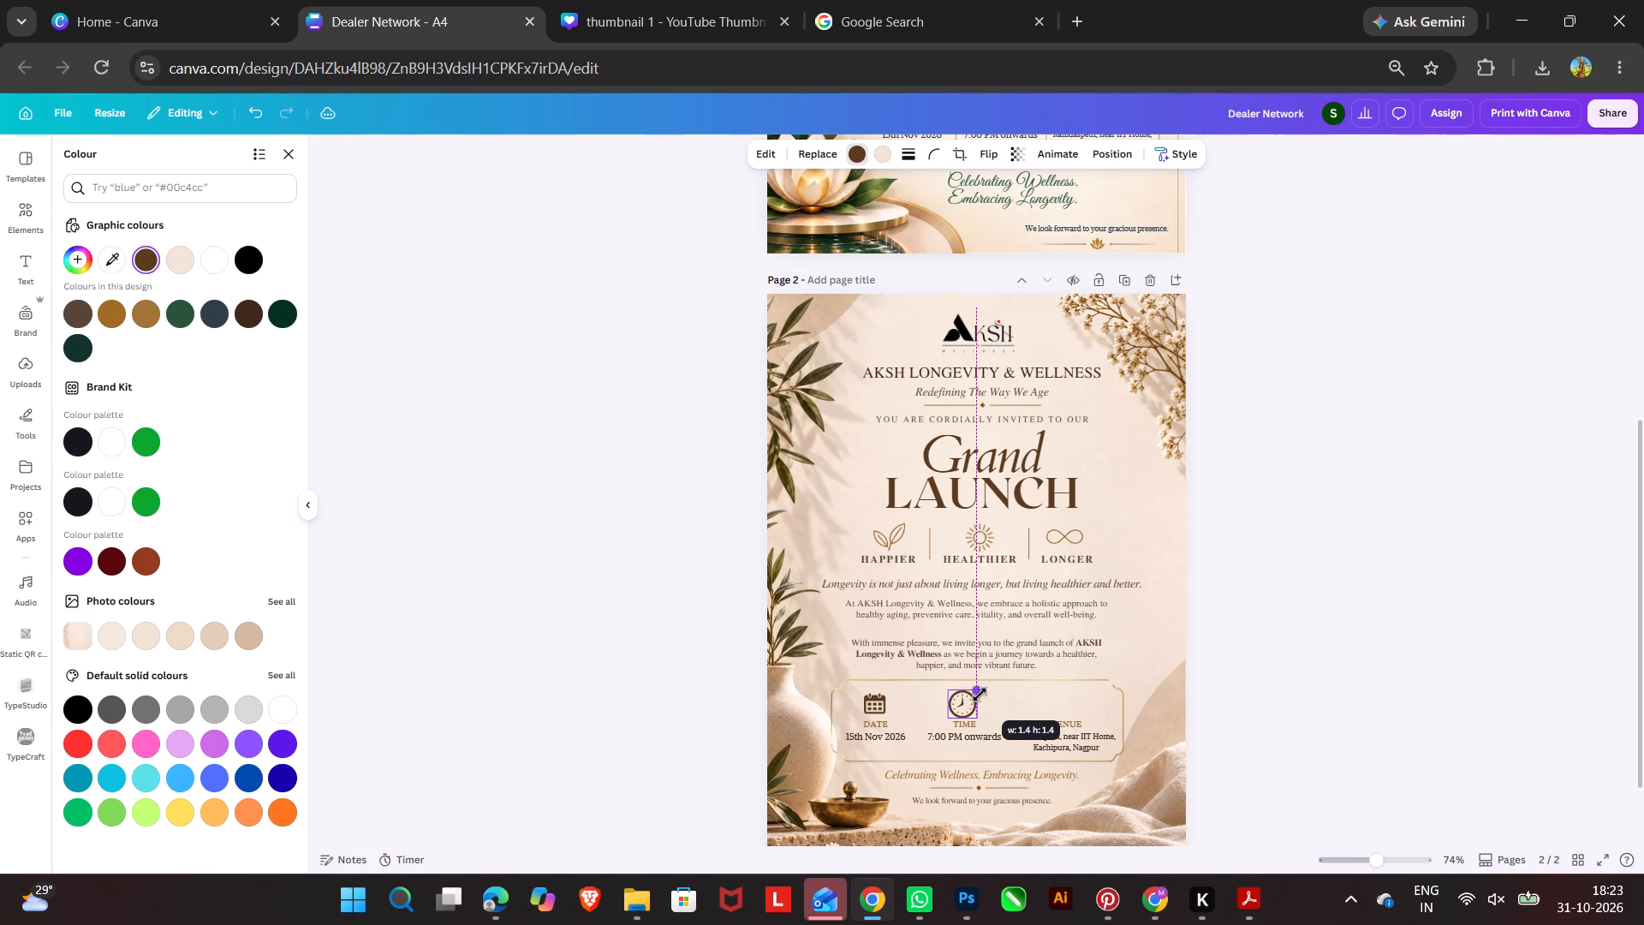
{"action": "left_click_drag", "start_coordinate": [980, 695], "coordinate": [979, 697]}
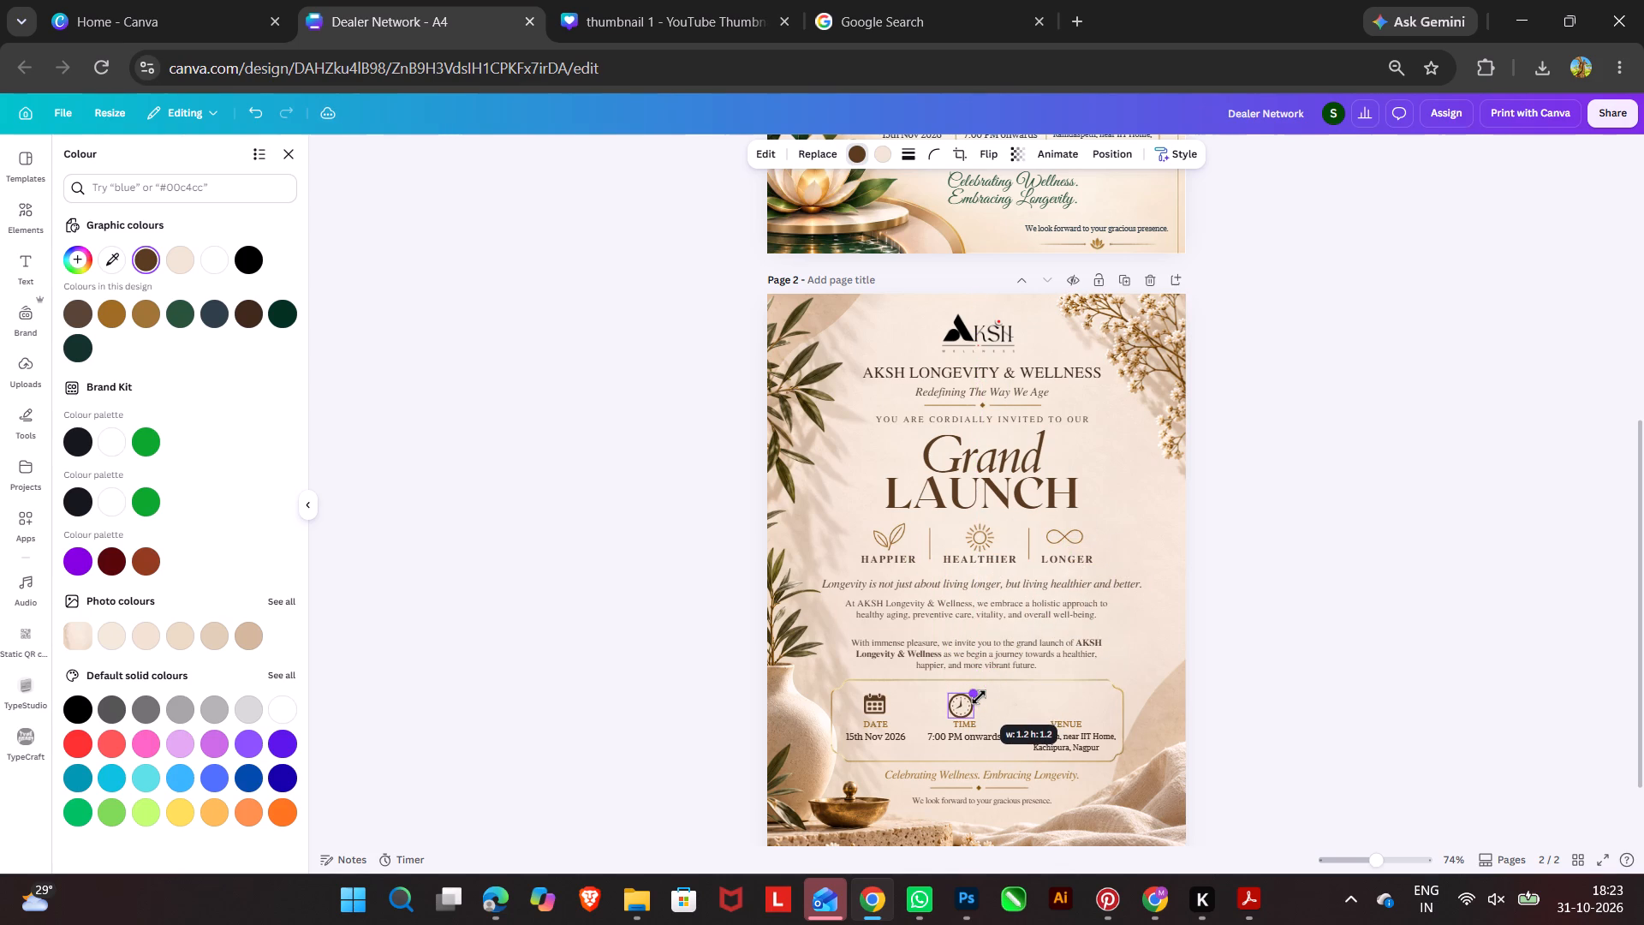
{"action": "left_click_drag", "start_coordinate": [979, 697], "coordinate": [982, 695]}
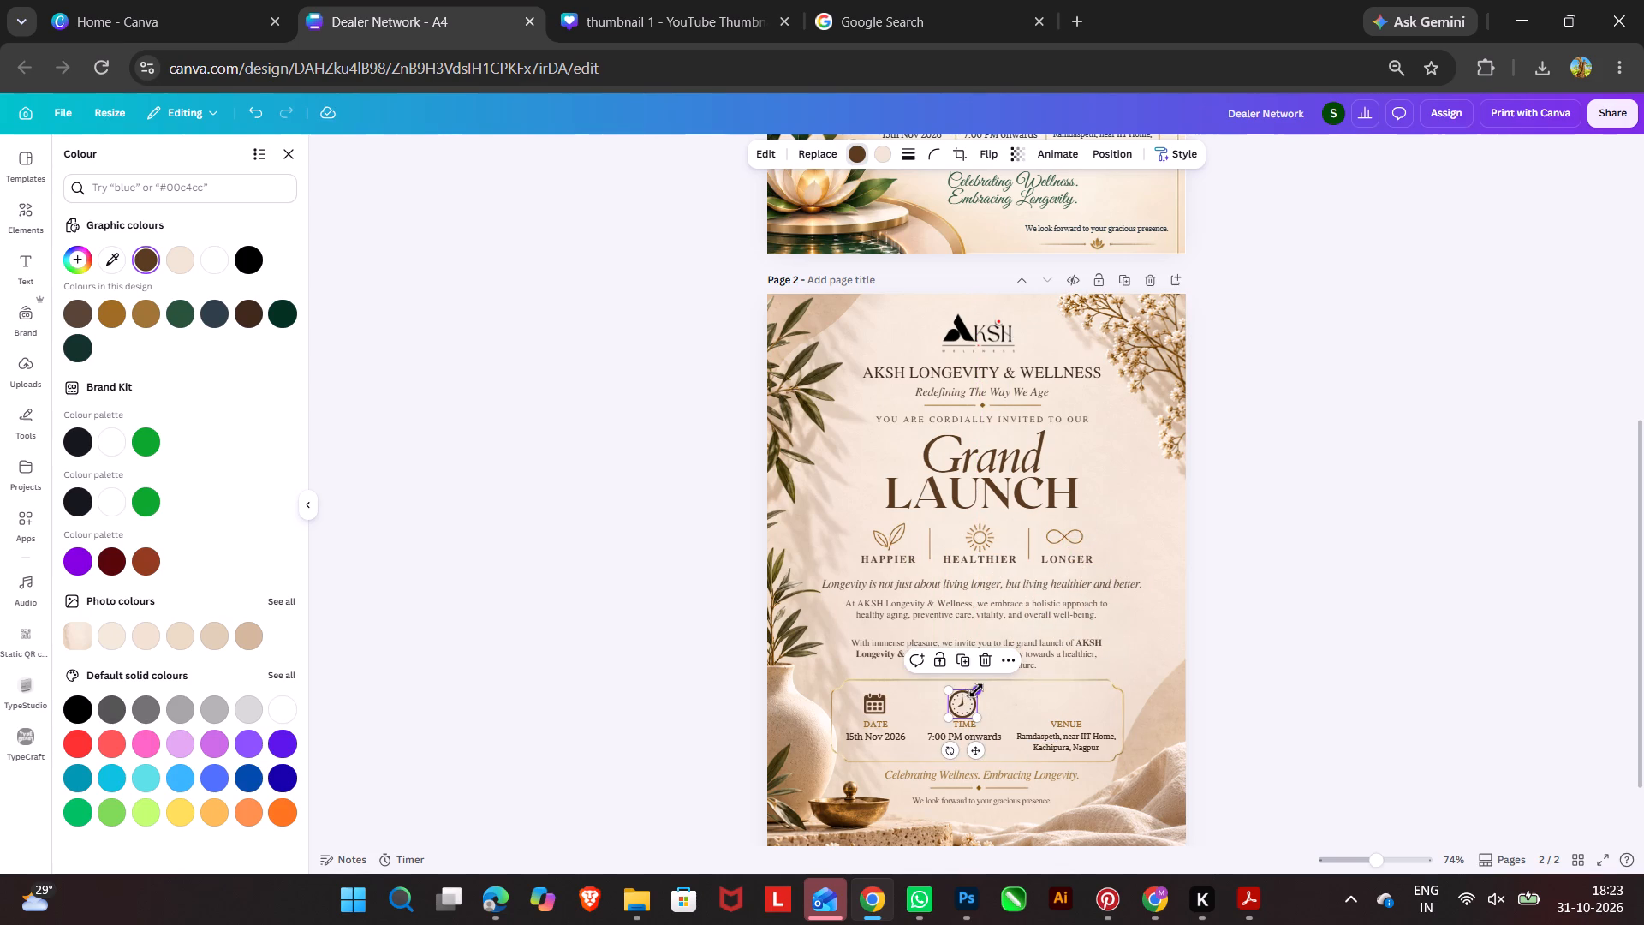
{"action": "left_click", "coordinate": [976, 690]}
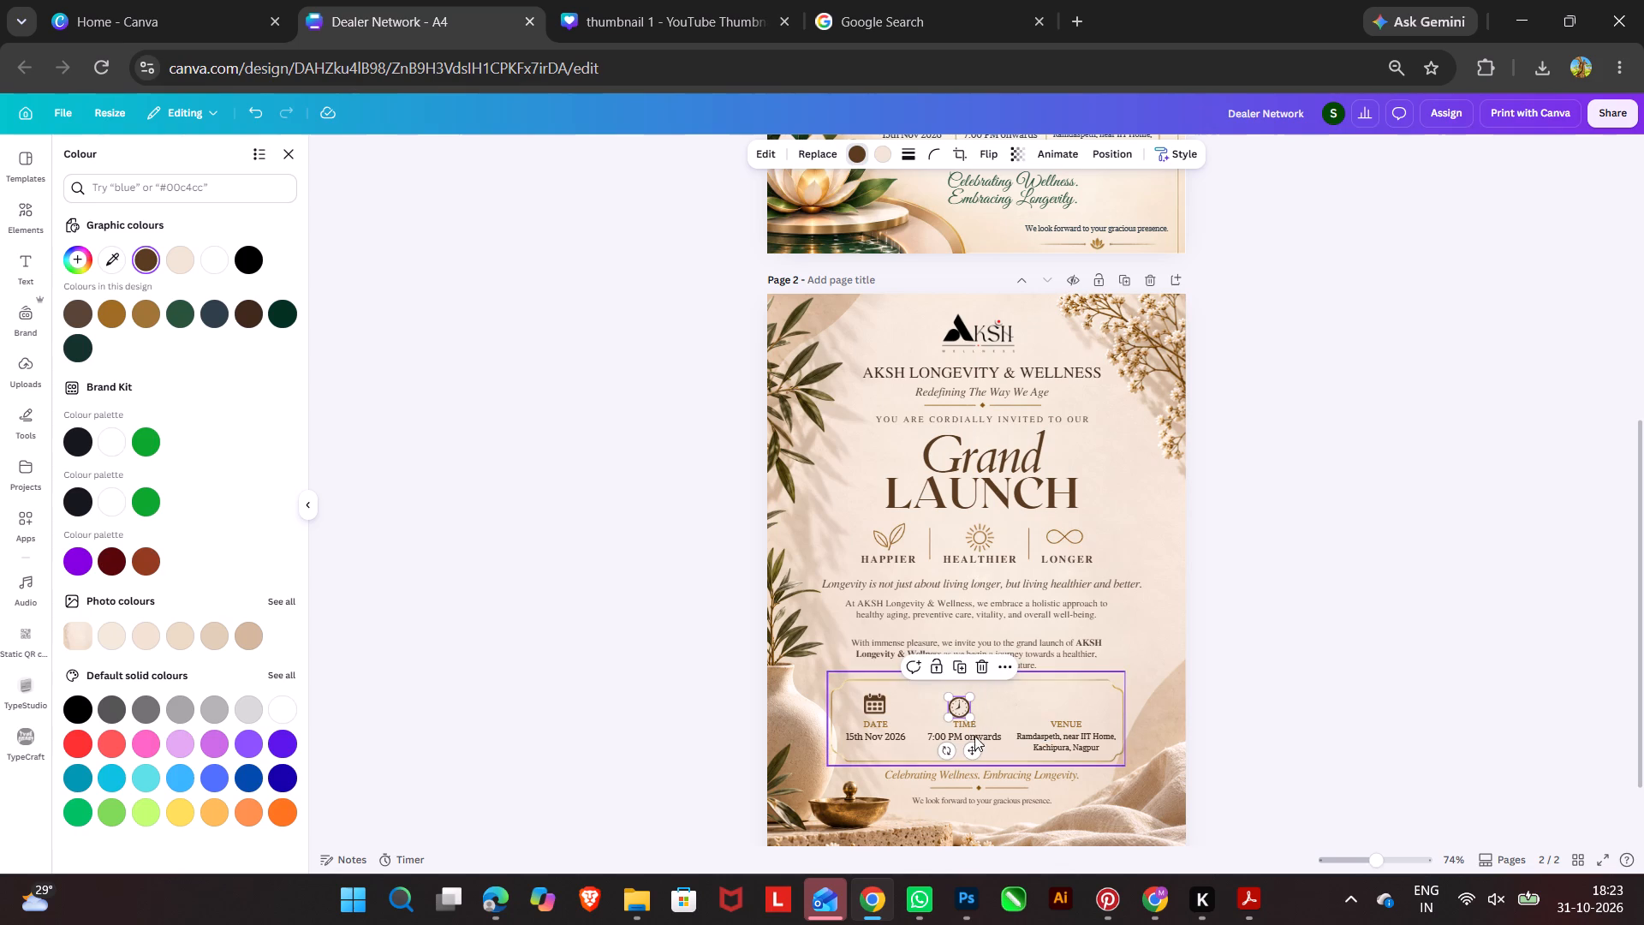
{"action": "left_click", "coordinate": [969, 755]}
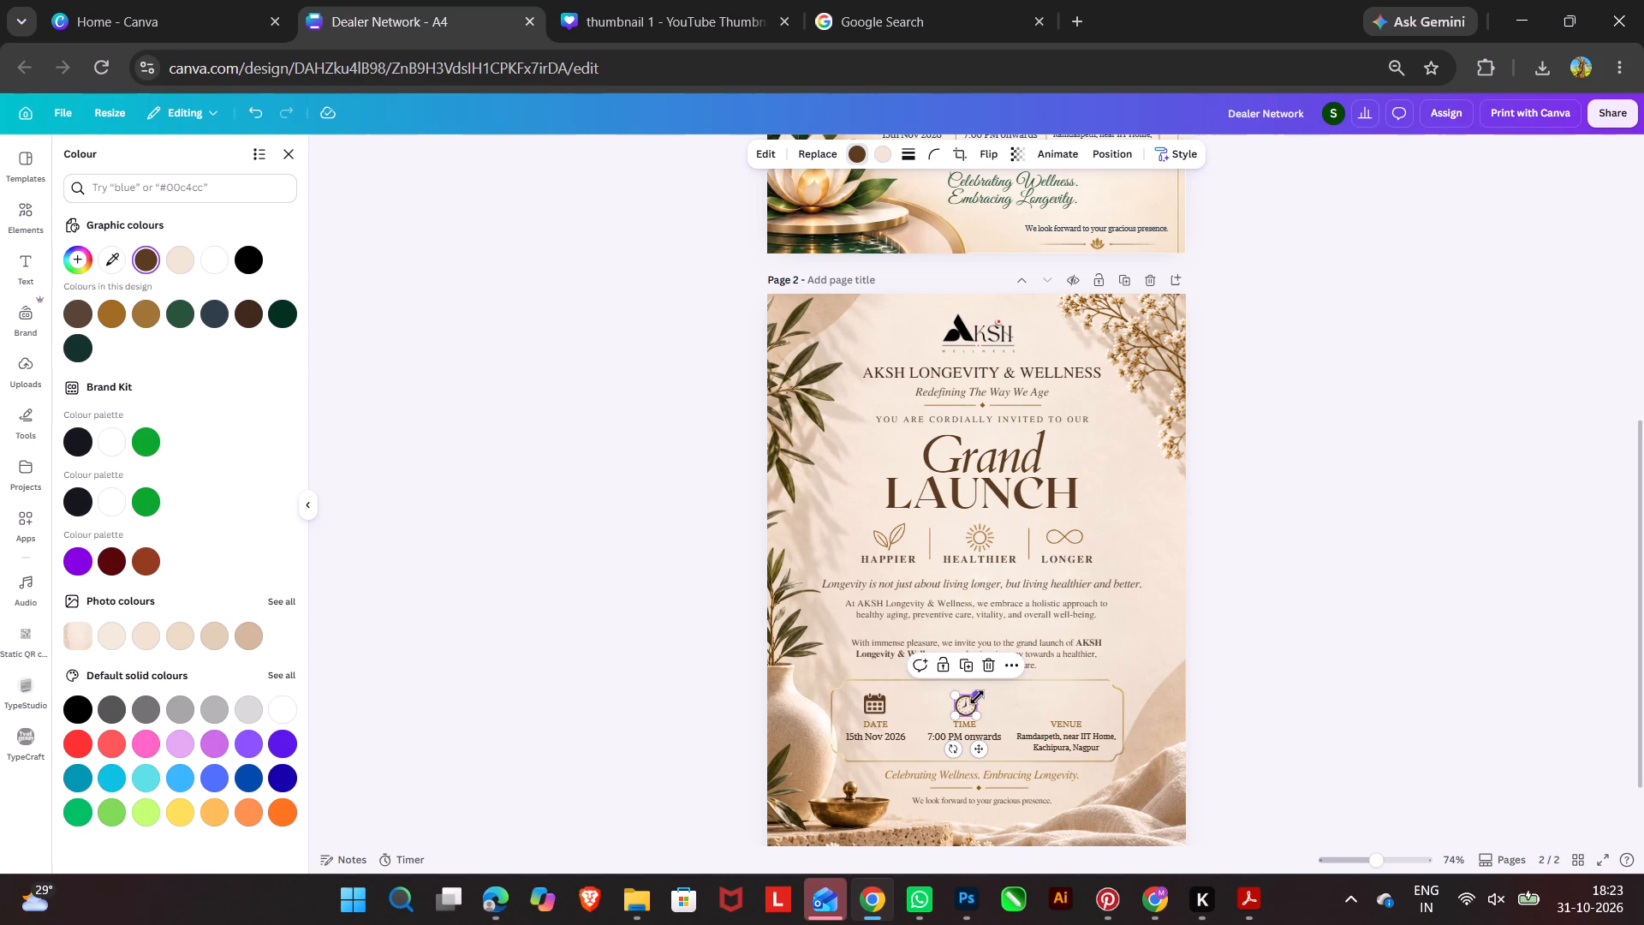
Nudge the clock icon up level with the calendar icon and slightly left to centre it over the TIME label.
{"action": "key", "text": "Up"}
{"action": "key", "text": "Up"}
{"action": "key", "text": "Up"}
{"action": "key", "text": "Up"}
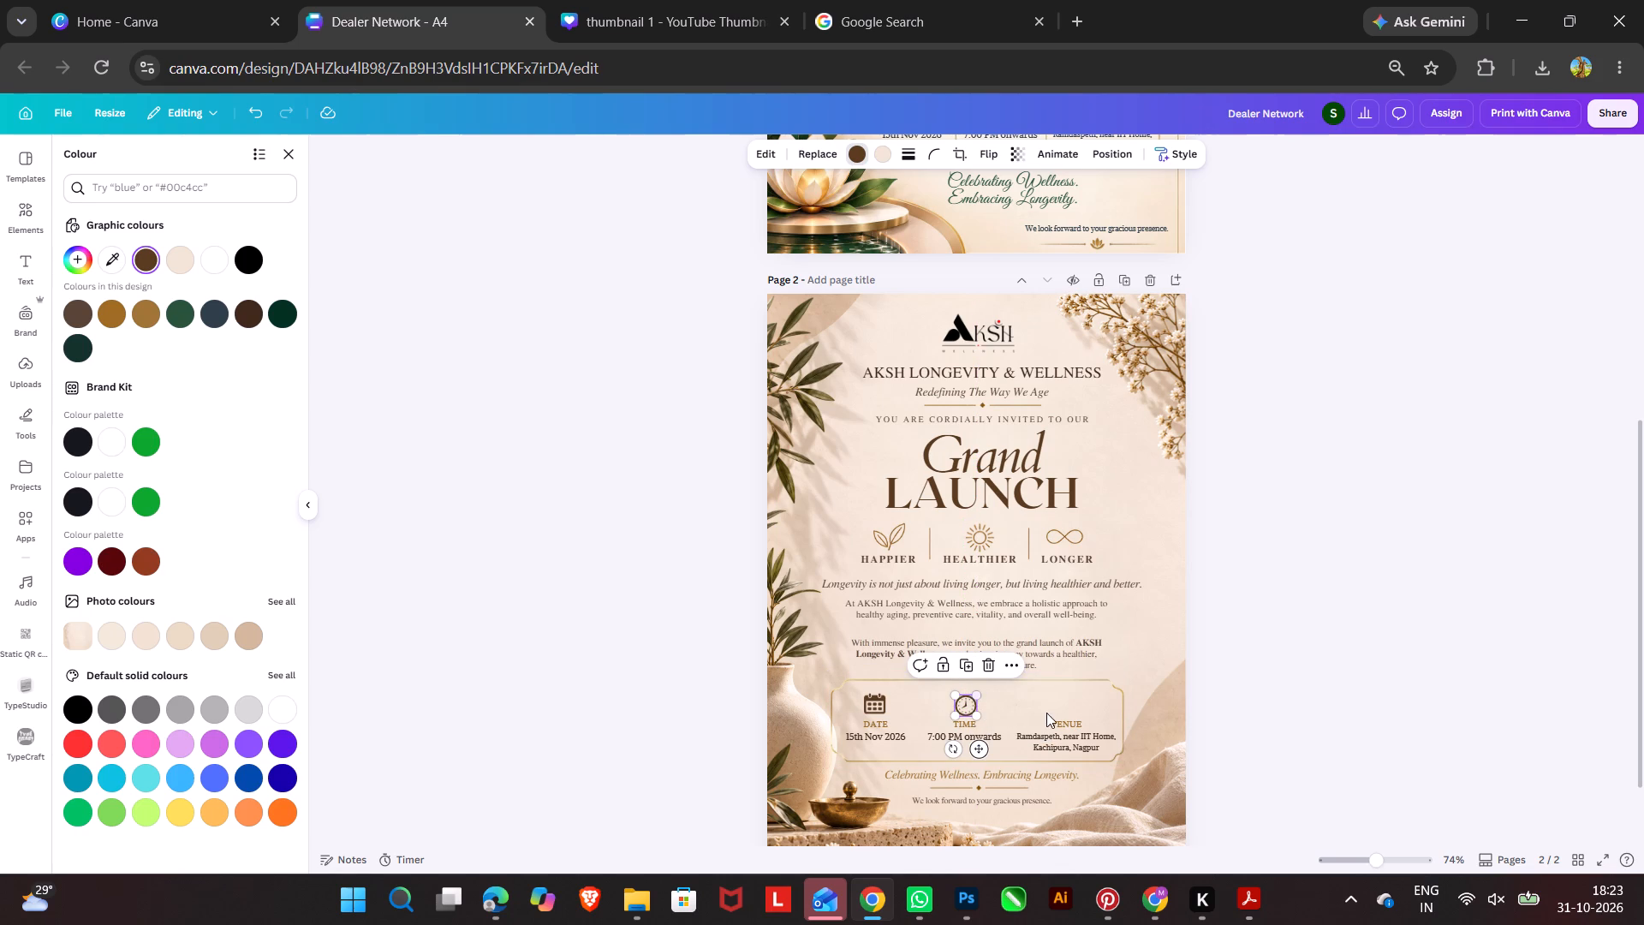
{"action": "left_click", "coordinate": [1046, 713]}
{"action": "left_click", "coordinate": [970, 706]}
{"action": "key", "text": "Up"}
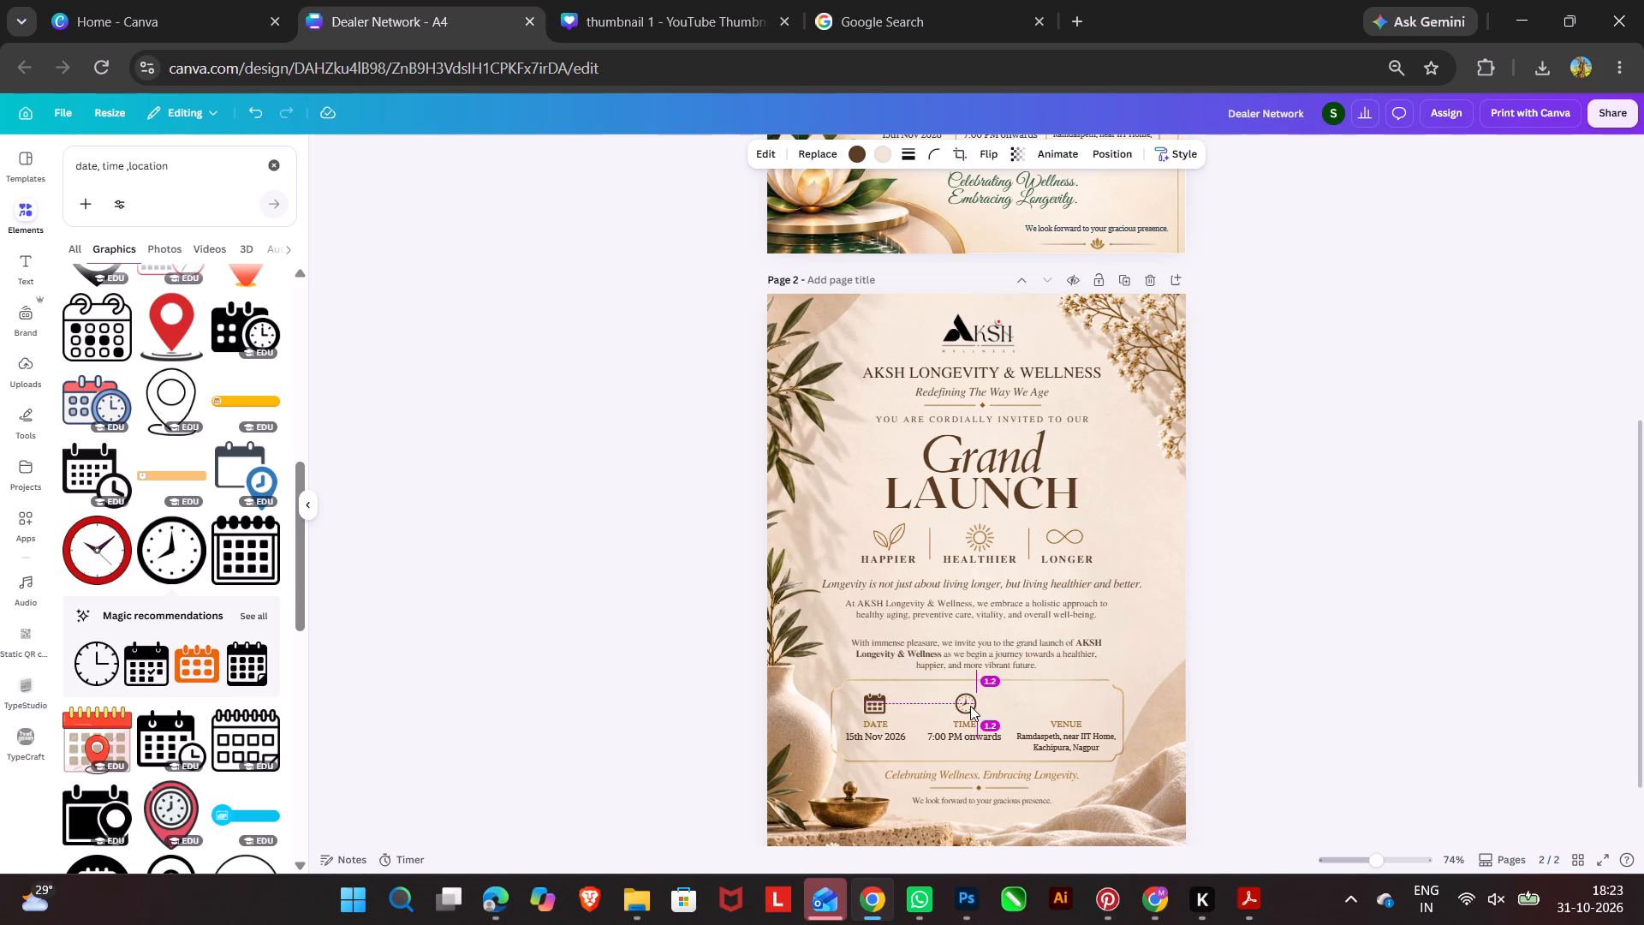
{"action": "left_click", "coordinate": [963, 703]}
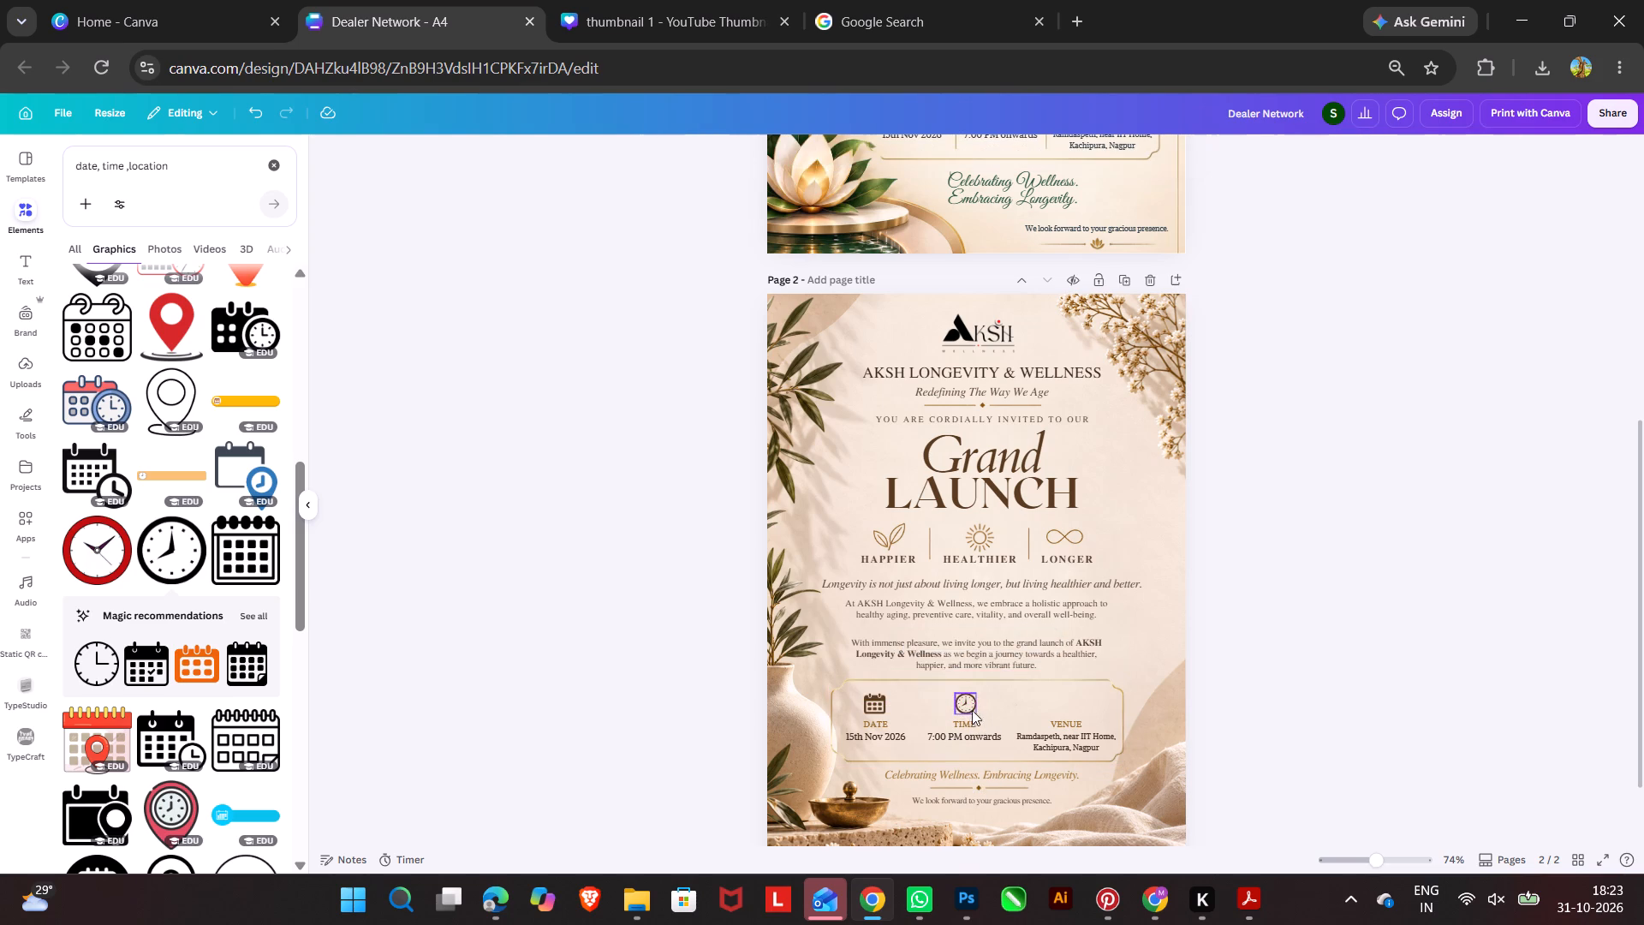
{"action": "left_click", "coordinate": [971, 709]}
{"action": "left_click", "coordinate": [974, 713]}
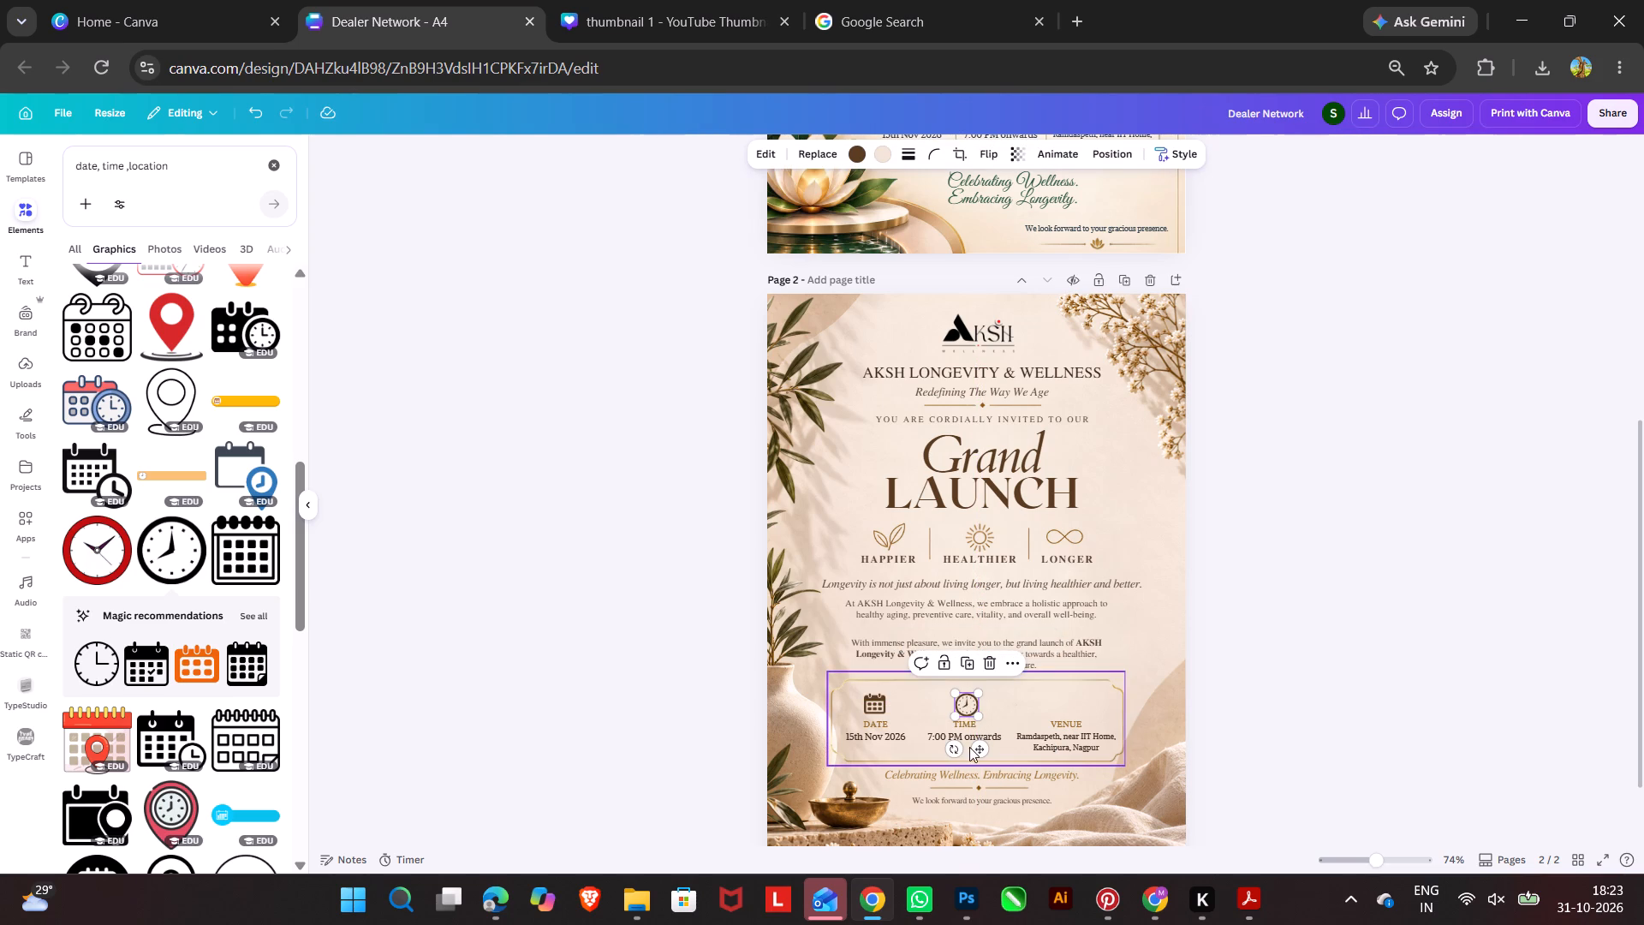
{"action": "key", "text": "Left"}
{"action": "key", "text": "Left"}
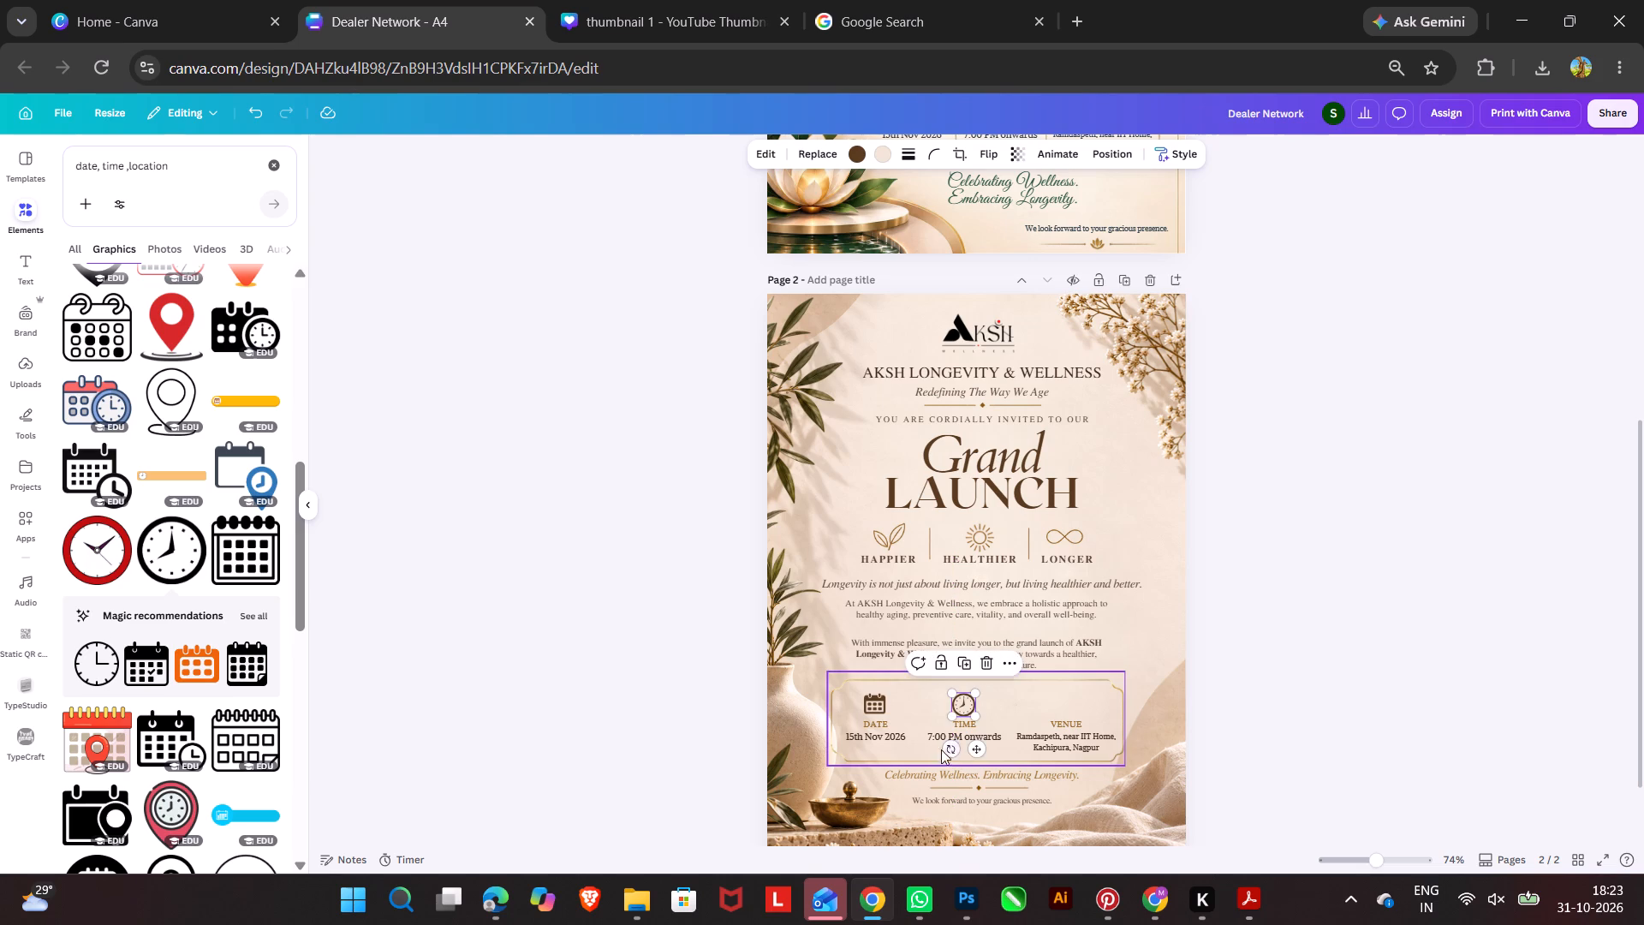
{"action": "double_click", "coordinate": [1324, 702]}
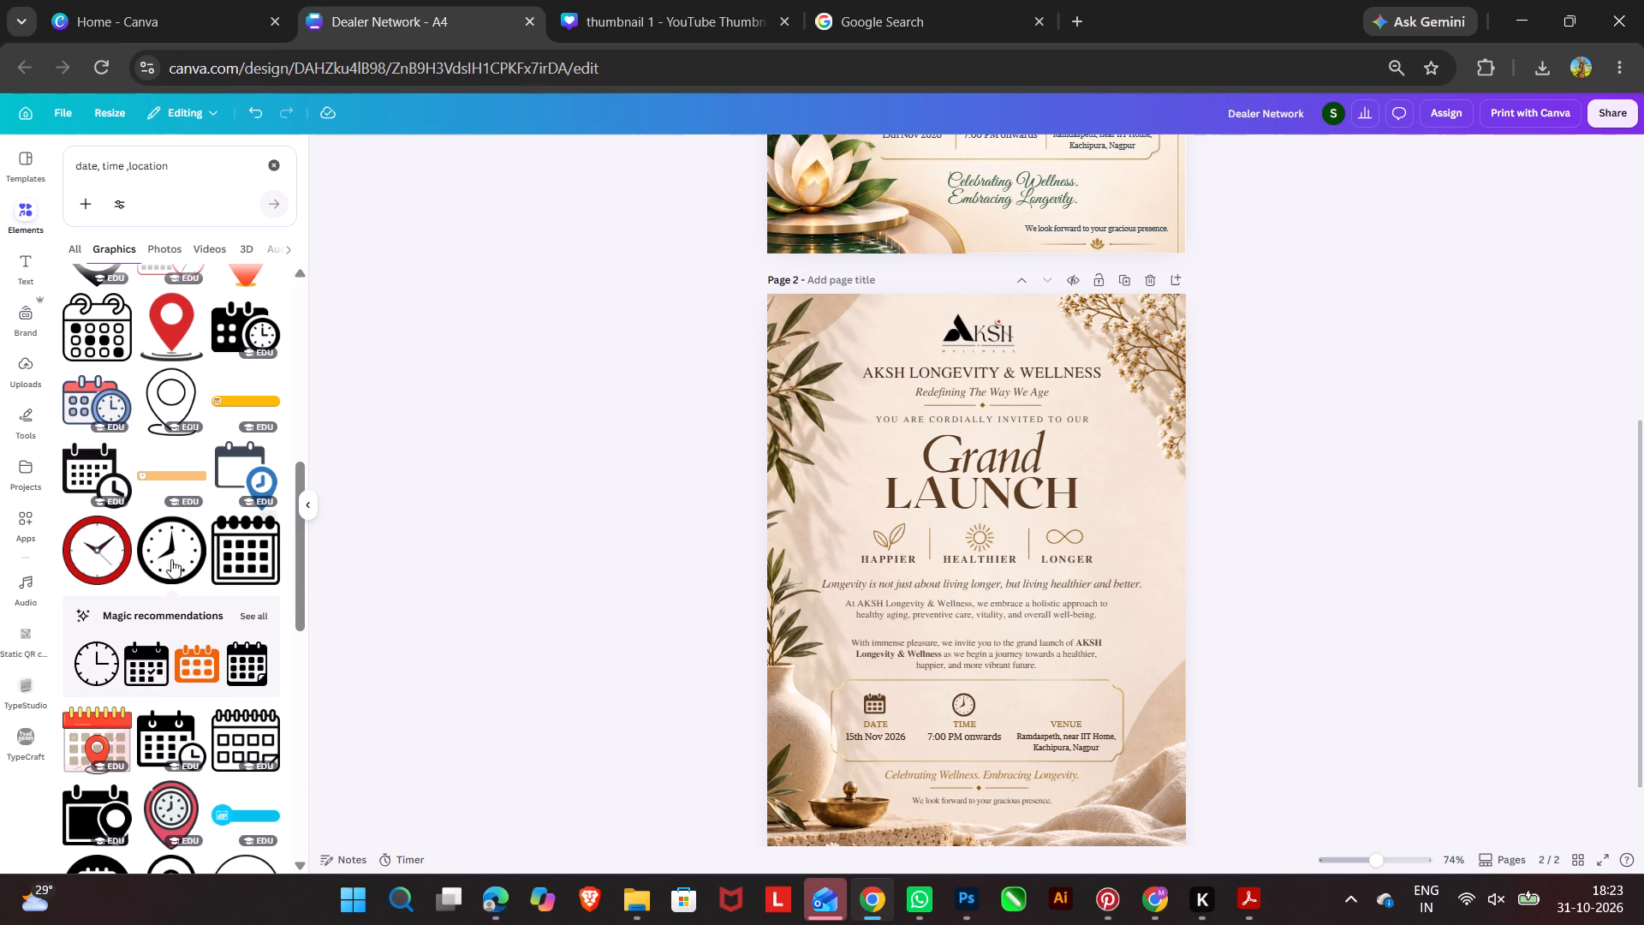
Find the white location pin in a solid black circle among the search results and add it to page 2.
{"action": "scroll", "coordinate": [160, 675], "scroll_direction": "down", "scroll_amount": 3}
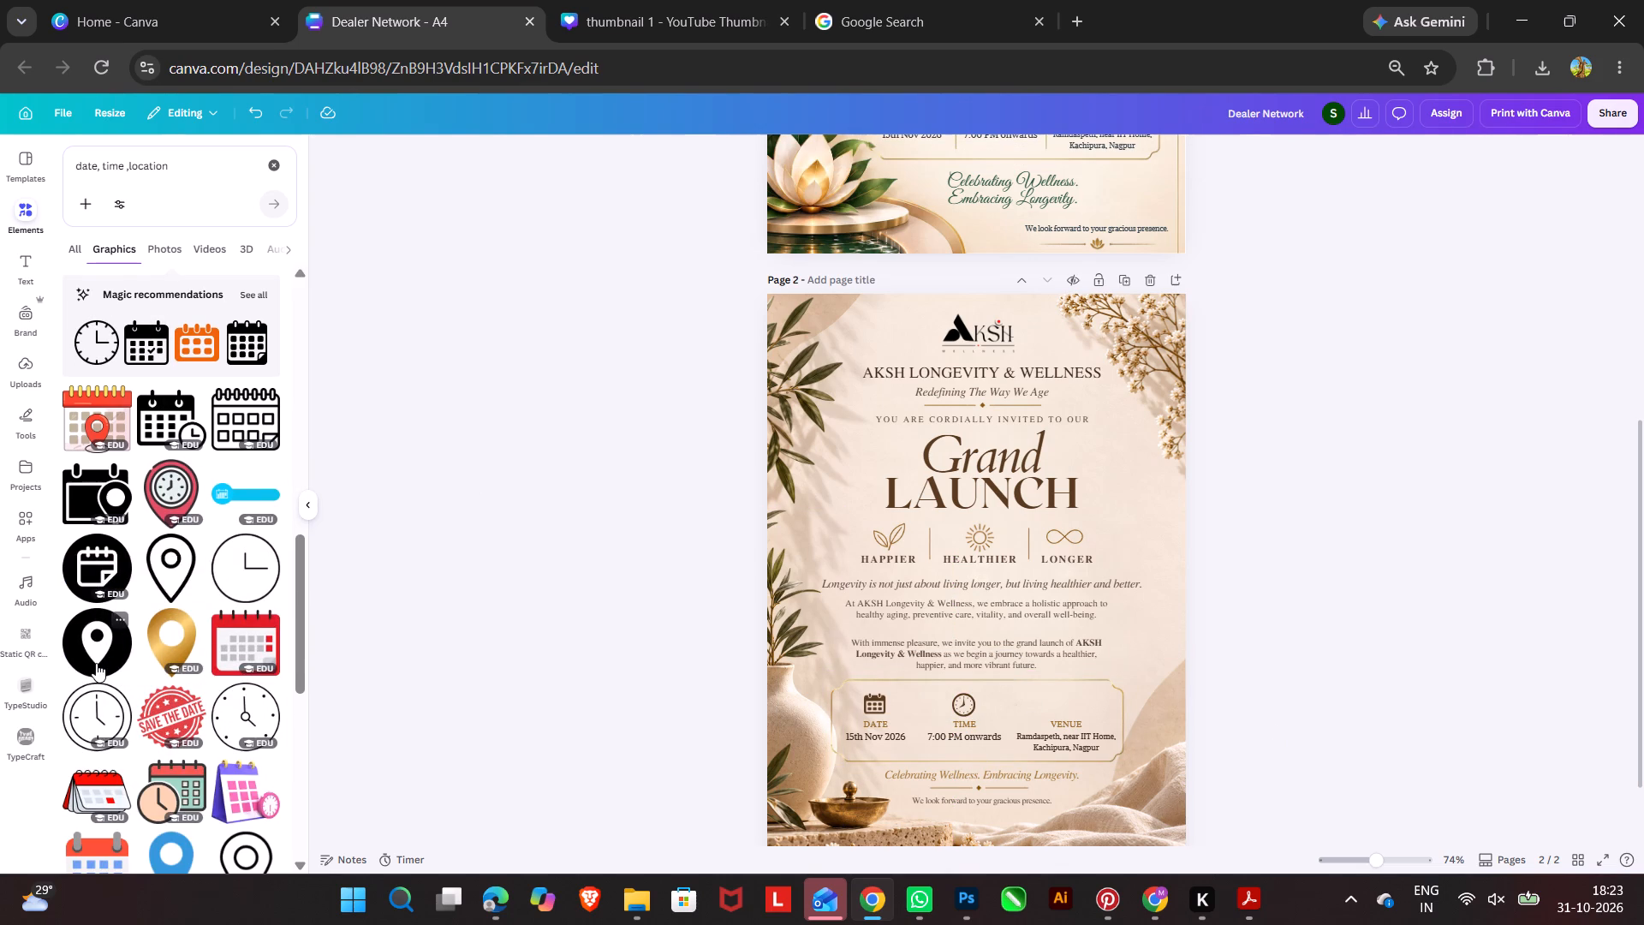
{"action": "scroll", "coordinate": [96, 663], "scroll_direction": "up", "scroll_amount": 6}
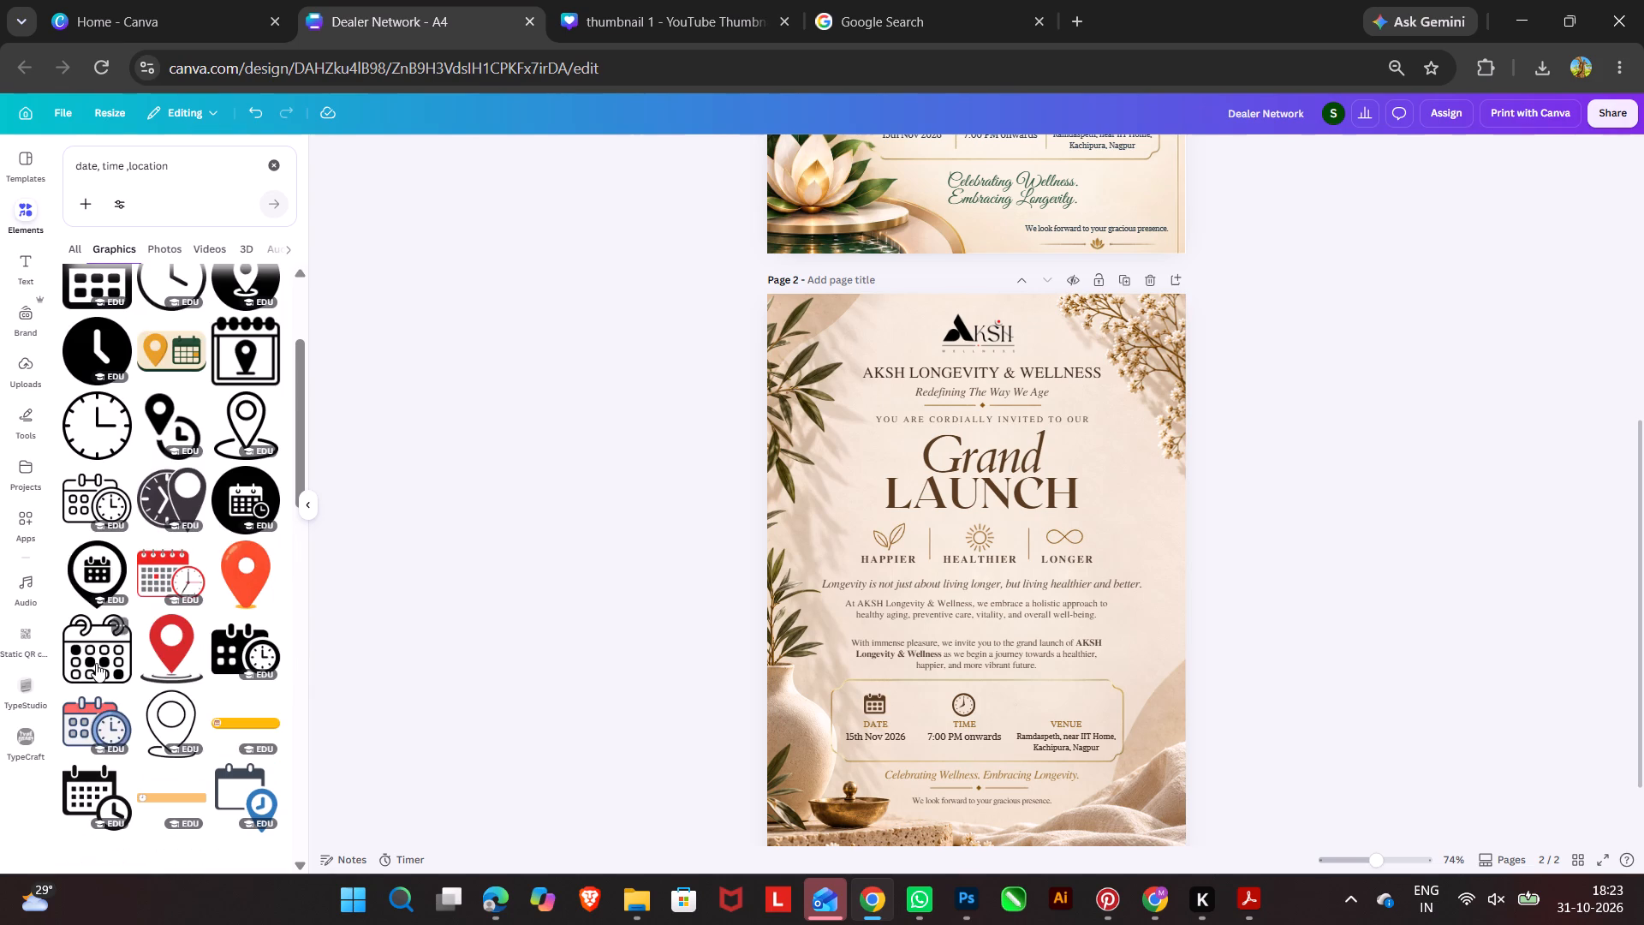
{"action": "scroll", "coordinate": [190, 612], "scroll_direction": "up", "scroll_amount": 4}
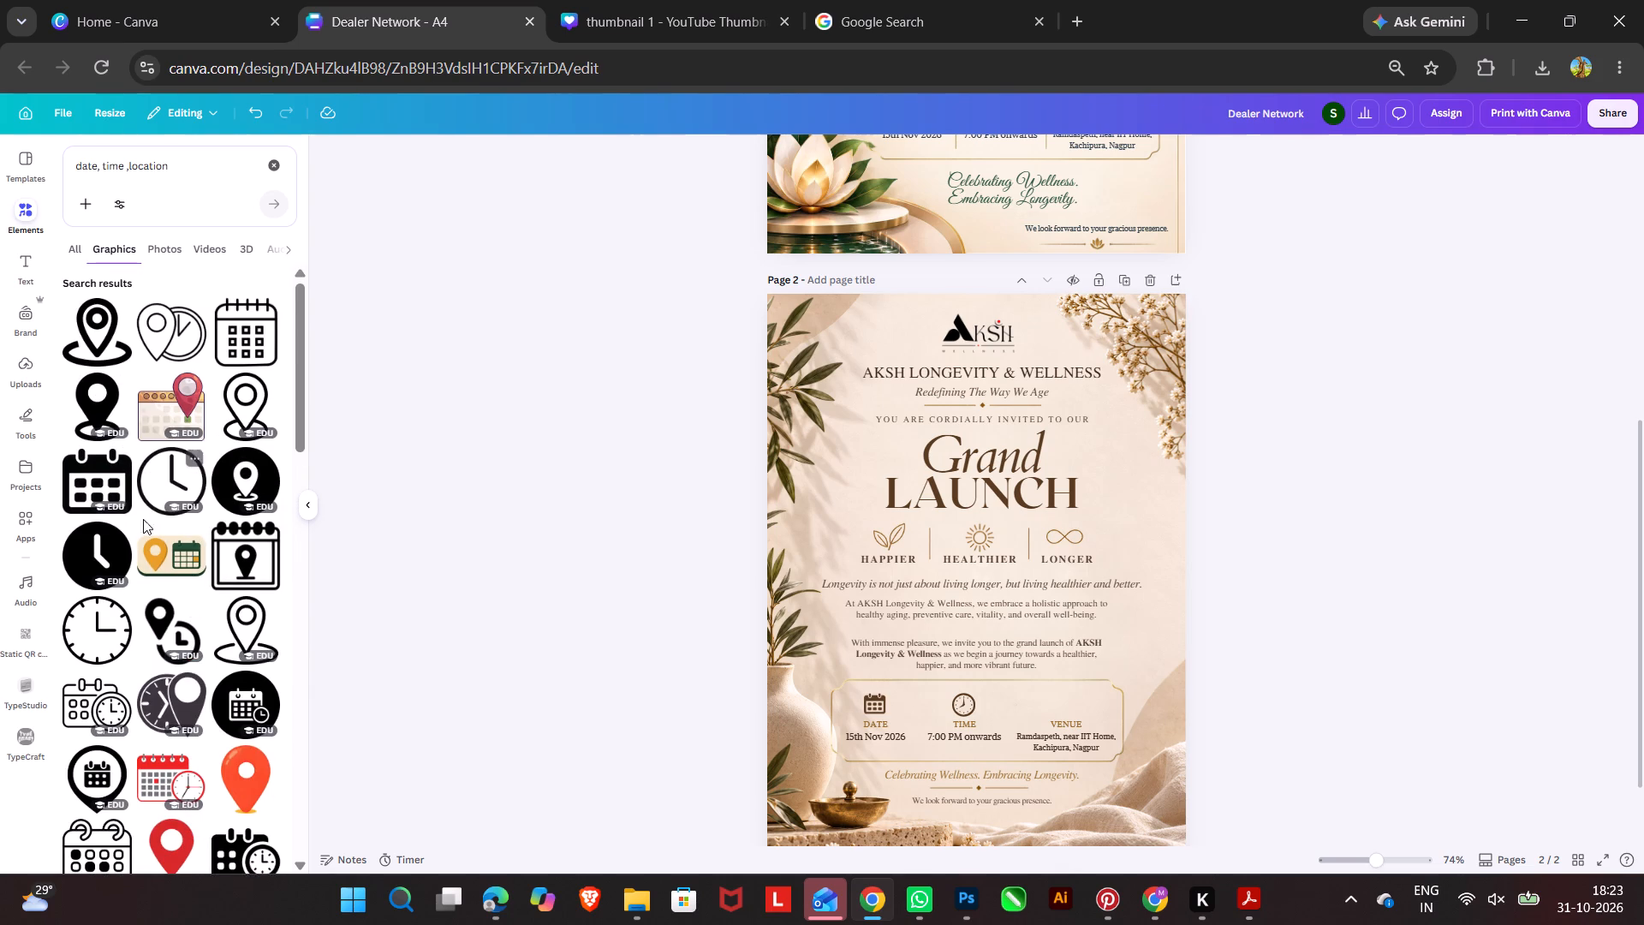
{"action": "scroll", "coordinate": [156, 617], "scroll_direction": "down", "scroll_amount": 4}
{"action": "scroll", "coordinate": [122, 736], "scroll_direction": "down", "scroll_amount": 4}
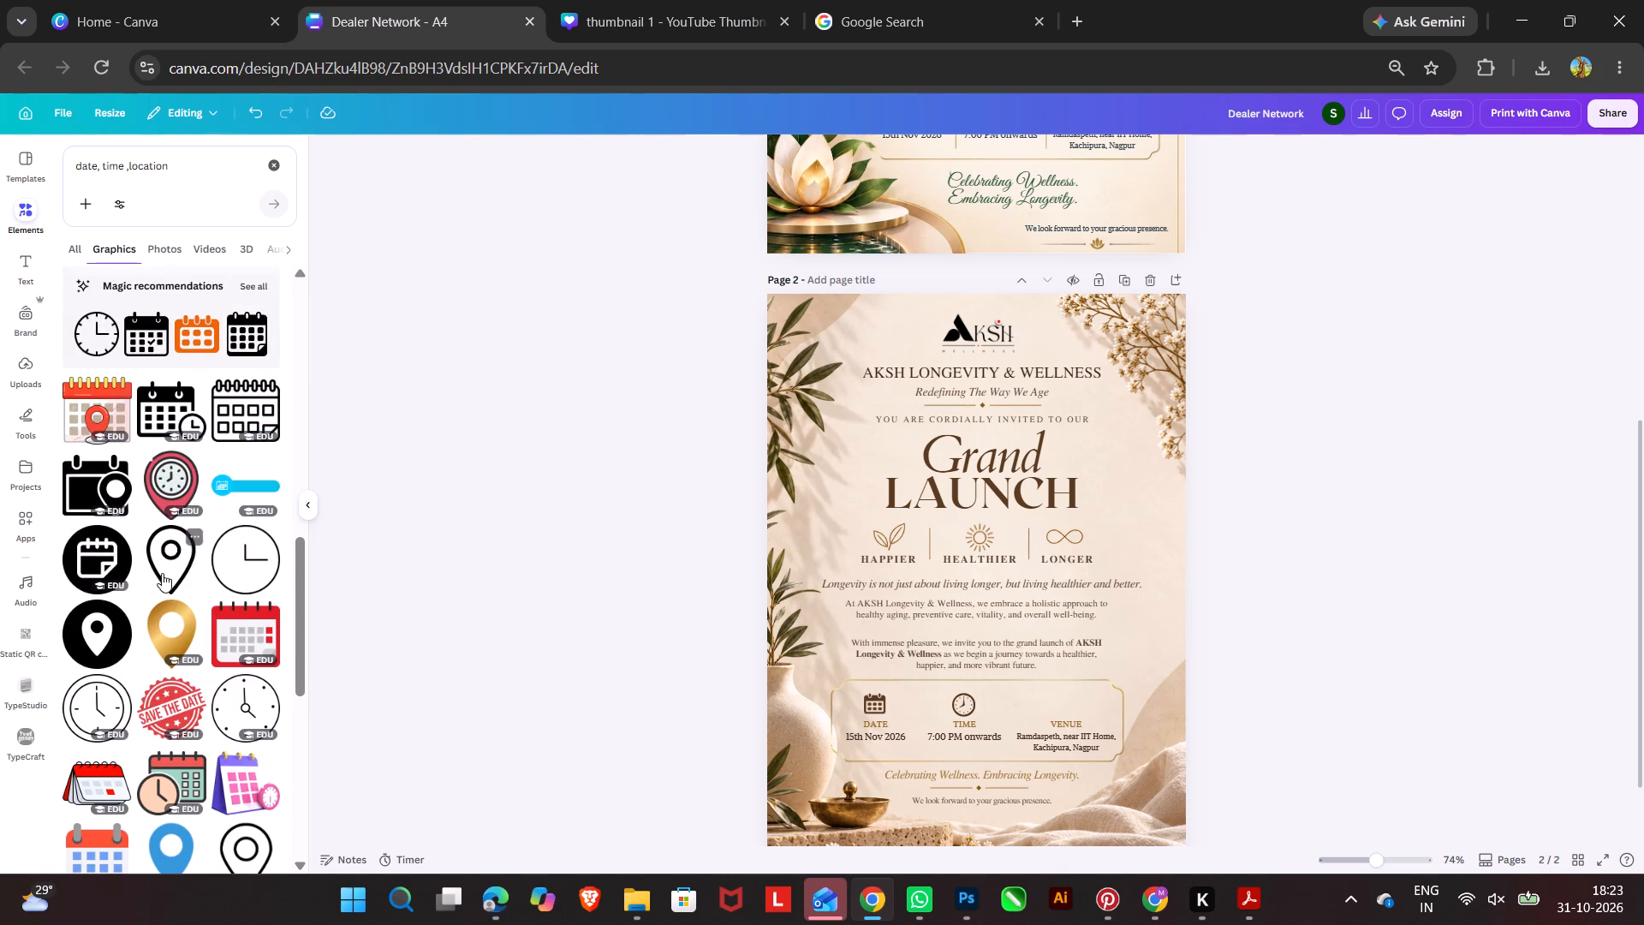
{"action": "left_click", "coordinate": [90, 648]}
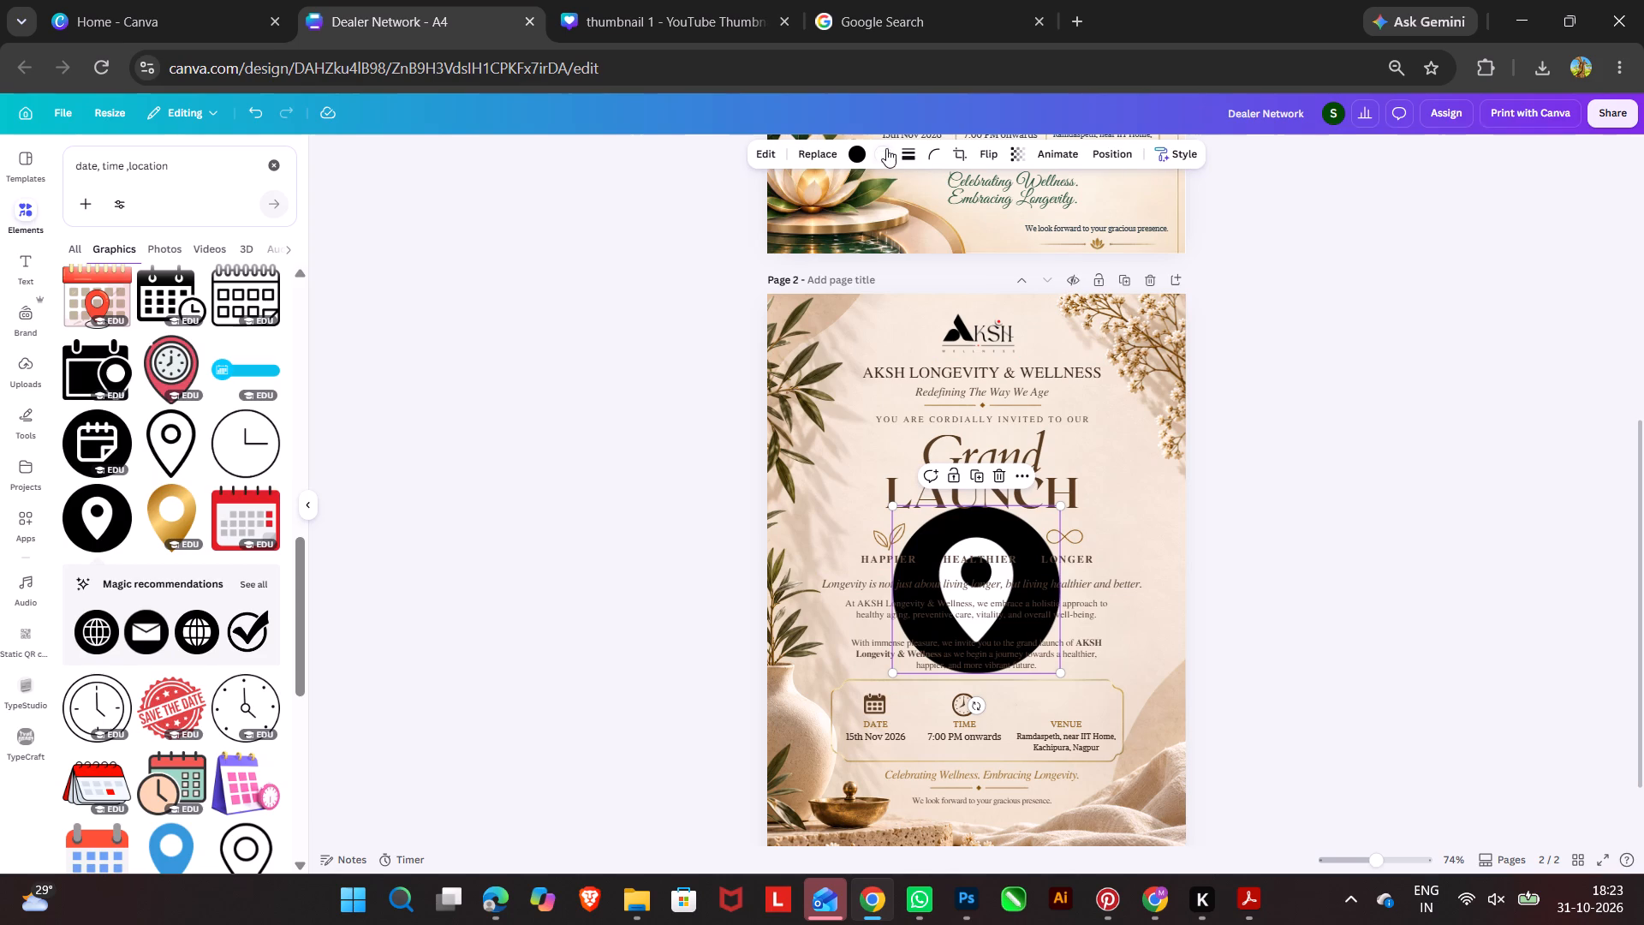
Recolour the location graphic's white pin with the light beige used for the clock face, and its black circle dark brown.
{"action": "left_click", "coordinate": [880, 156]}
{"action": "left_click", "coordinate": [183, 260]}
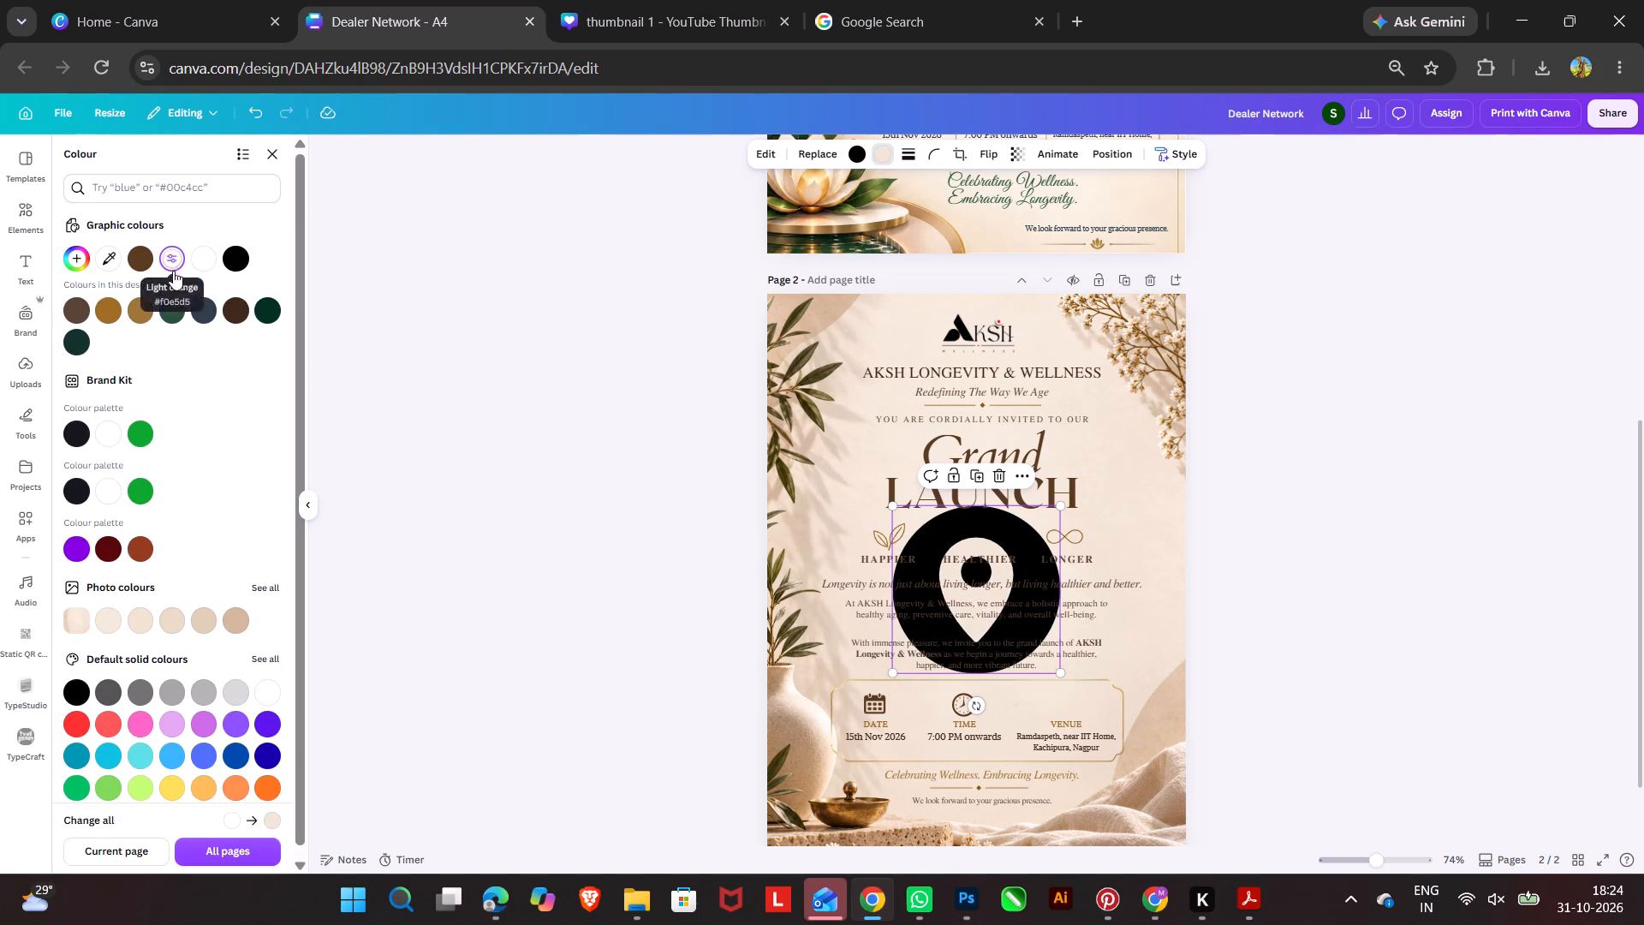
{"action": "left_click", "coordinate": [856, 150]}
{"action": "left_click", "coordinate": [156, 266]}
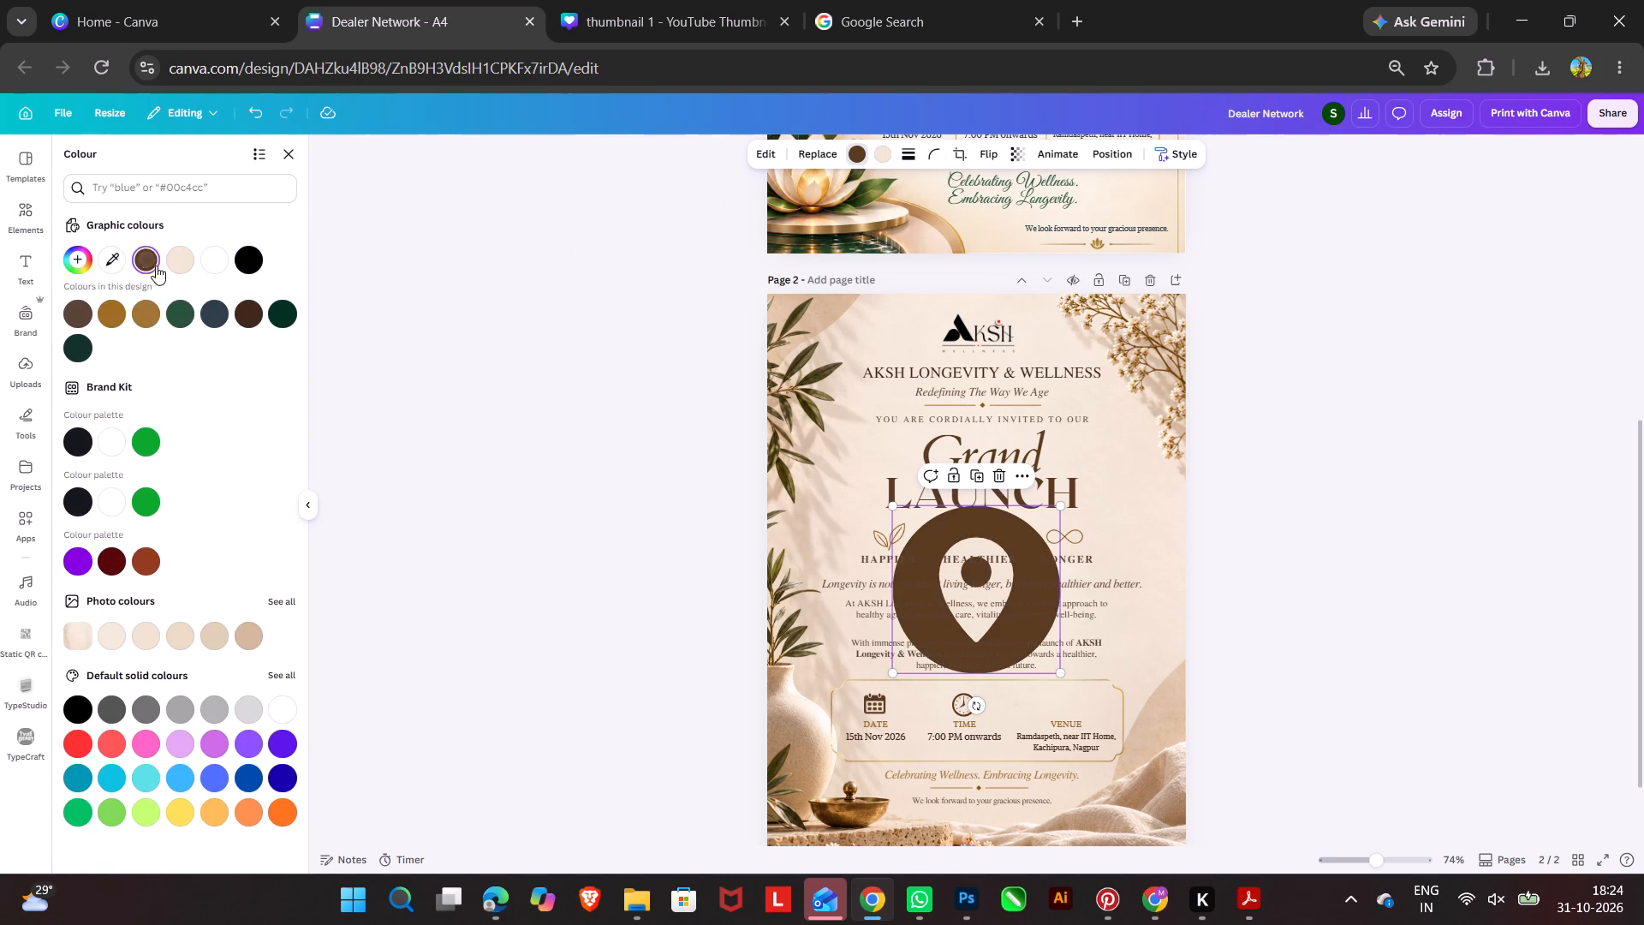
Shrink the location icon to about the clock icon's size, place it above the VENUE label, and nudge it level with the other icons.
{"action": "left_click_drag", "start_coordinate": [1016, 630], "coordinate": [1095, 685]}
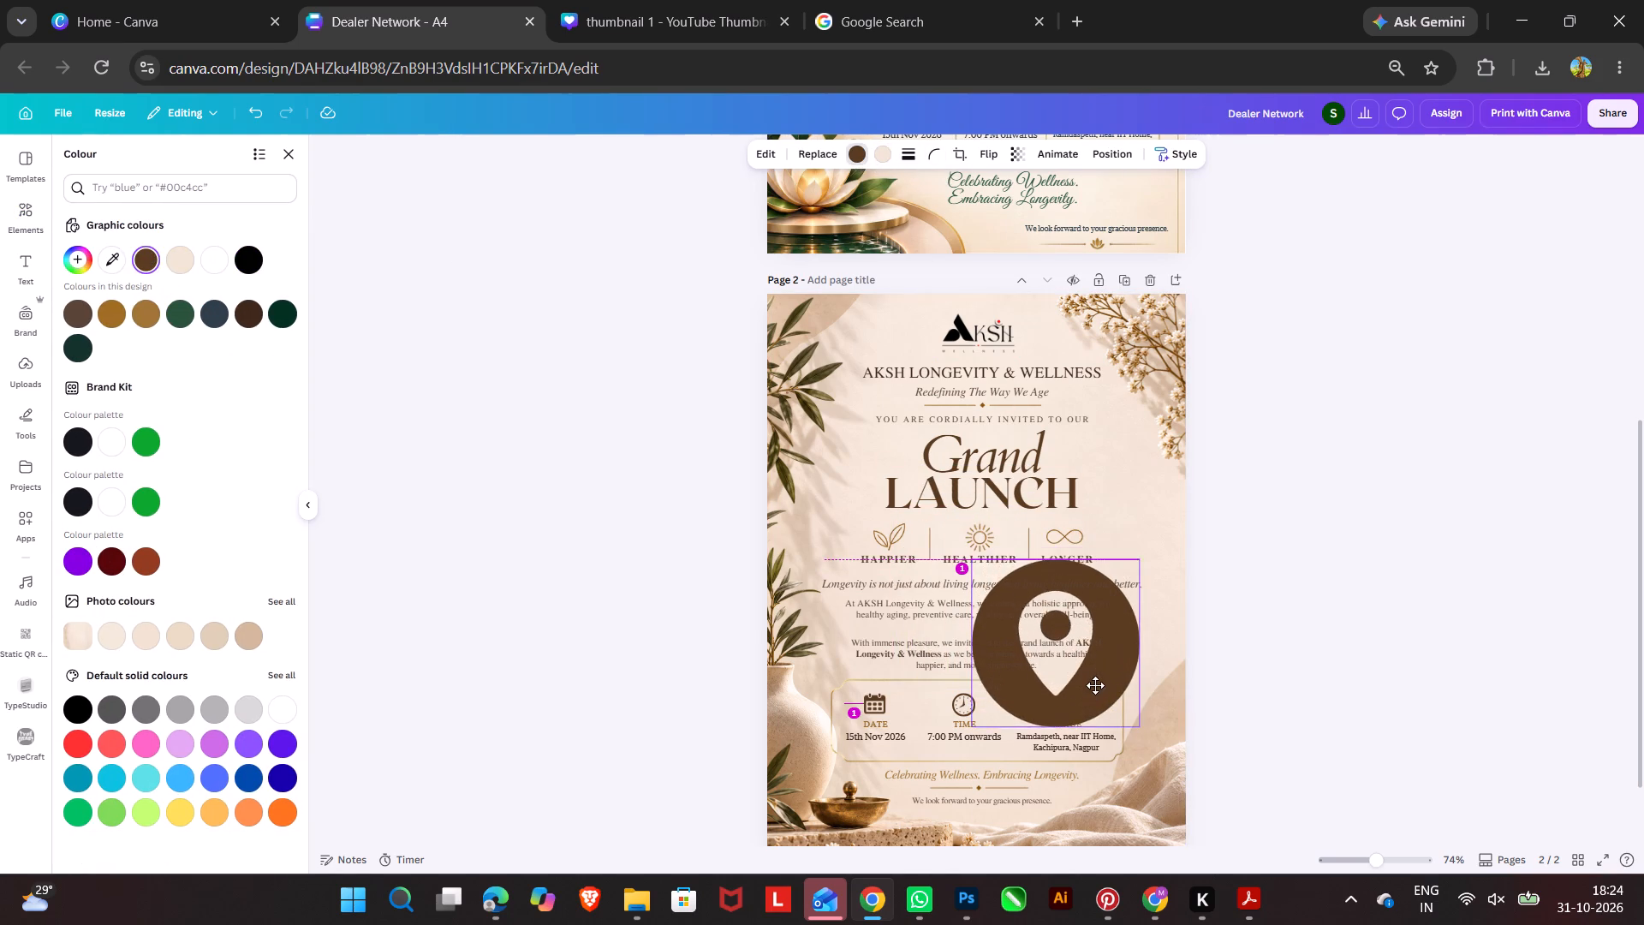
{"action": "left_click_drag", "start_coordinate": [1095, 685], "coordinate": [1159, 675]}
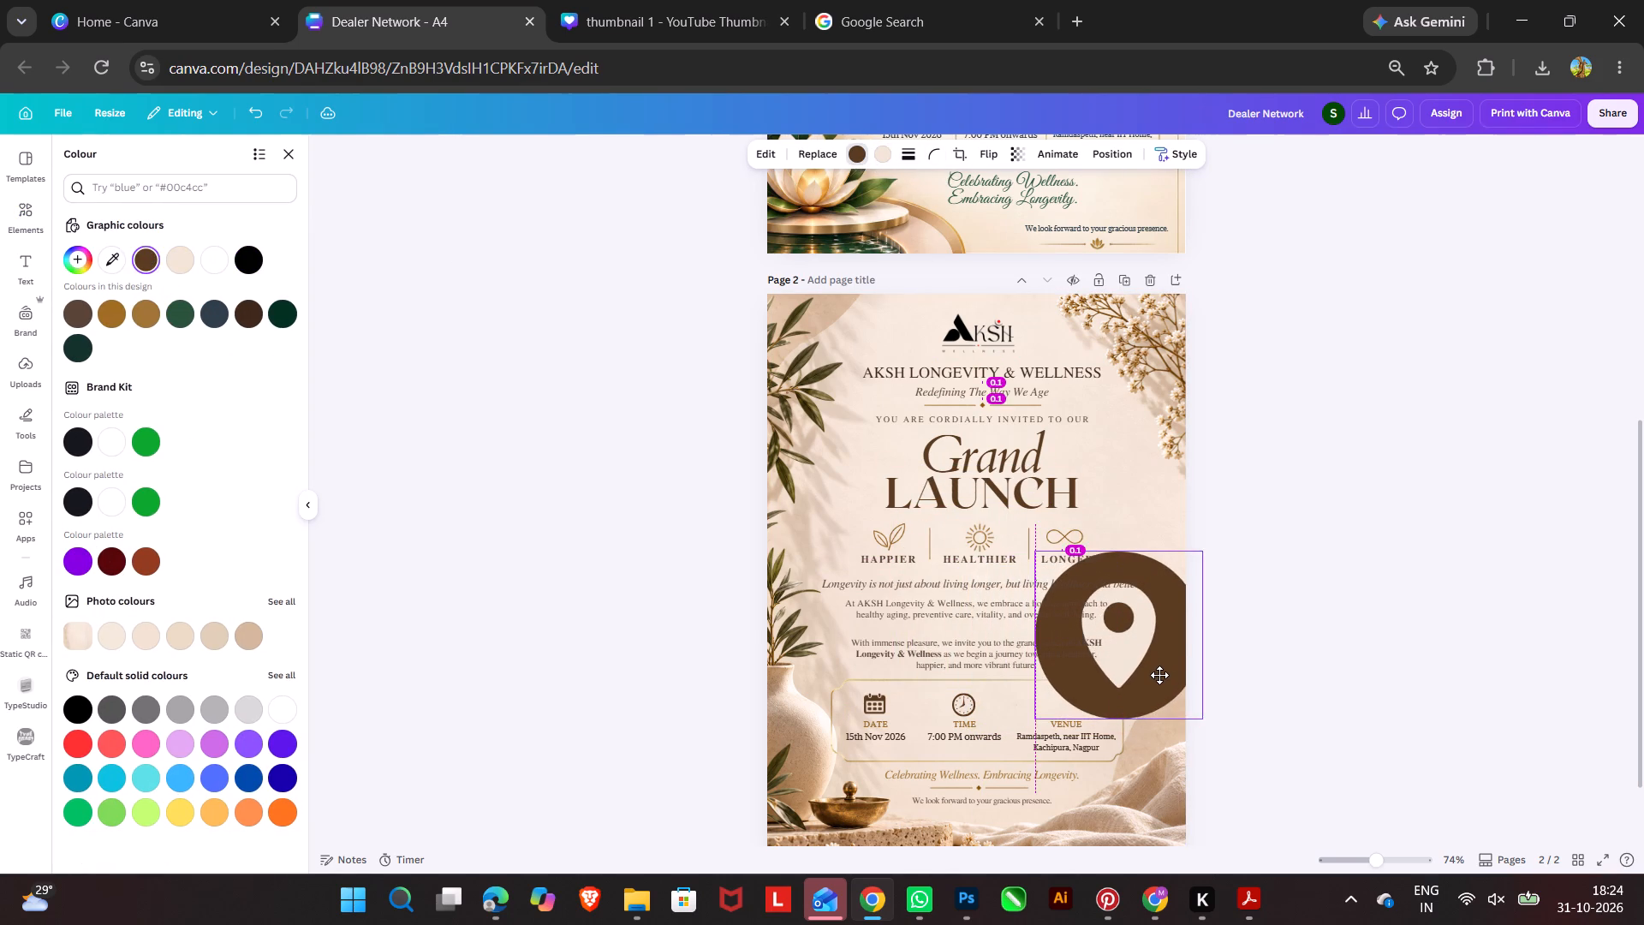
{"action": "left_click_drag", "start_coordinate": [1159, 675], "coordinate": [1176, 675]}
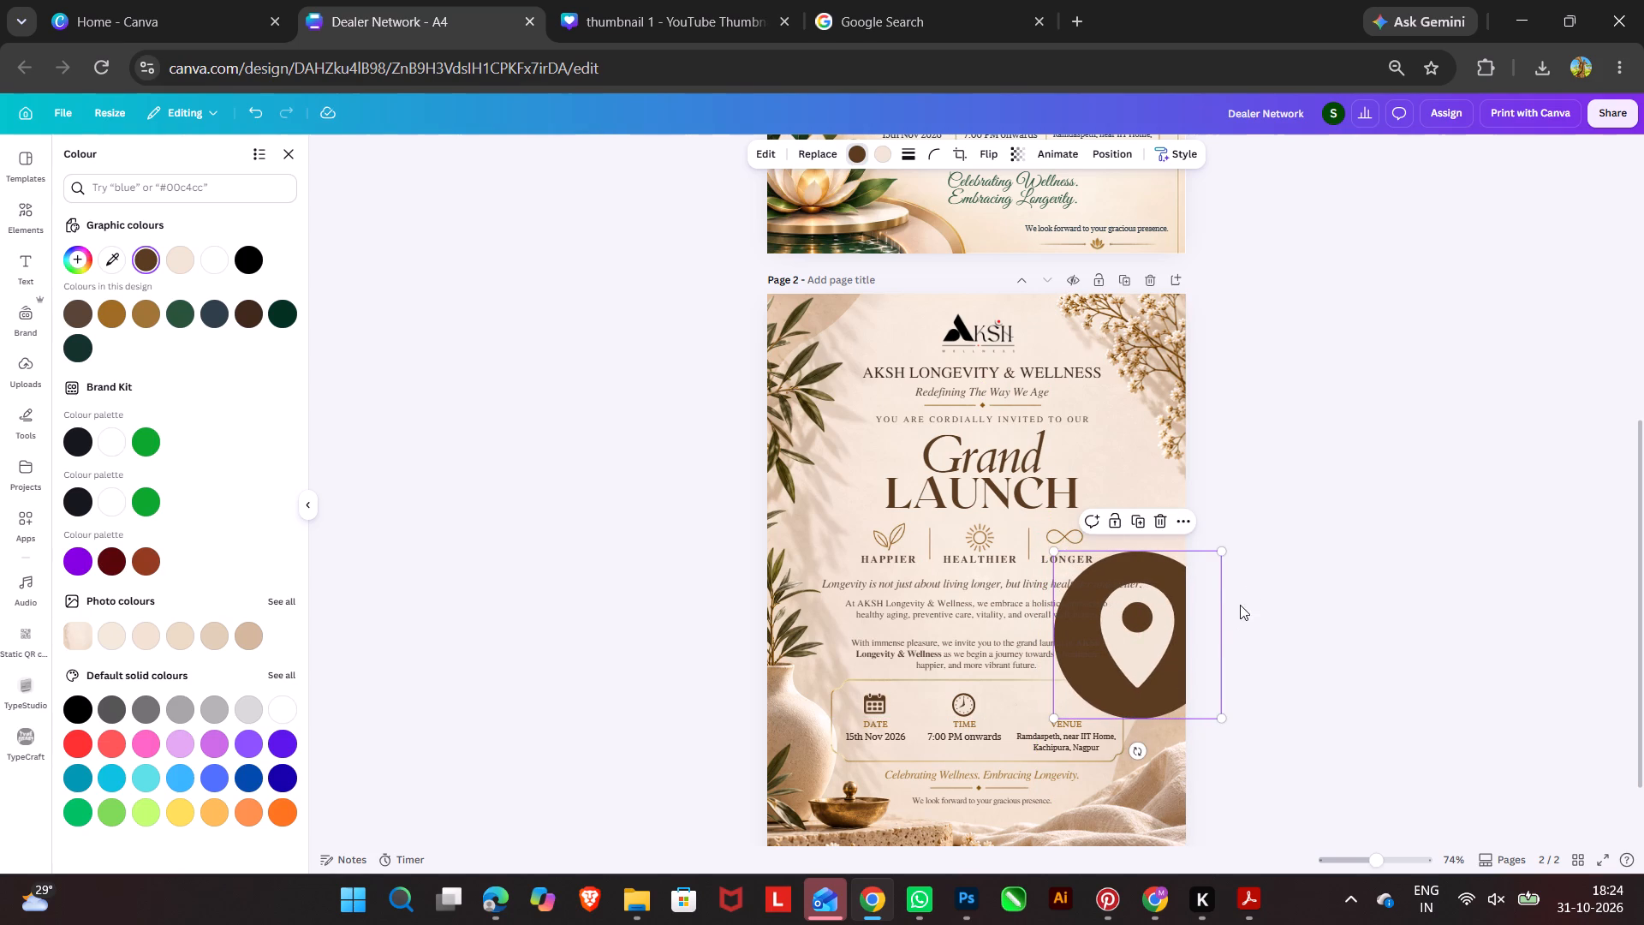
{"action": "left_click_drag", "start_coordinate": [1225, 552], "coordinate": [1089, 698]}
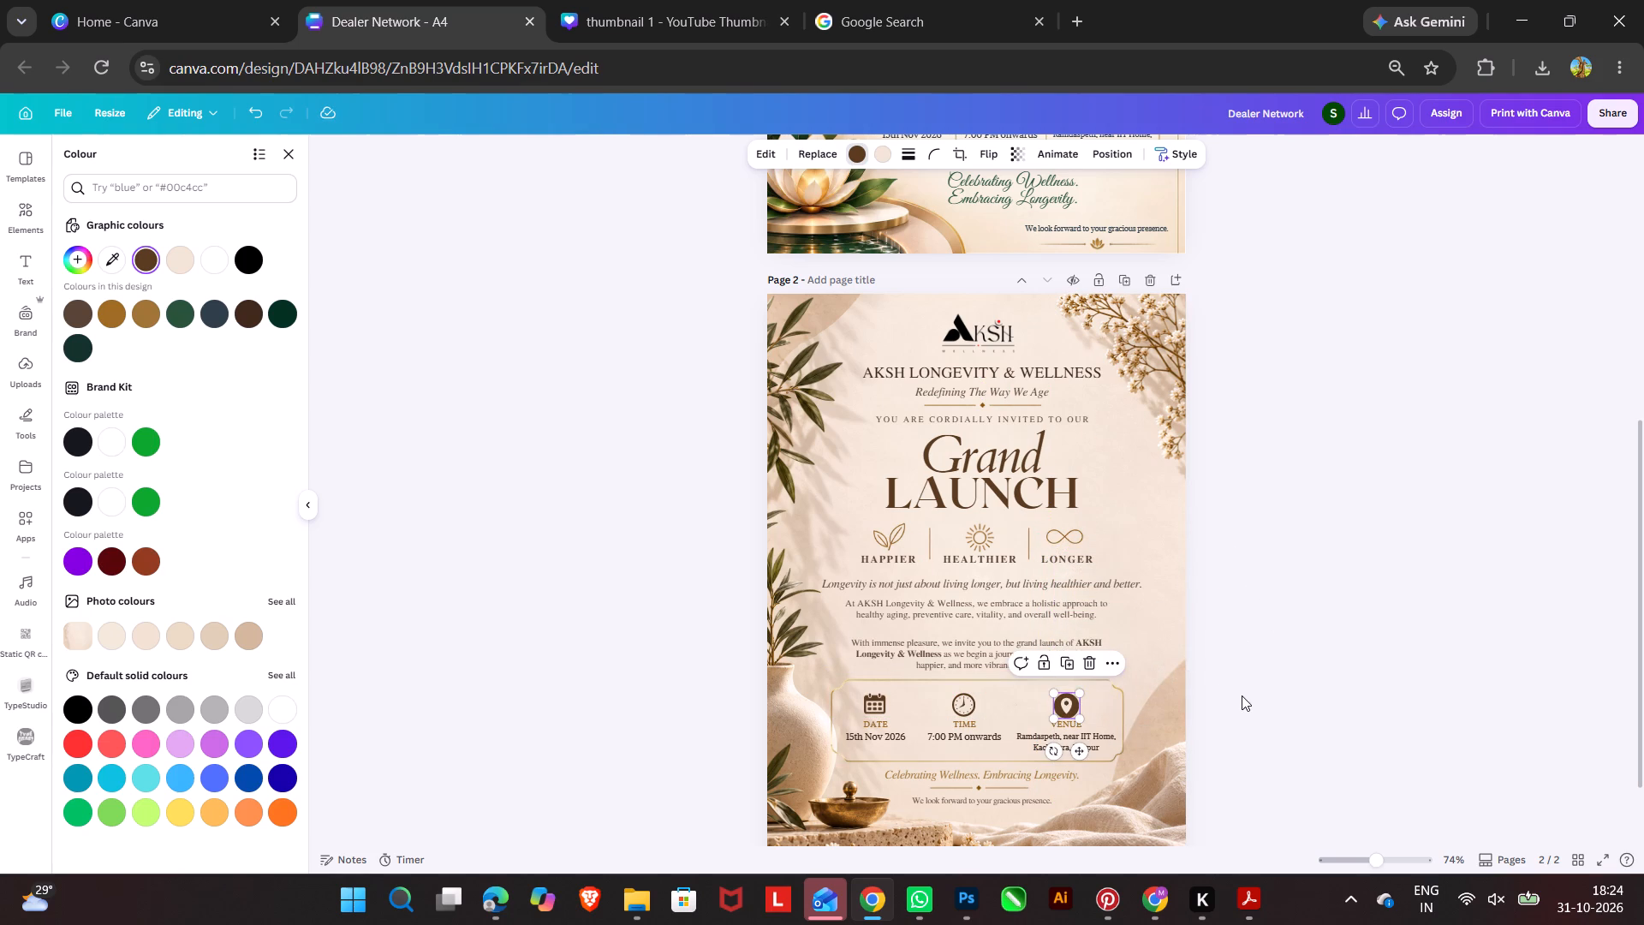
{"action": "left_click", "coordinate": [1242, 695]}
{"action": "left_click", "coordinate": [1242, 695]}
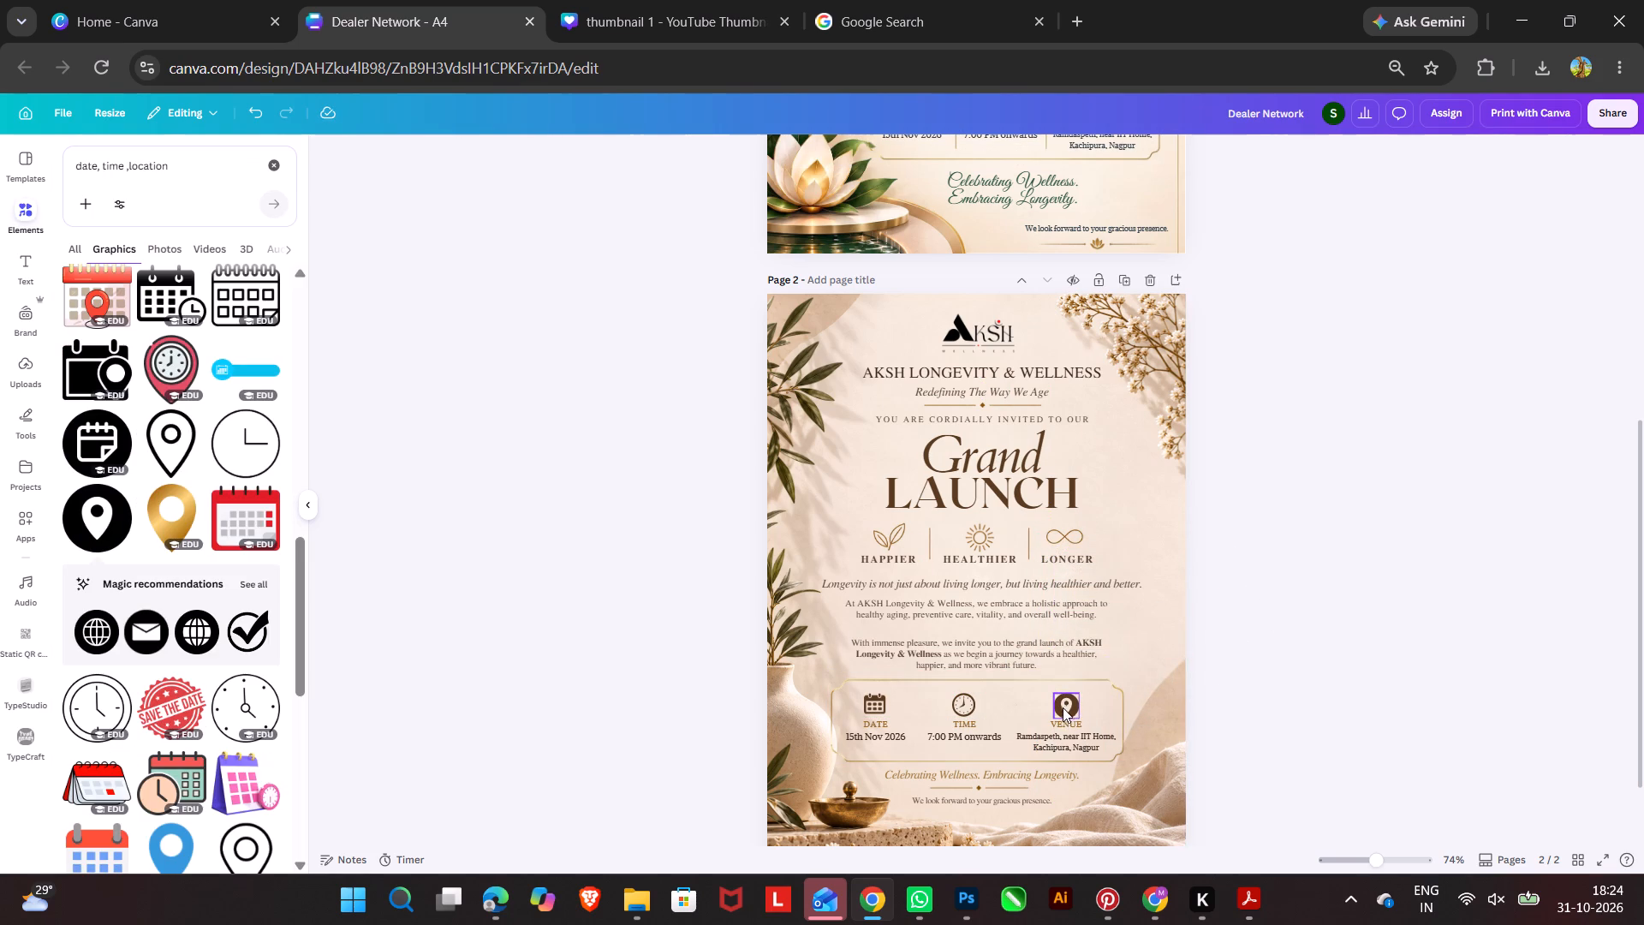
{"action": "left_click", "coordinate": [1063, 707]}
{"action": "key", "text": "Up"}
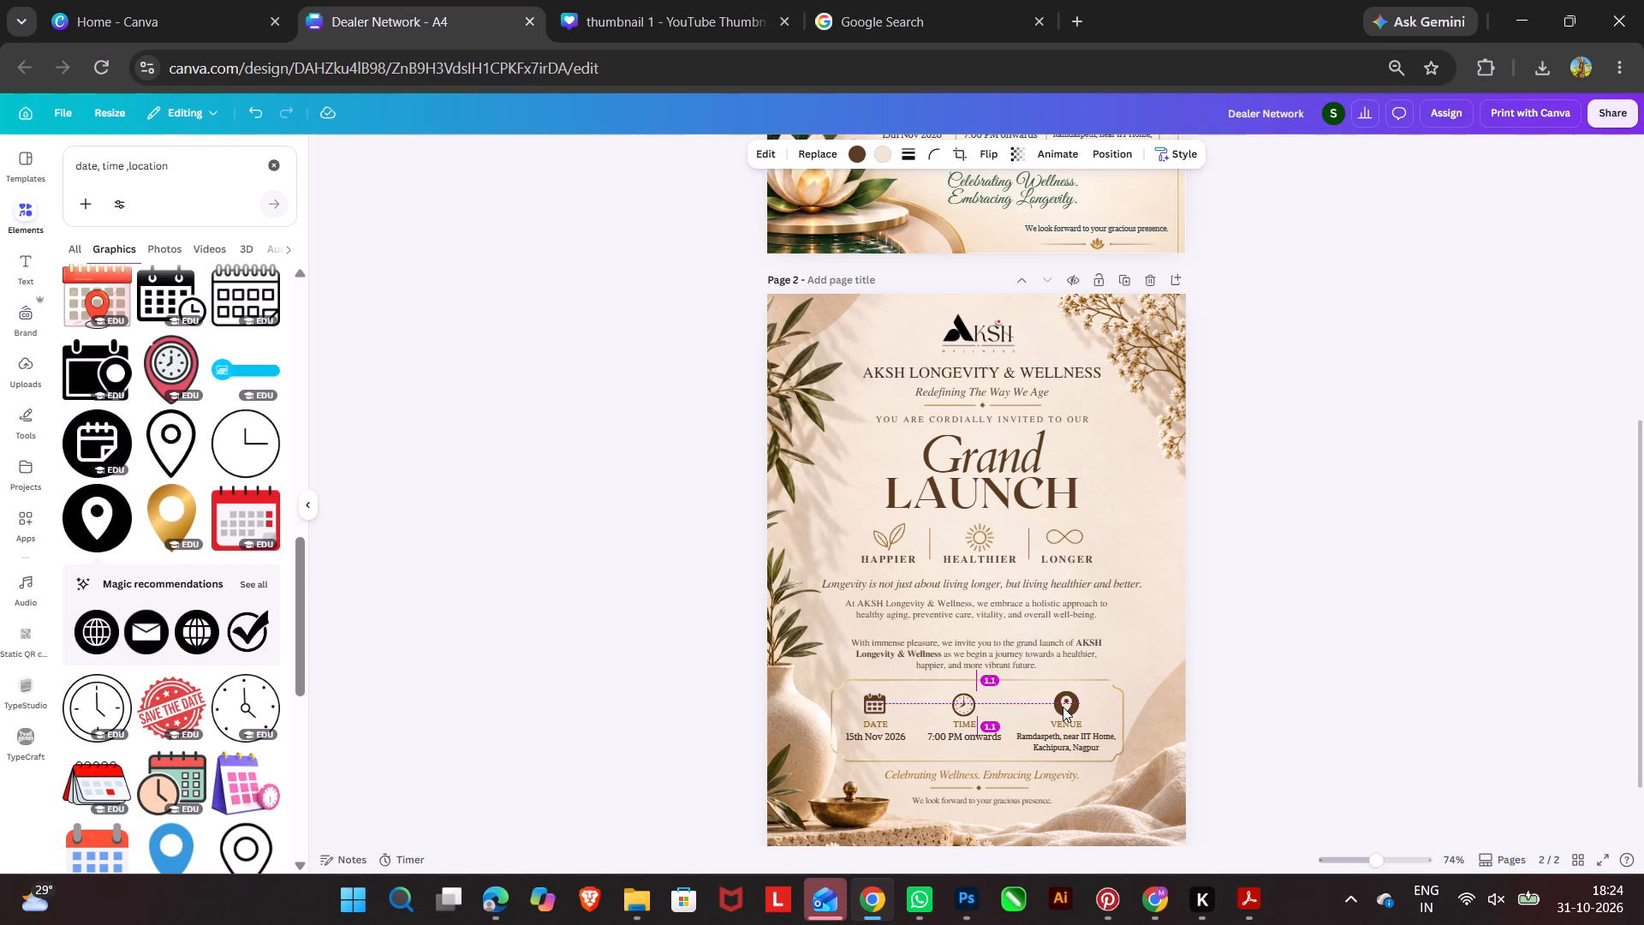
{"action": "double_click", "coordinate": [1473, 706]}
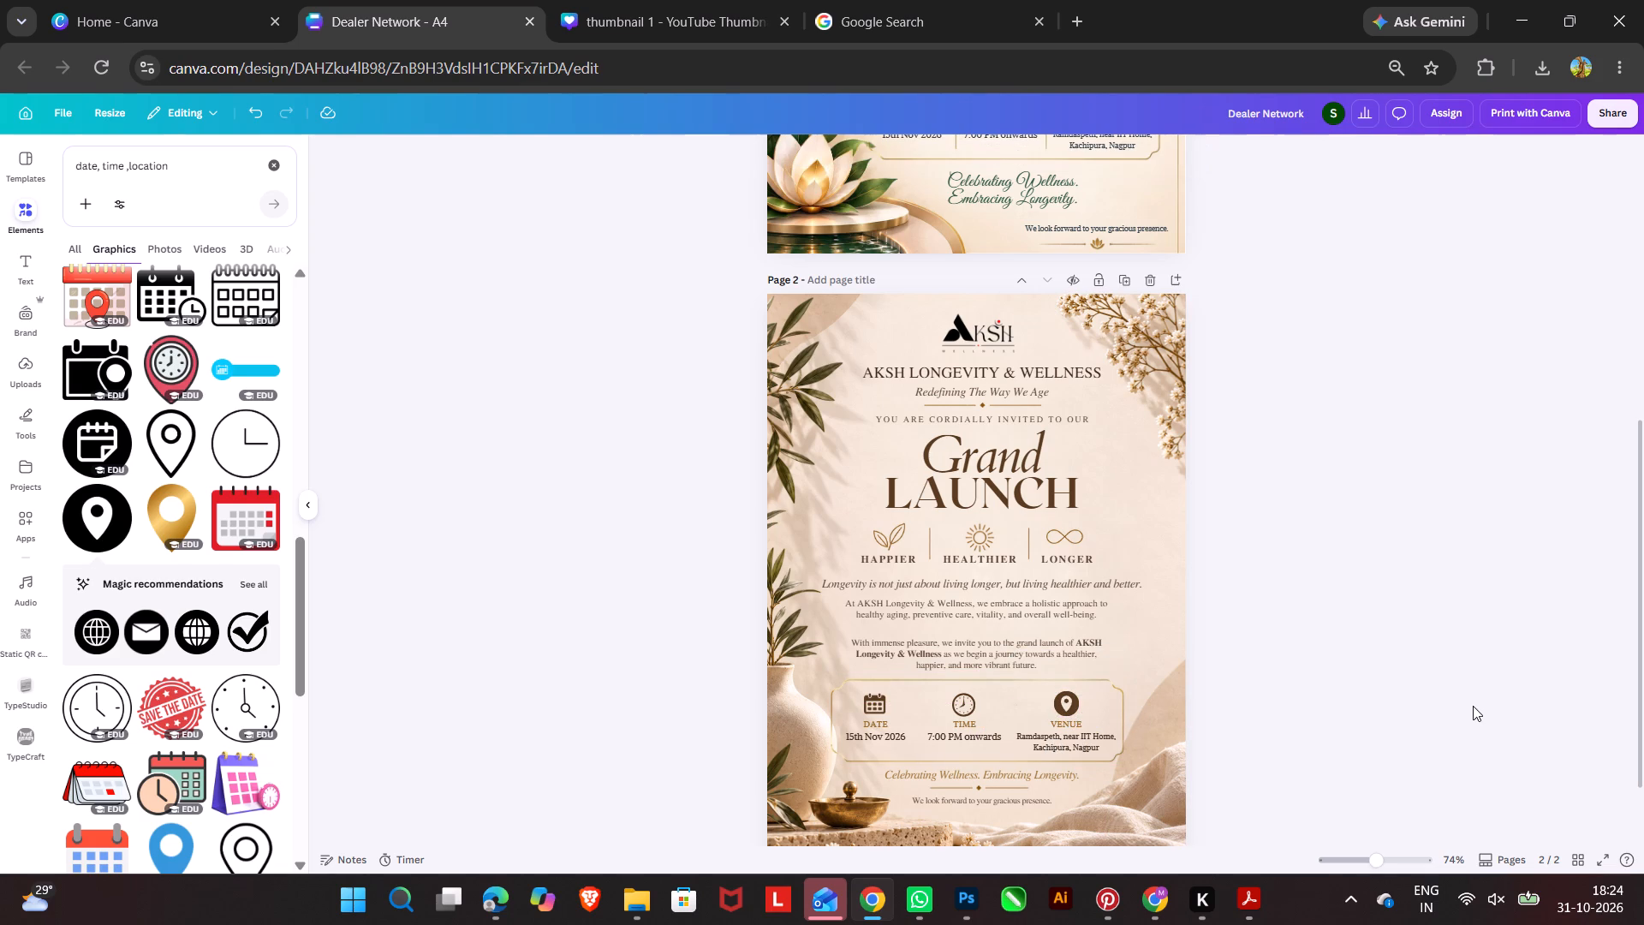
Ungroup the gold frame from the date, time and venue text and move its layer to the back, just above the background.
{"action": "left_click", "coordinate": [1111, 707]}
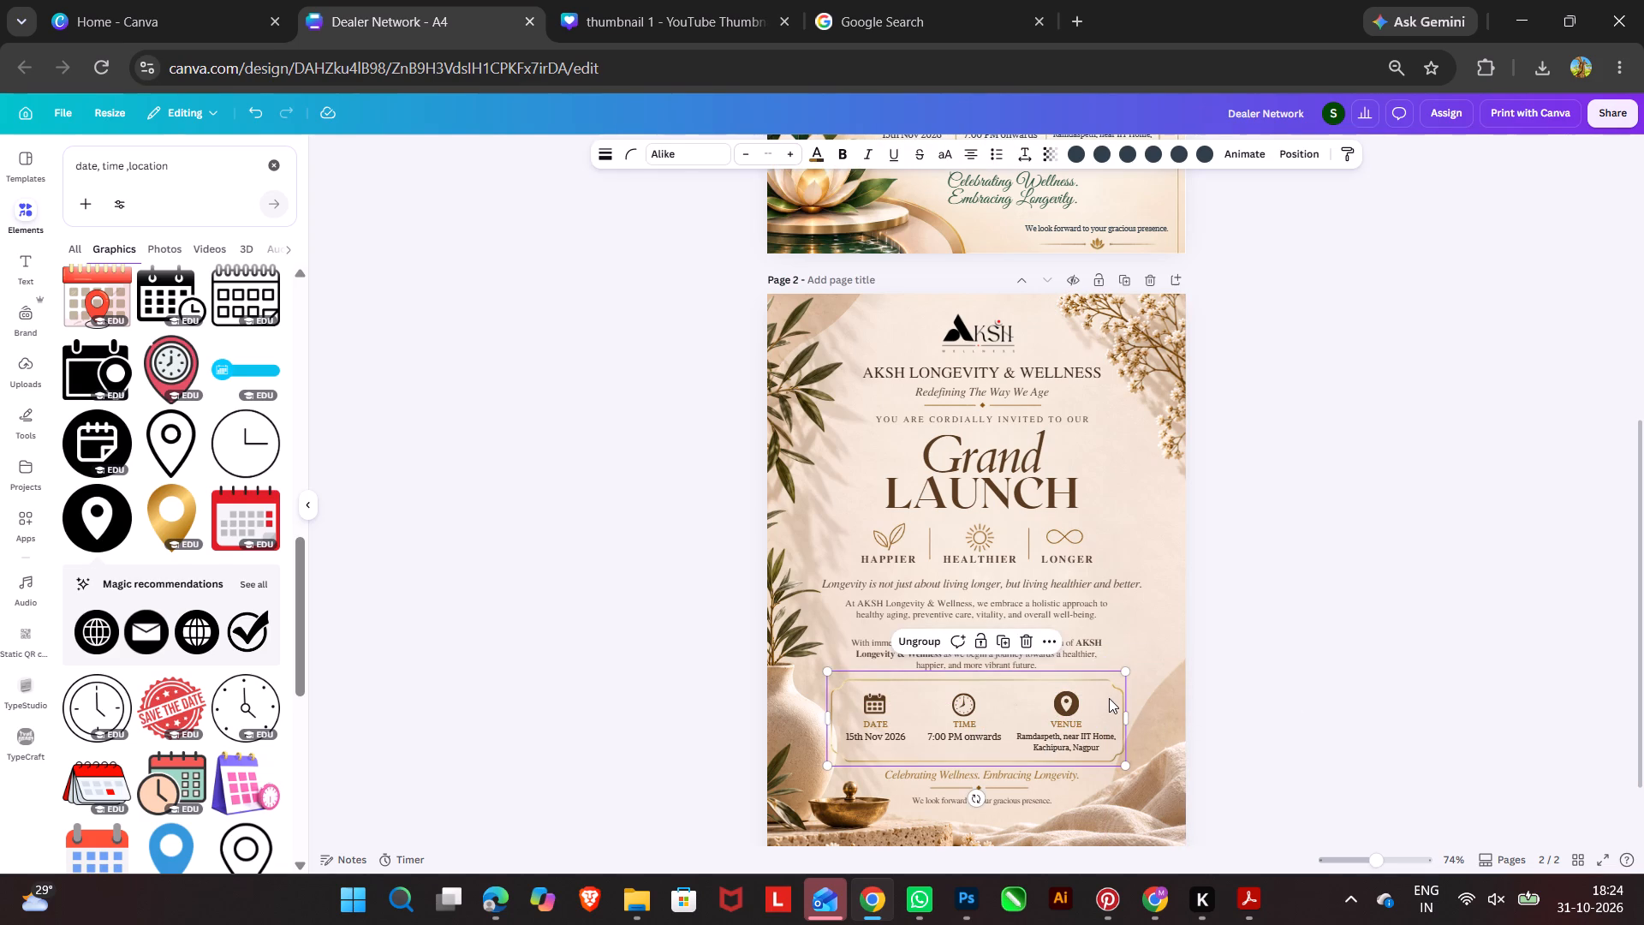
{"action": "left_click", "coordinate": [1109, 698]}
{"action": "left_click", "coordinate": [1191, 147]}
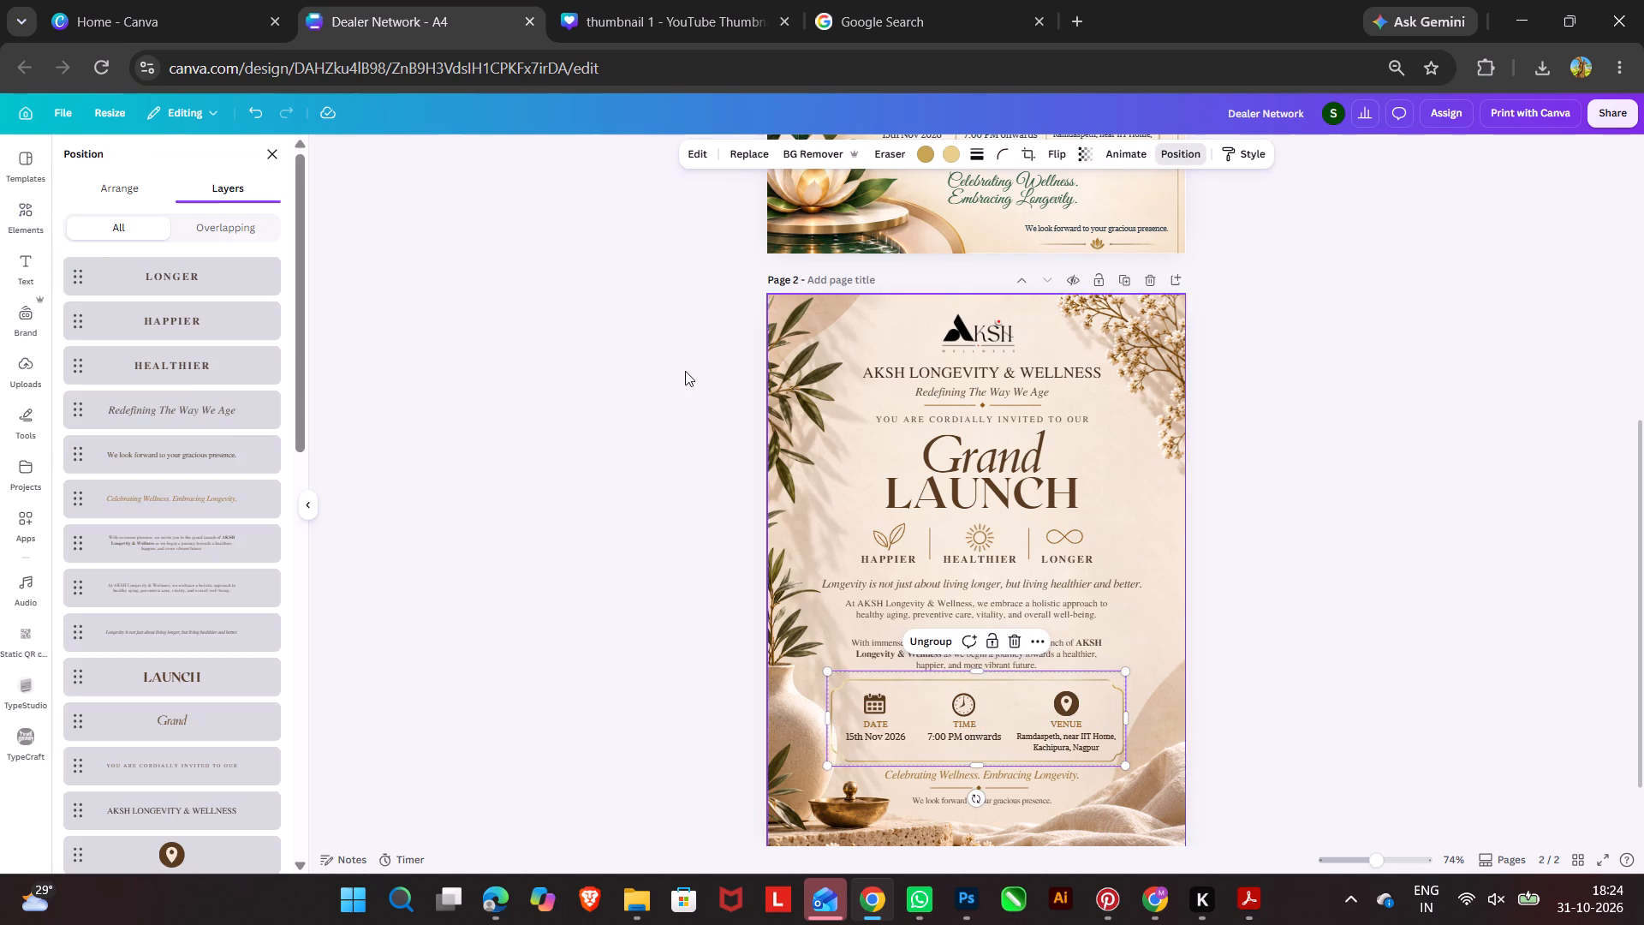
{"action": "scroll", "coordinate": [199, 668], "scroll_direction": "down", "scroll_amount": 6}
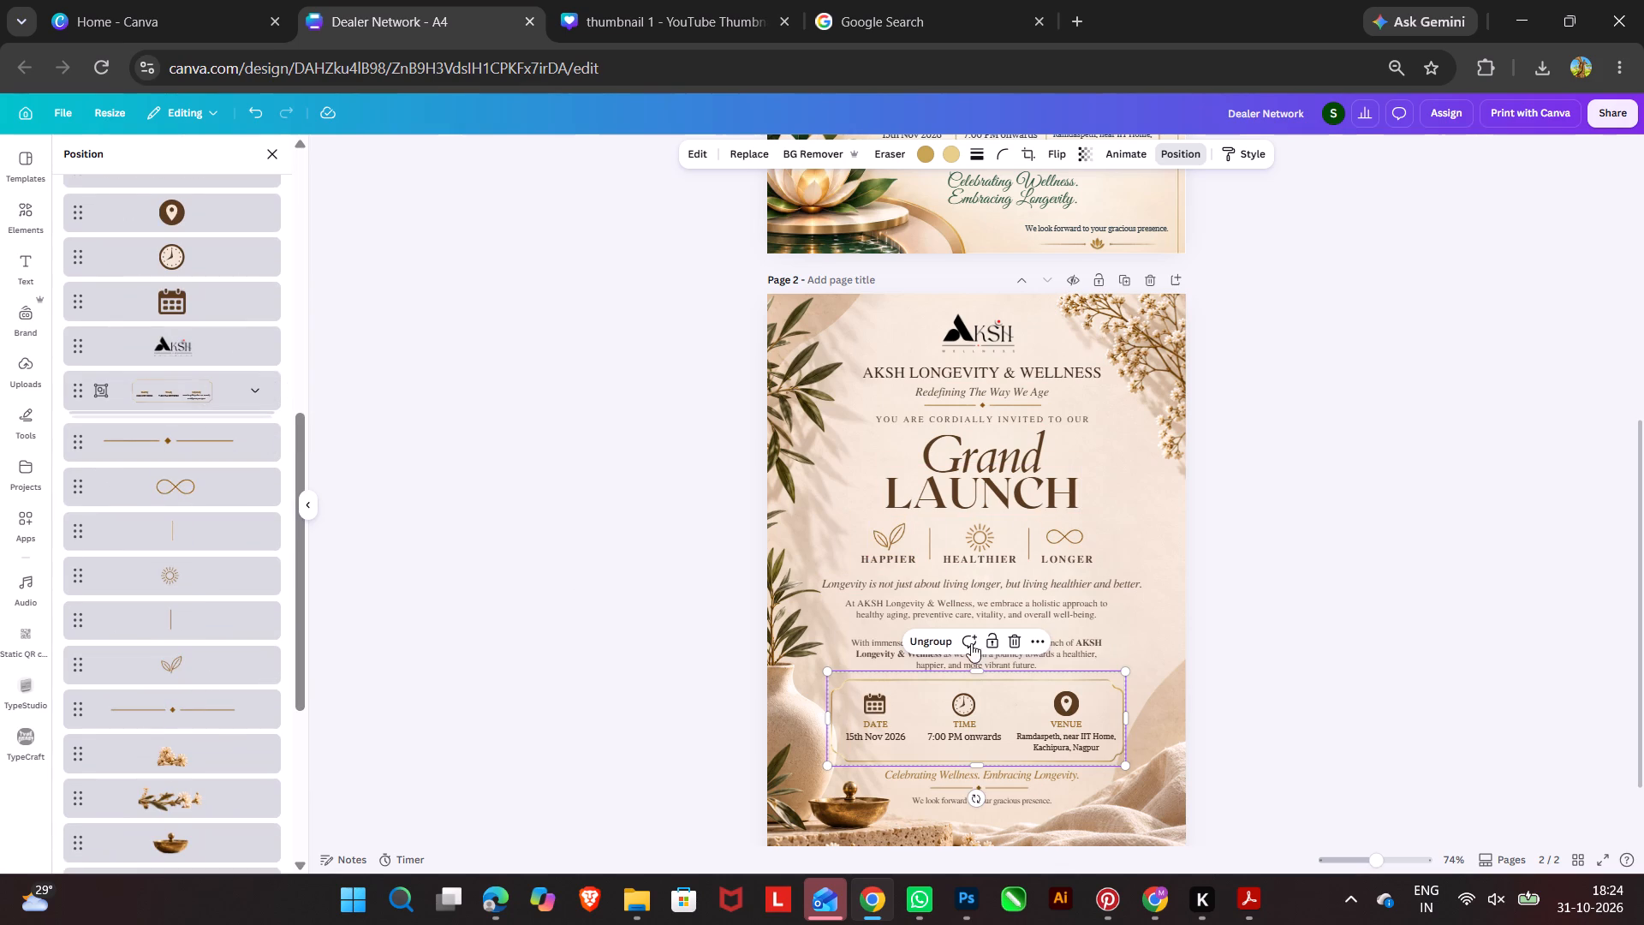
{"action": "left_click", "coordinate": [937, 645]}
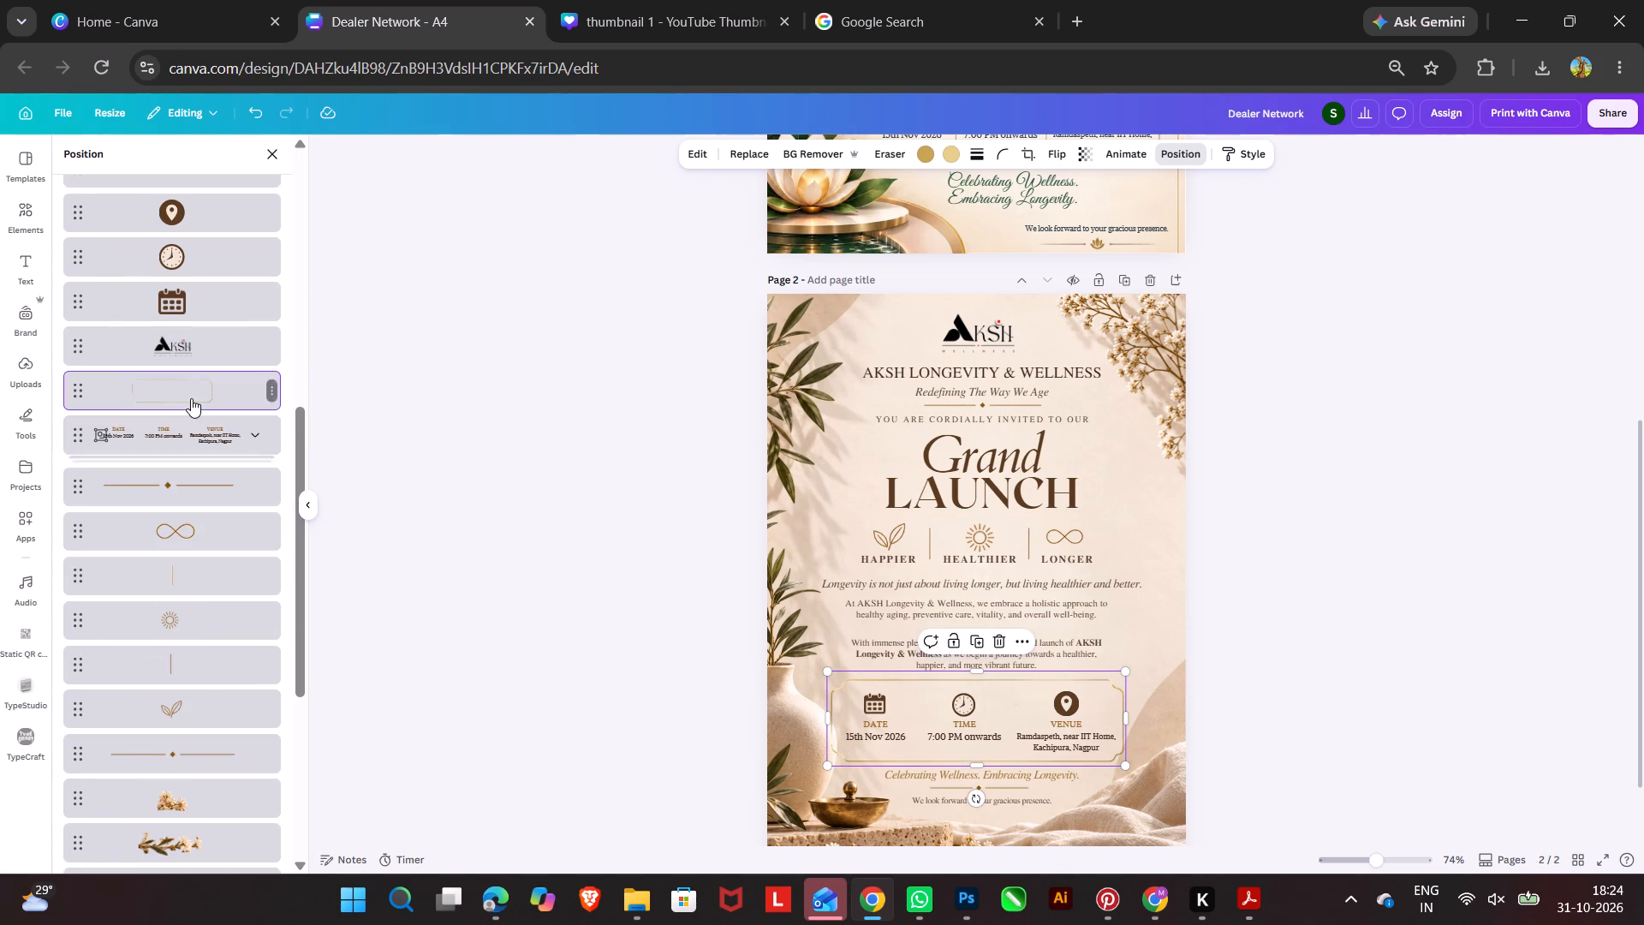
{"action": "left_click_drag", "start_coordinate": [191, 398], "coordinate": [186, 796]}
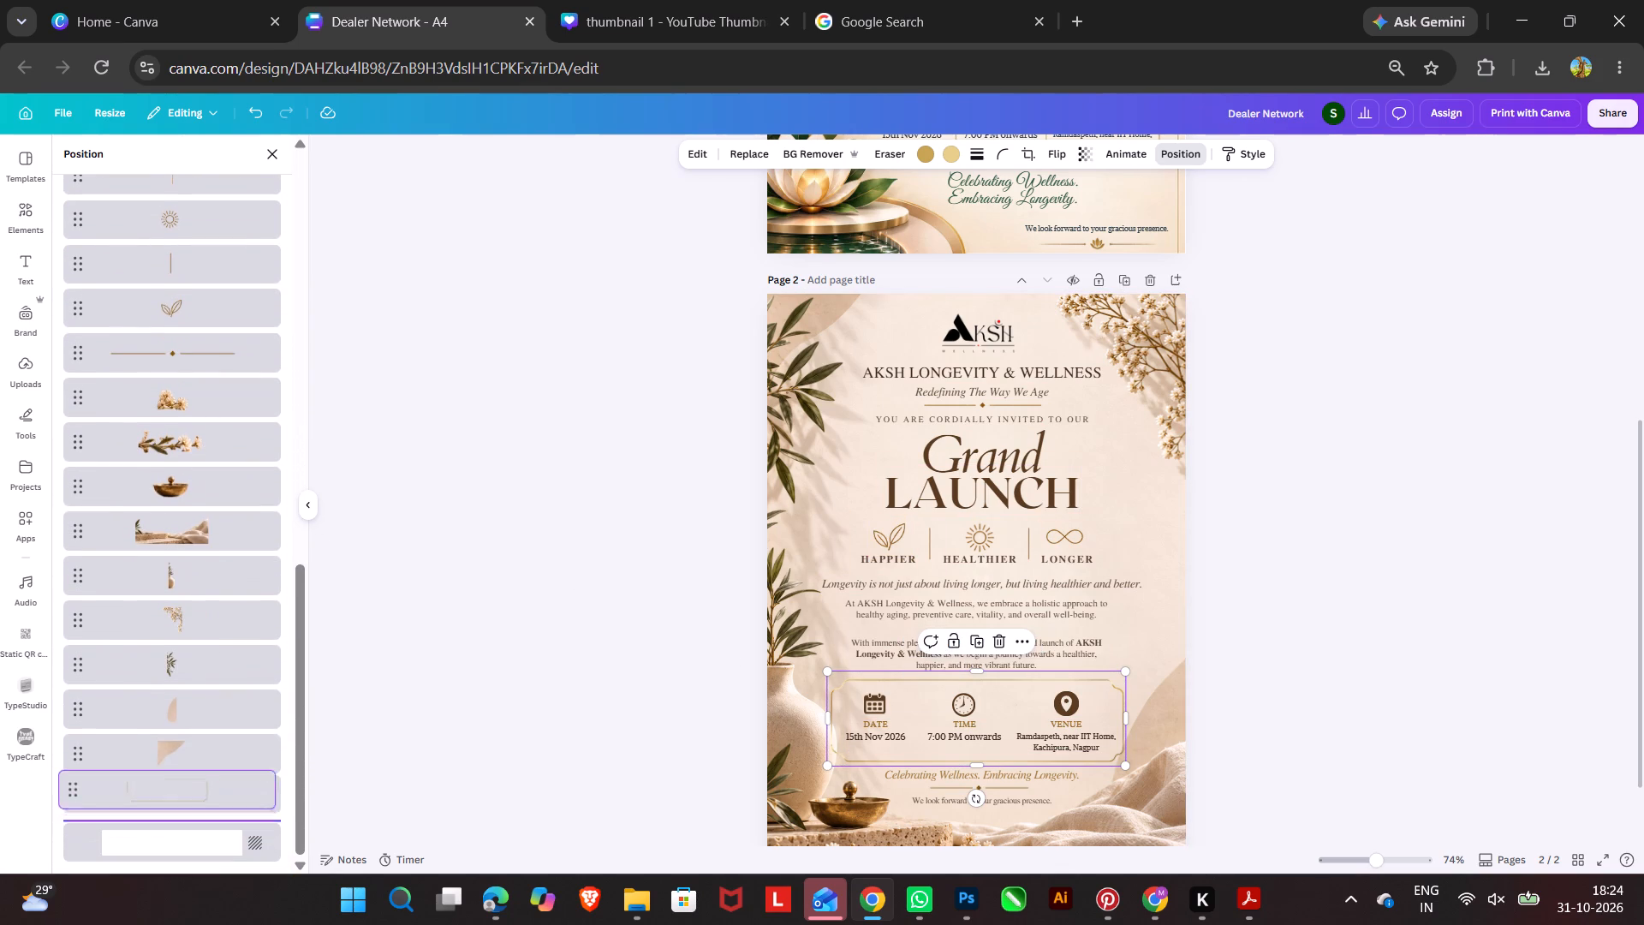
{"action": "left_click_drag", "start_coordinate": [186, 796], "coordinate": [187, 791]}
{"action": "double_click", "coordinate": [470, 691]}
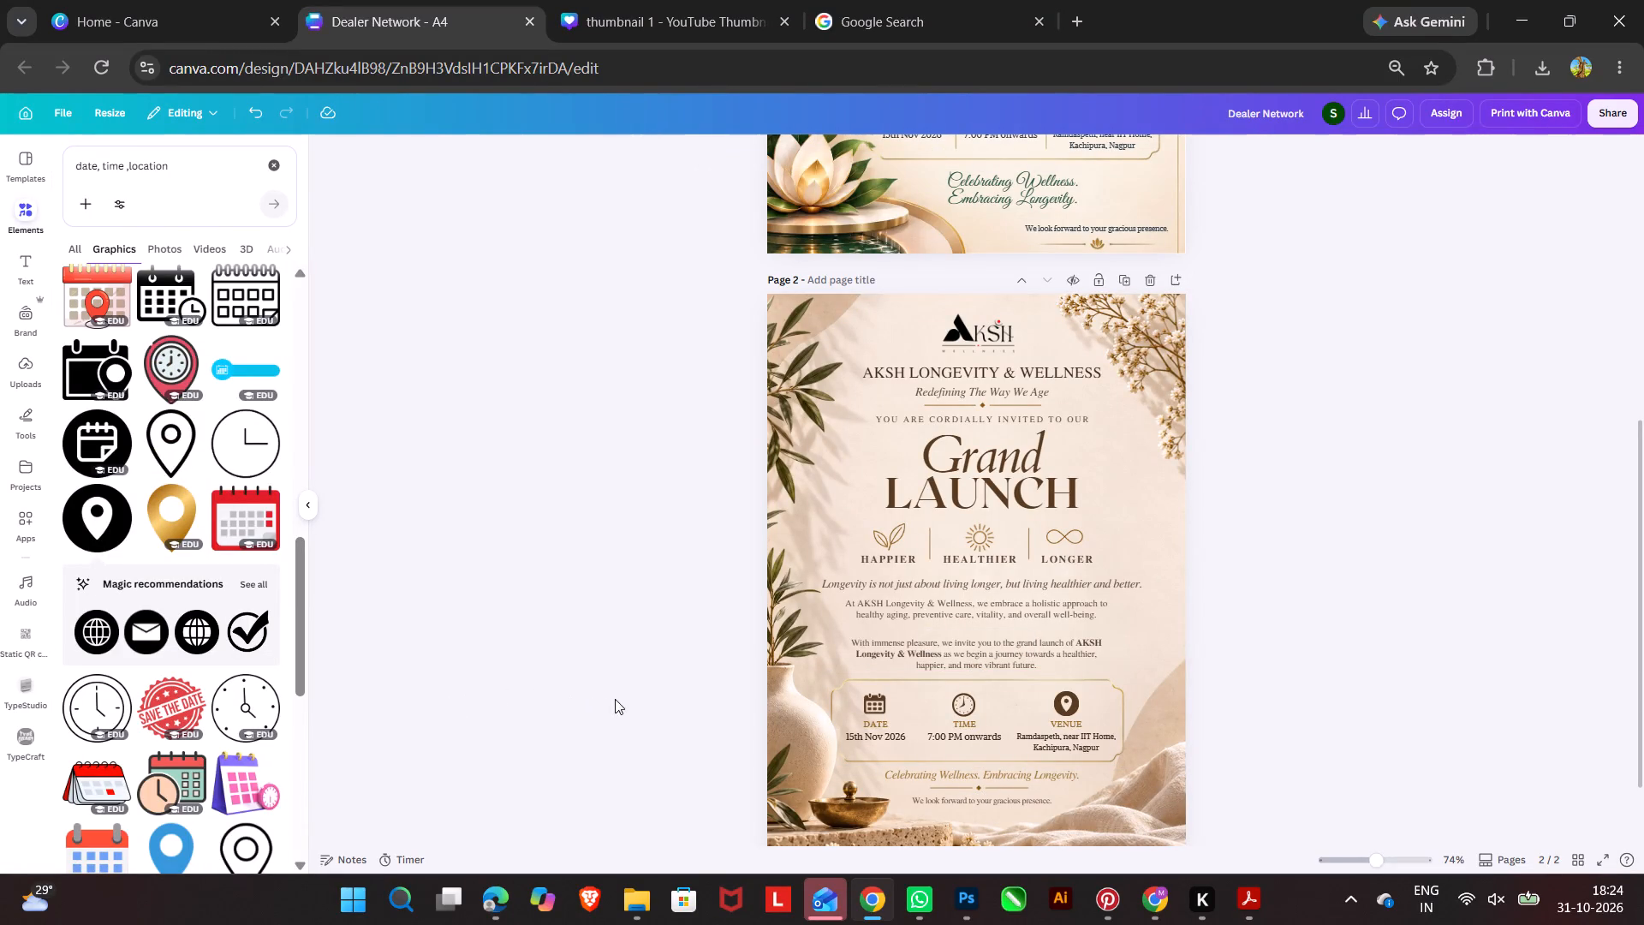
Recolour the line "Celebrating Wellness. Embracing Longevity." on page 2, trying dark grey brown before settling on the golden grey brown.
{"action": "scroll", "coordinate": [933, 707], "scroll_direction": "left", "scroll_amount": 1}
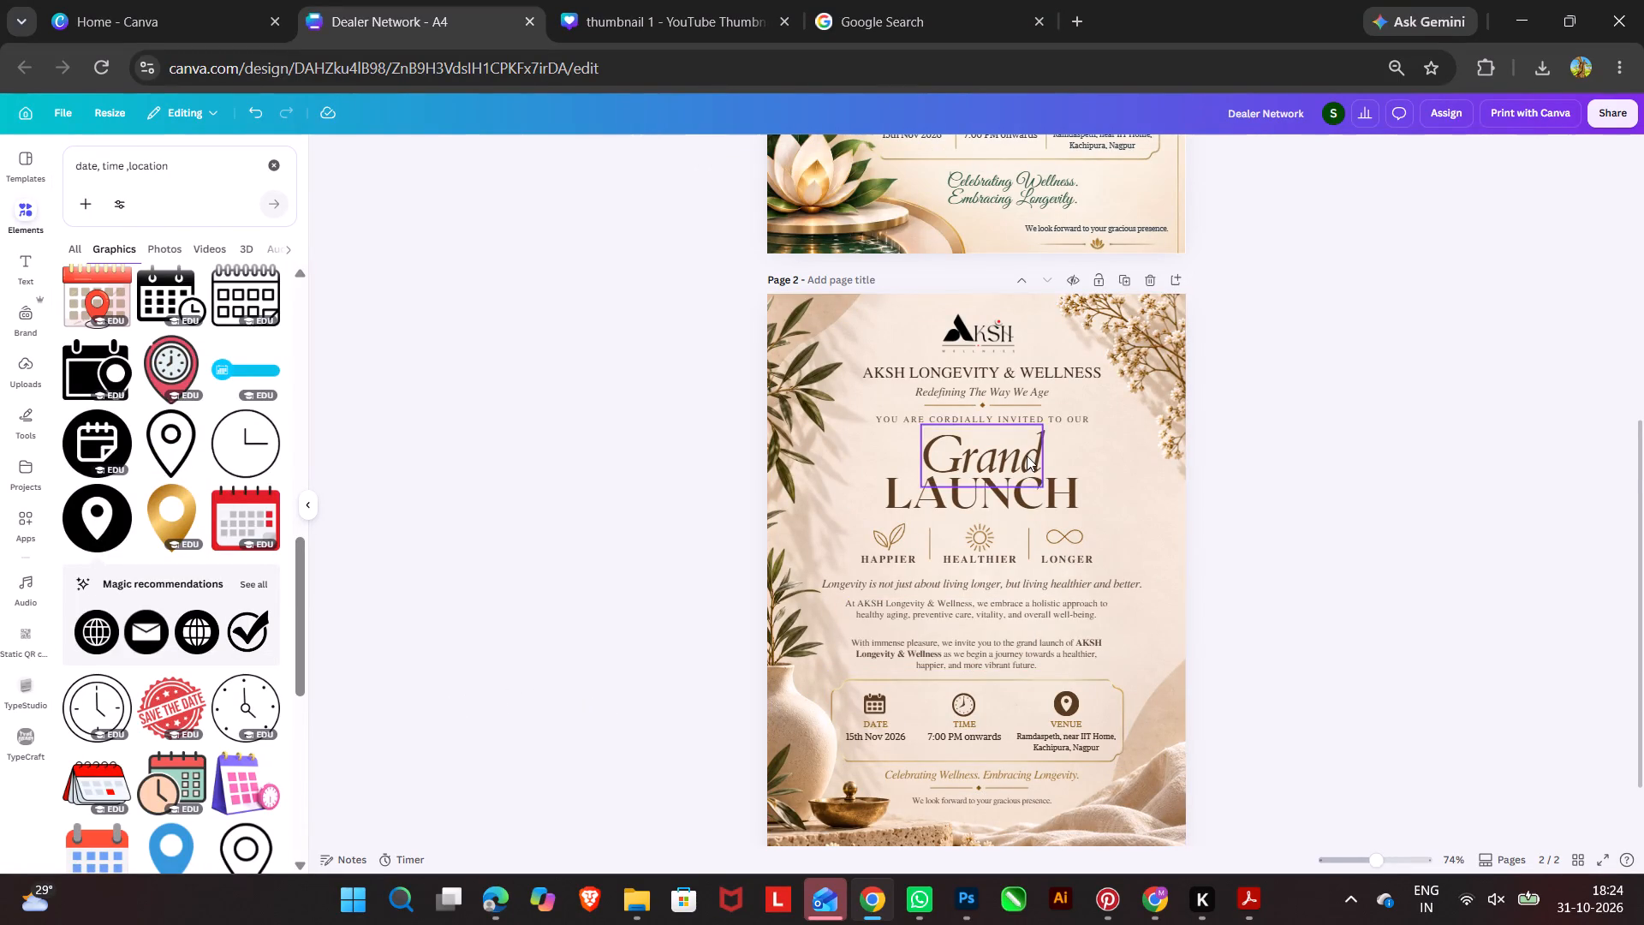
{"action": "scroll", "coordinate": [1027, 456], "scroll_direction": "down", "scroll_amount": 4}
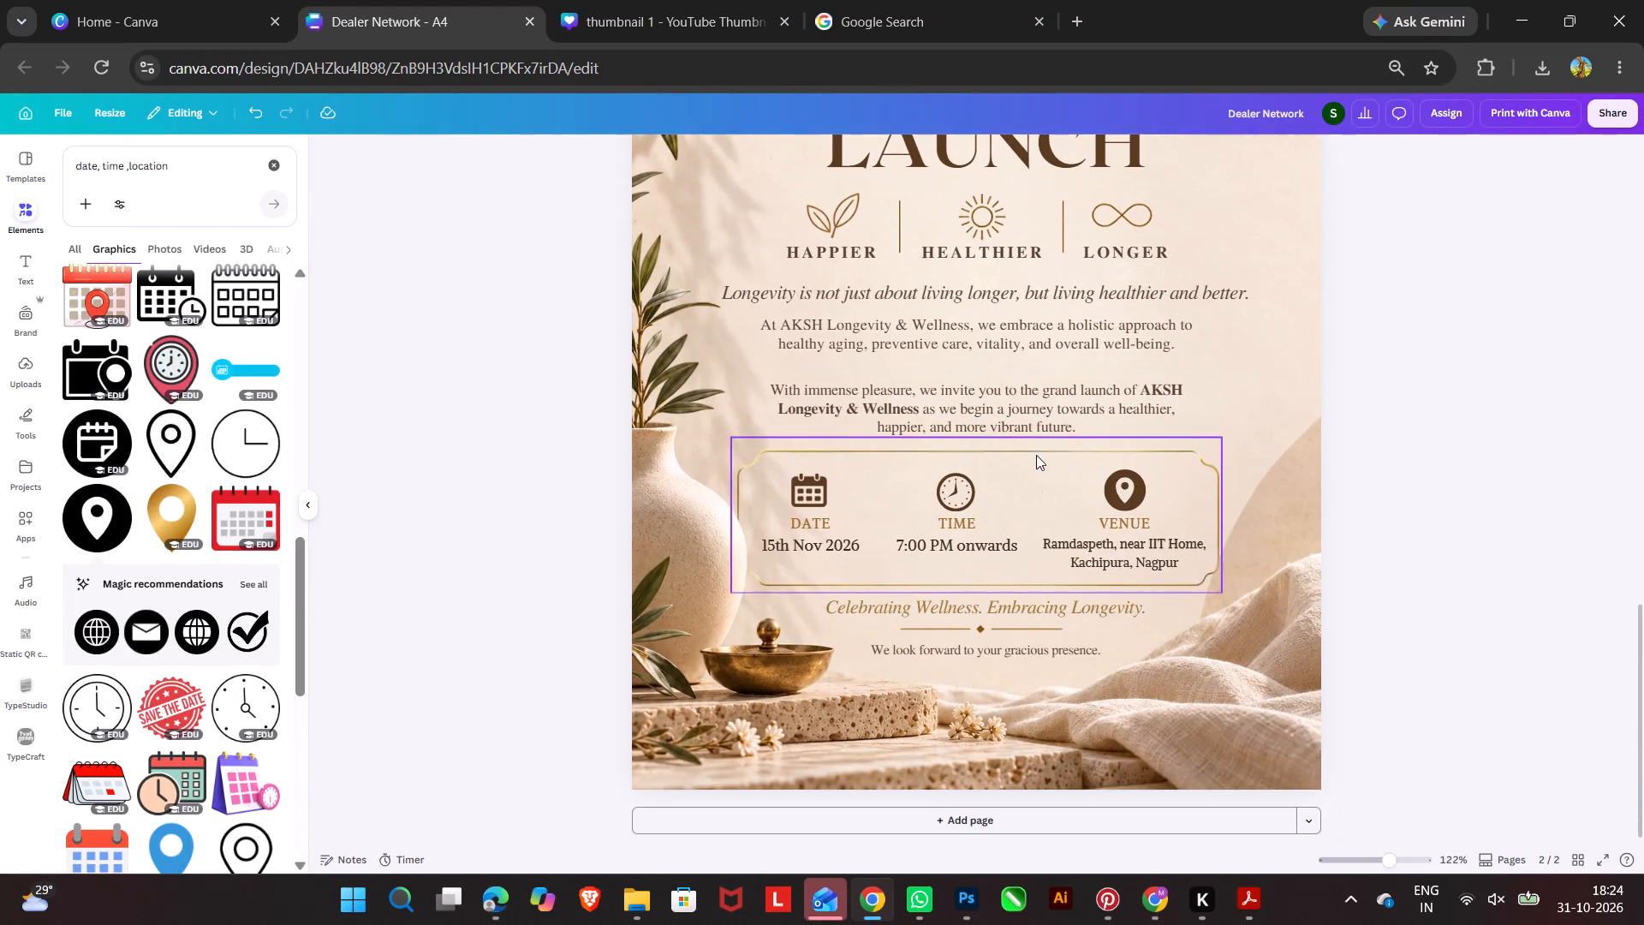
{"action": "double_click", "coordinate": [1434, 553]}
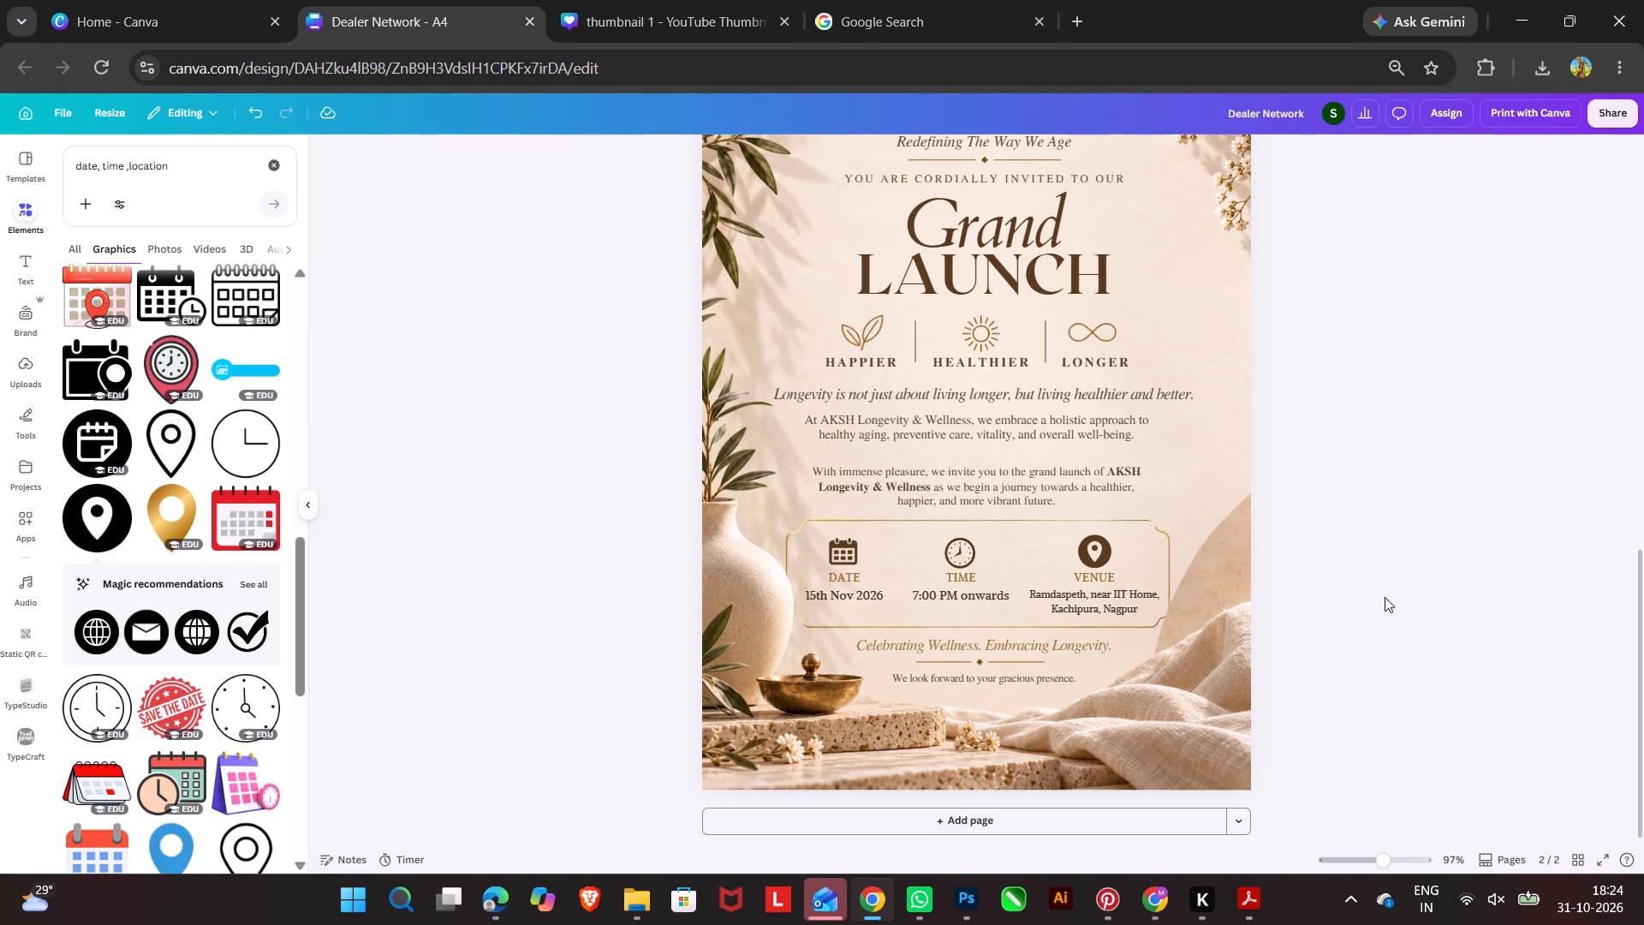
{"action": "left_click", "coordinate": [1067, 652]}
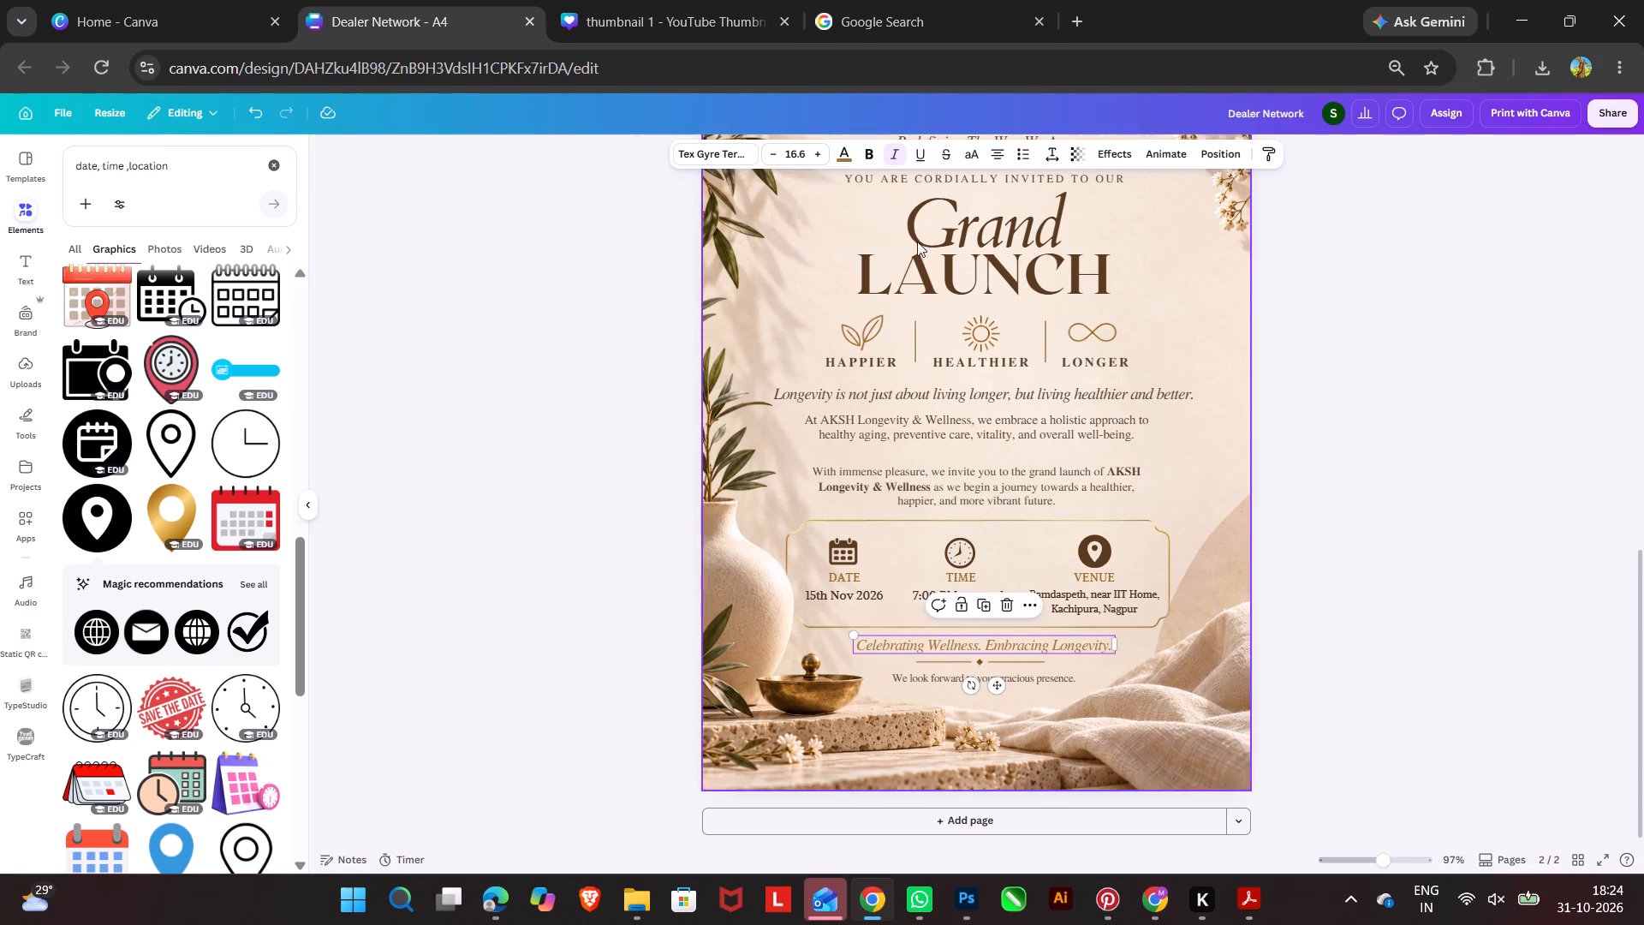
{"action": "left_click", "coordinate": [846, 157]}
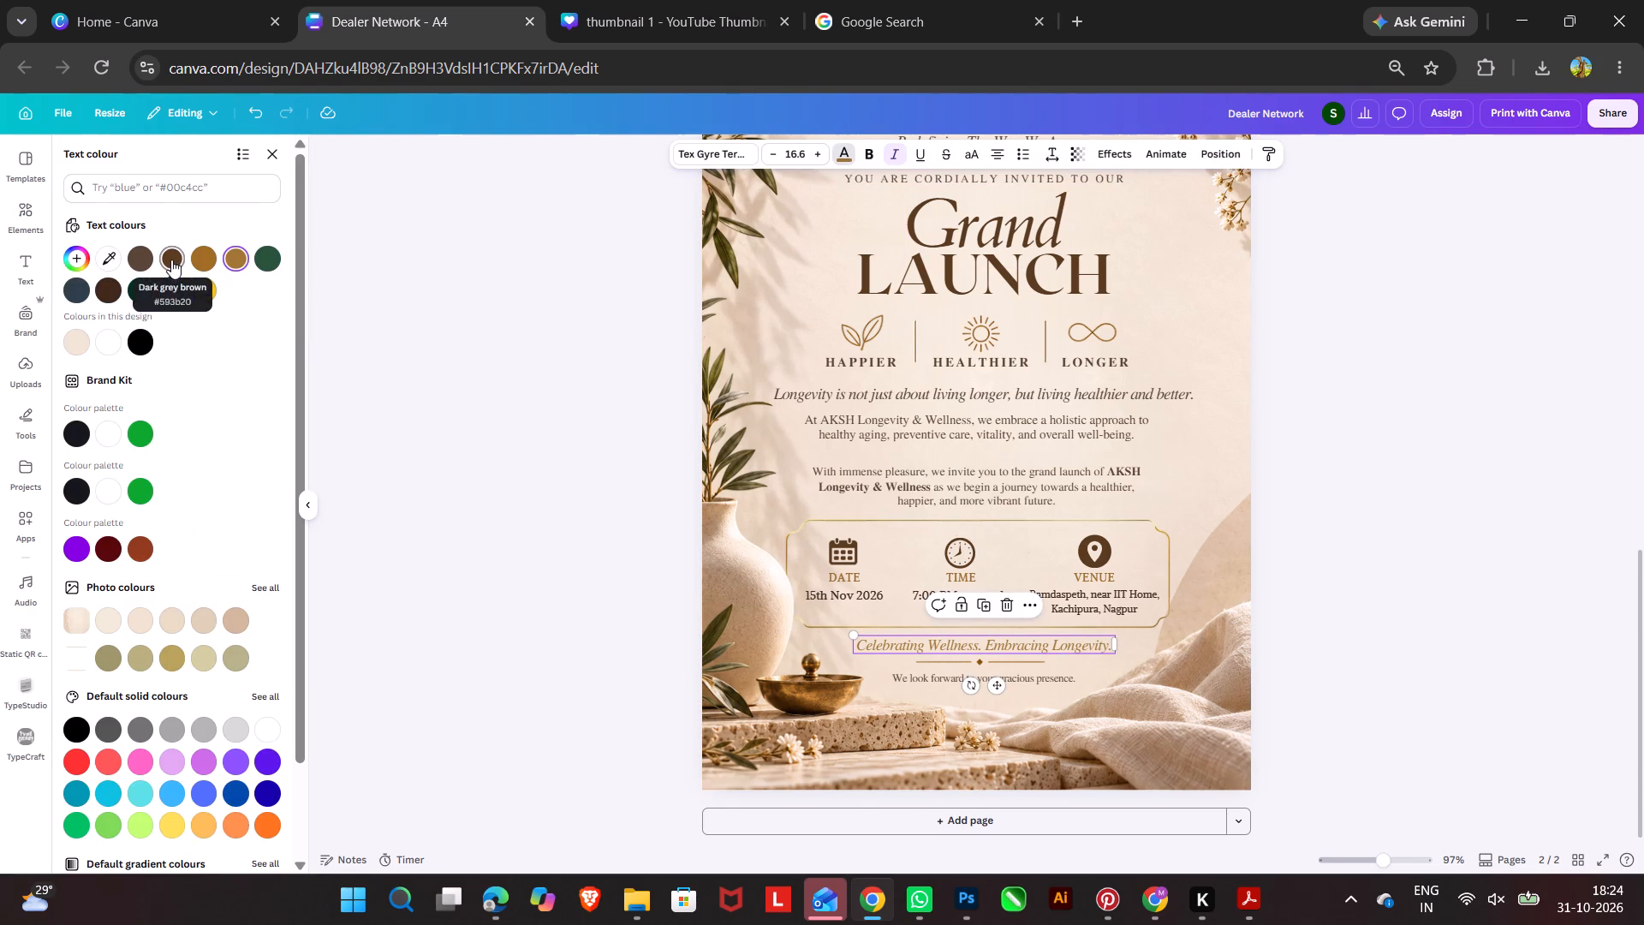
{"action": "left_click", "coordinate": [171, 260]}
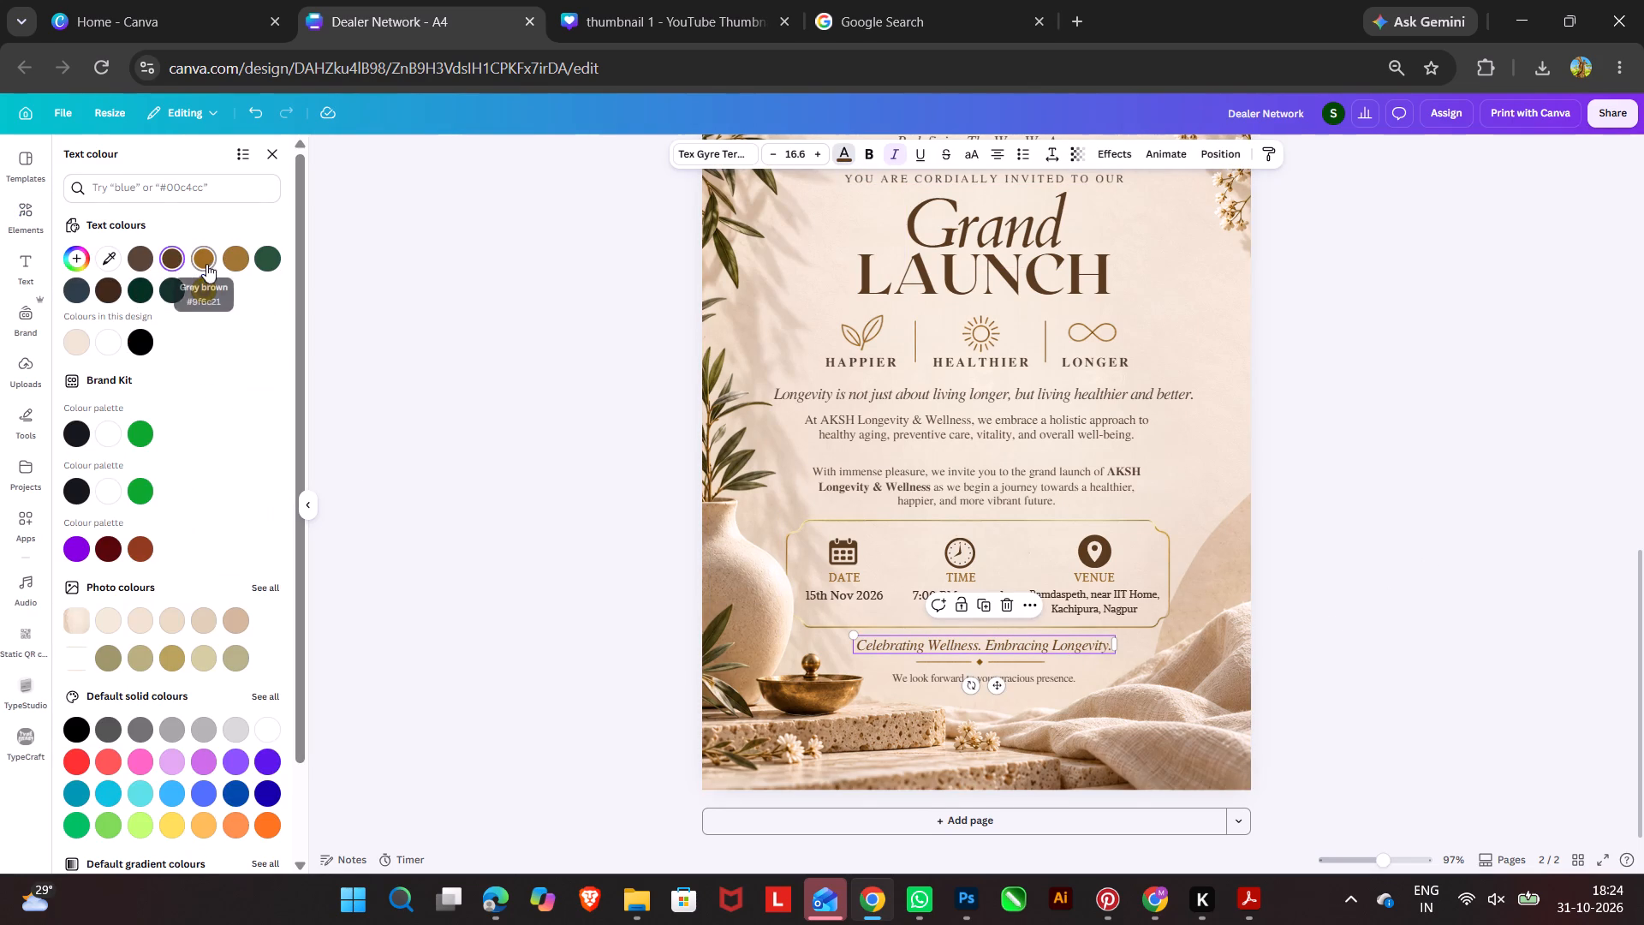
{"action": "left_click", "coordinate": [204, 261]}
{"action": "double_click", "coordinate": [597, 372]}
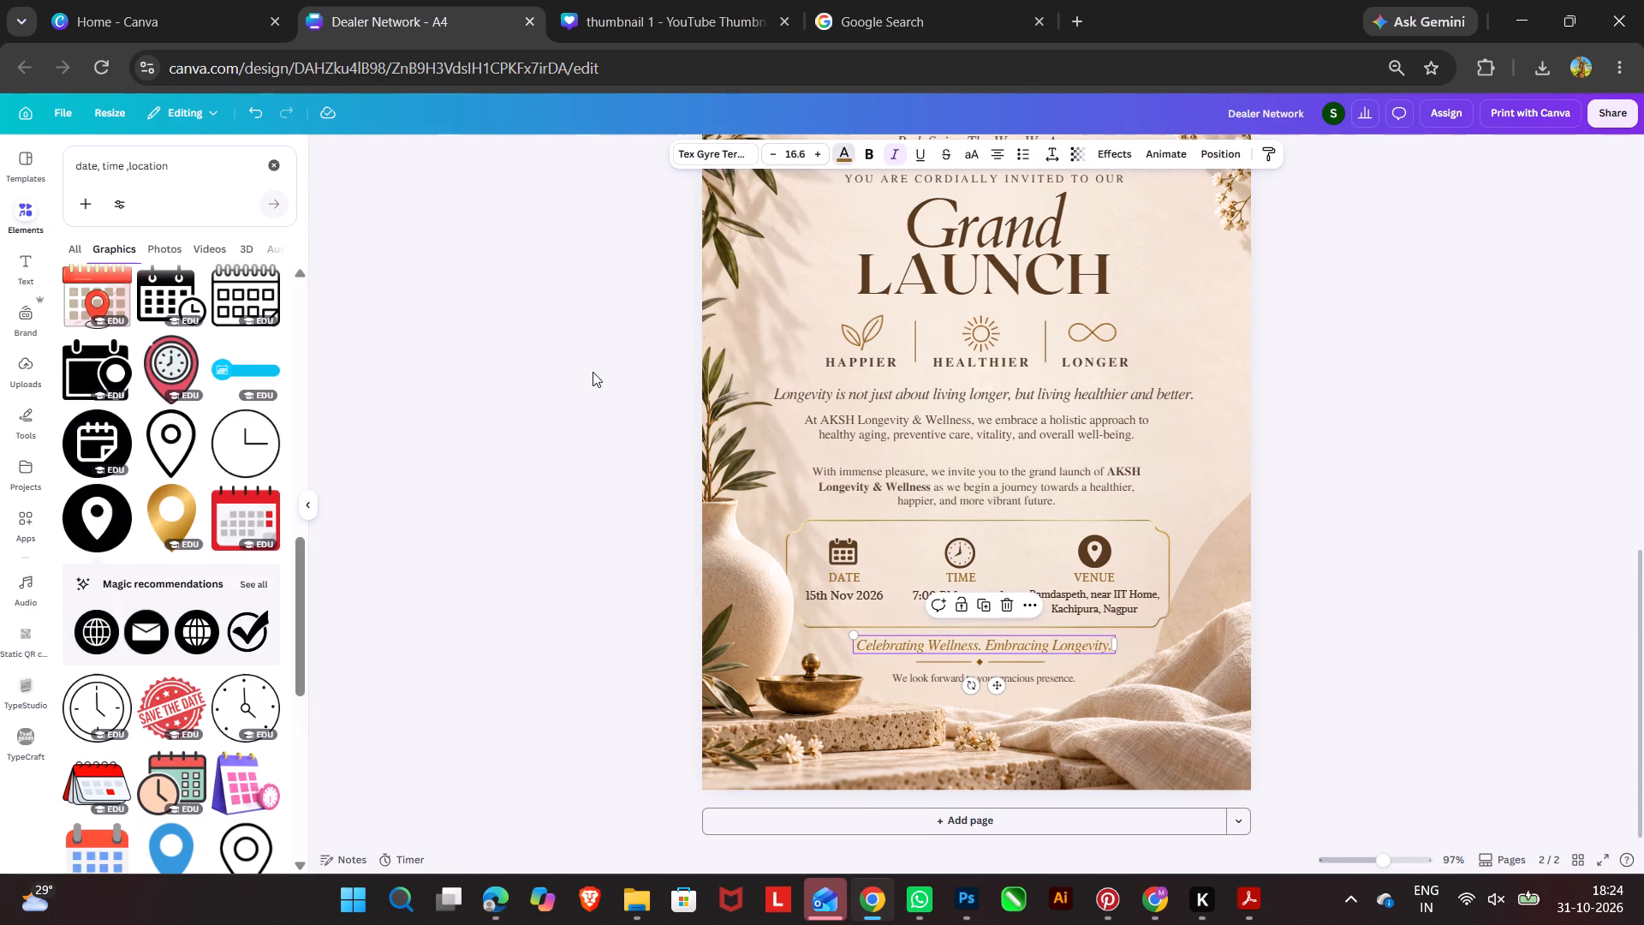
Nudge the word LAUNCH slightly down towards the Happier, Healthier, Longer icons, and lower the word Grand to follow it.
{"action": "scroll", "coordinate": [474, 519], "scroll_direction": "up", "scroll_amount": 3}
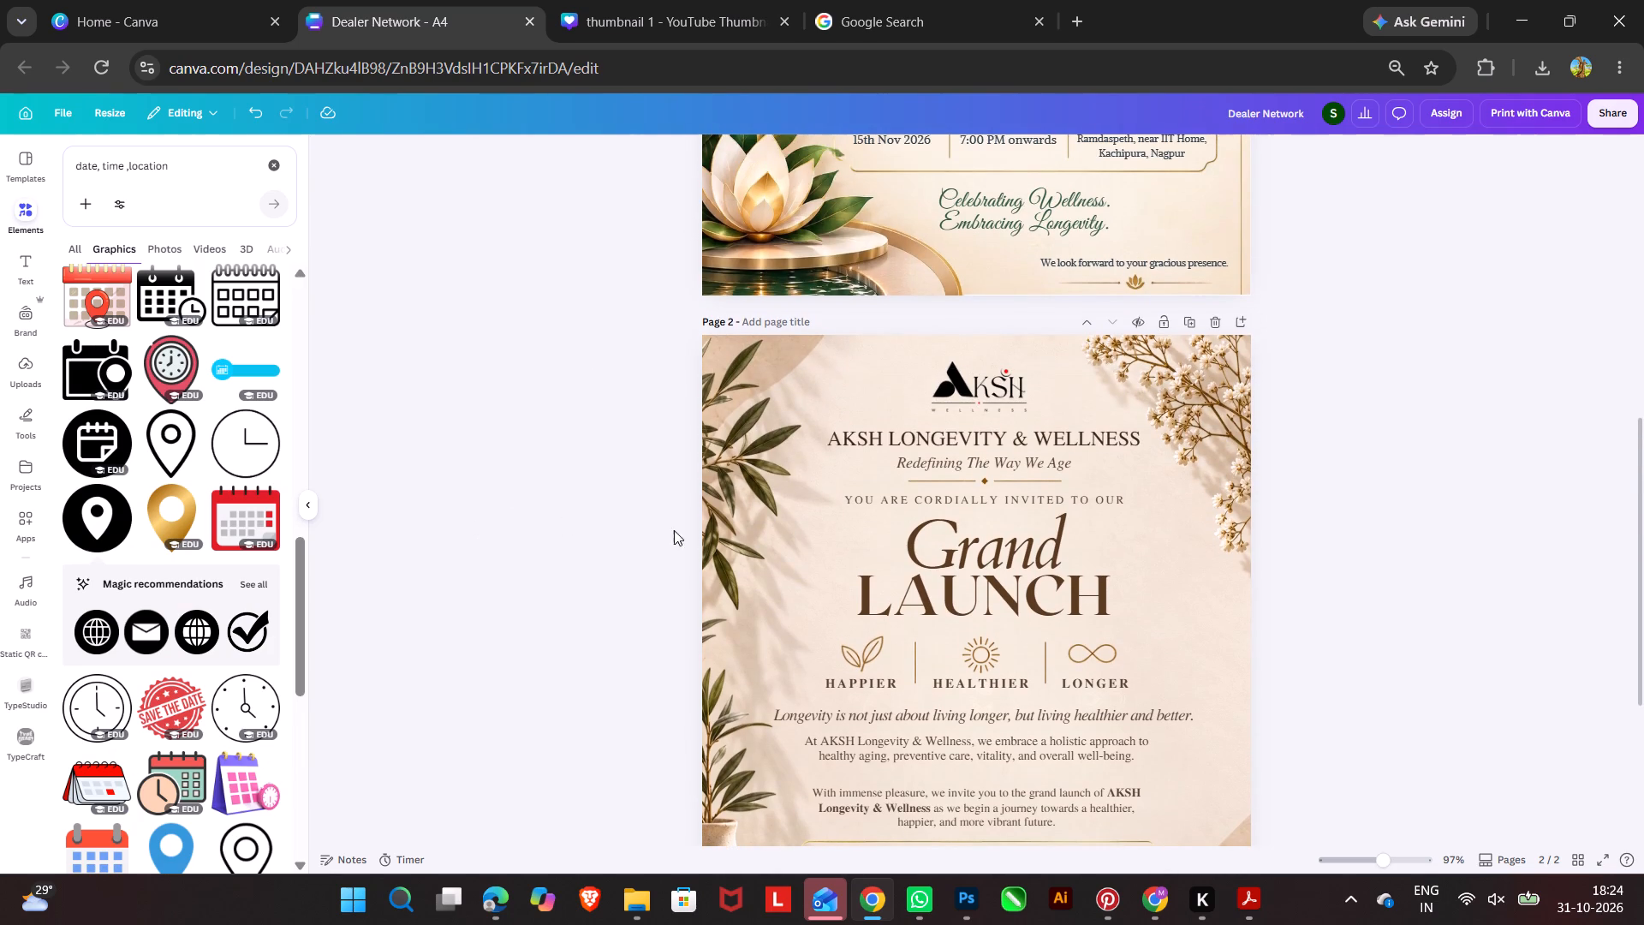
{"action": "left_click", "coordinate": [1041, 590]}
{"action": "key", "text": "Down"}
{"action": "key", "text": "Down"}
{"action": "key", "text": "Down"}
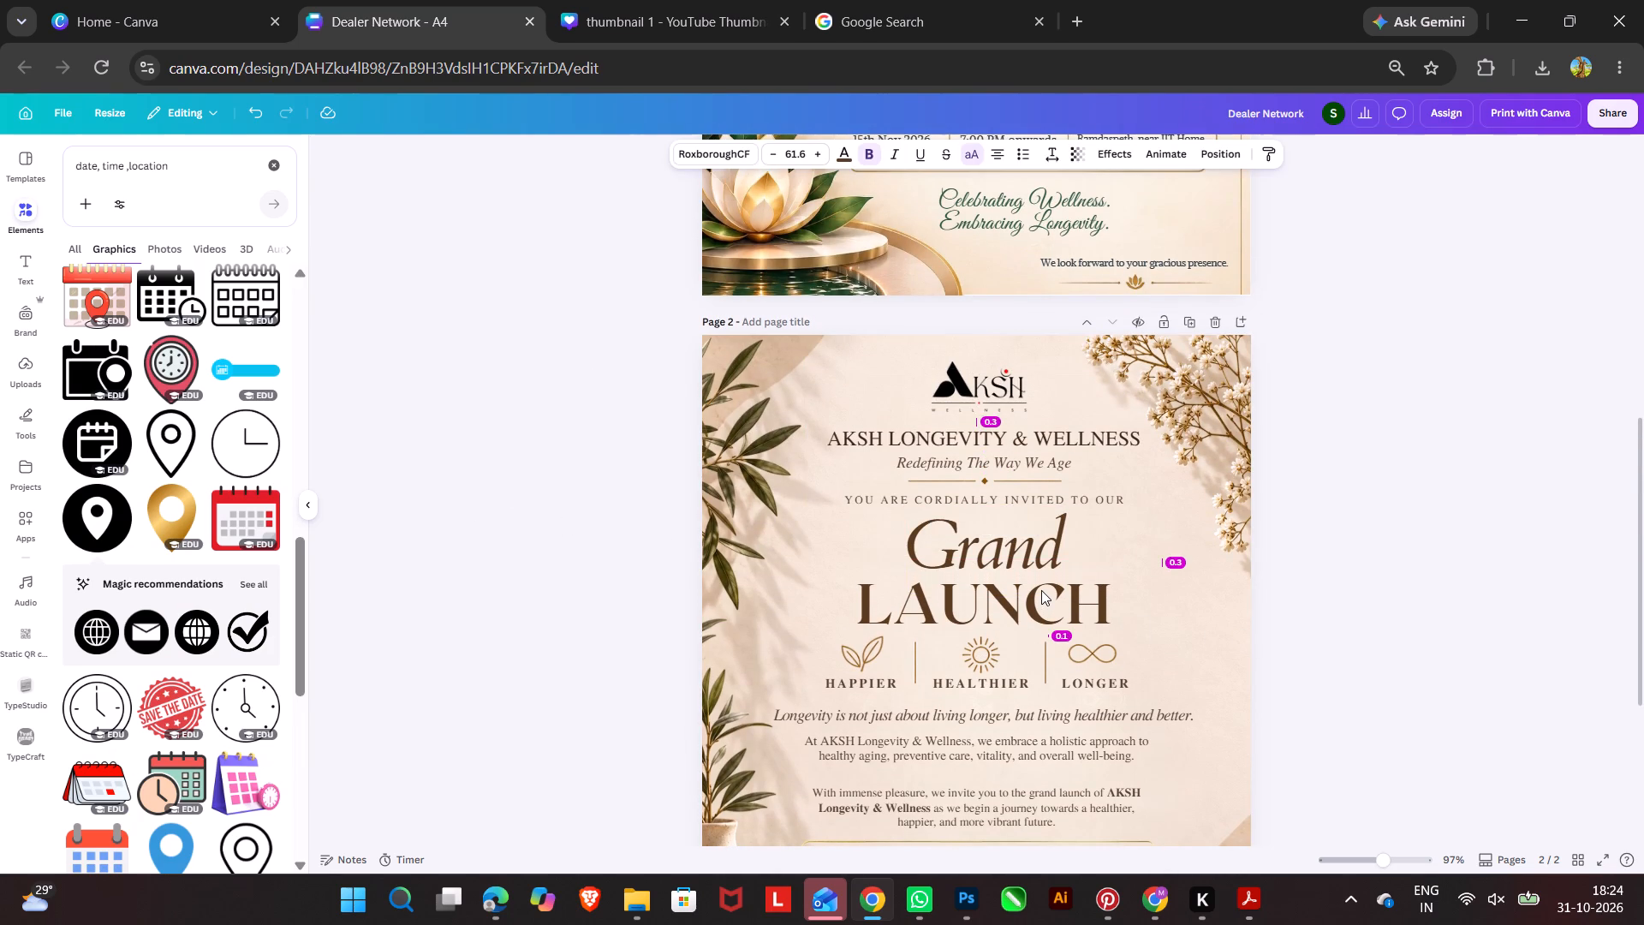
{"action": "key", "text": "Down"}
{"action": "left_click", "coordinate": [1017, 562]}
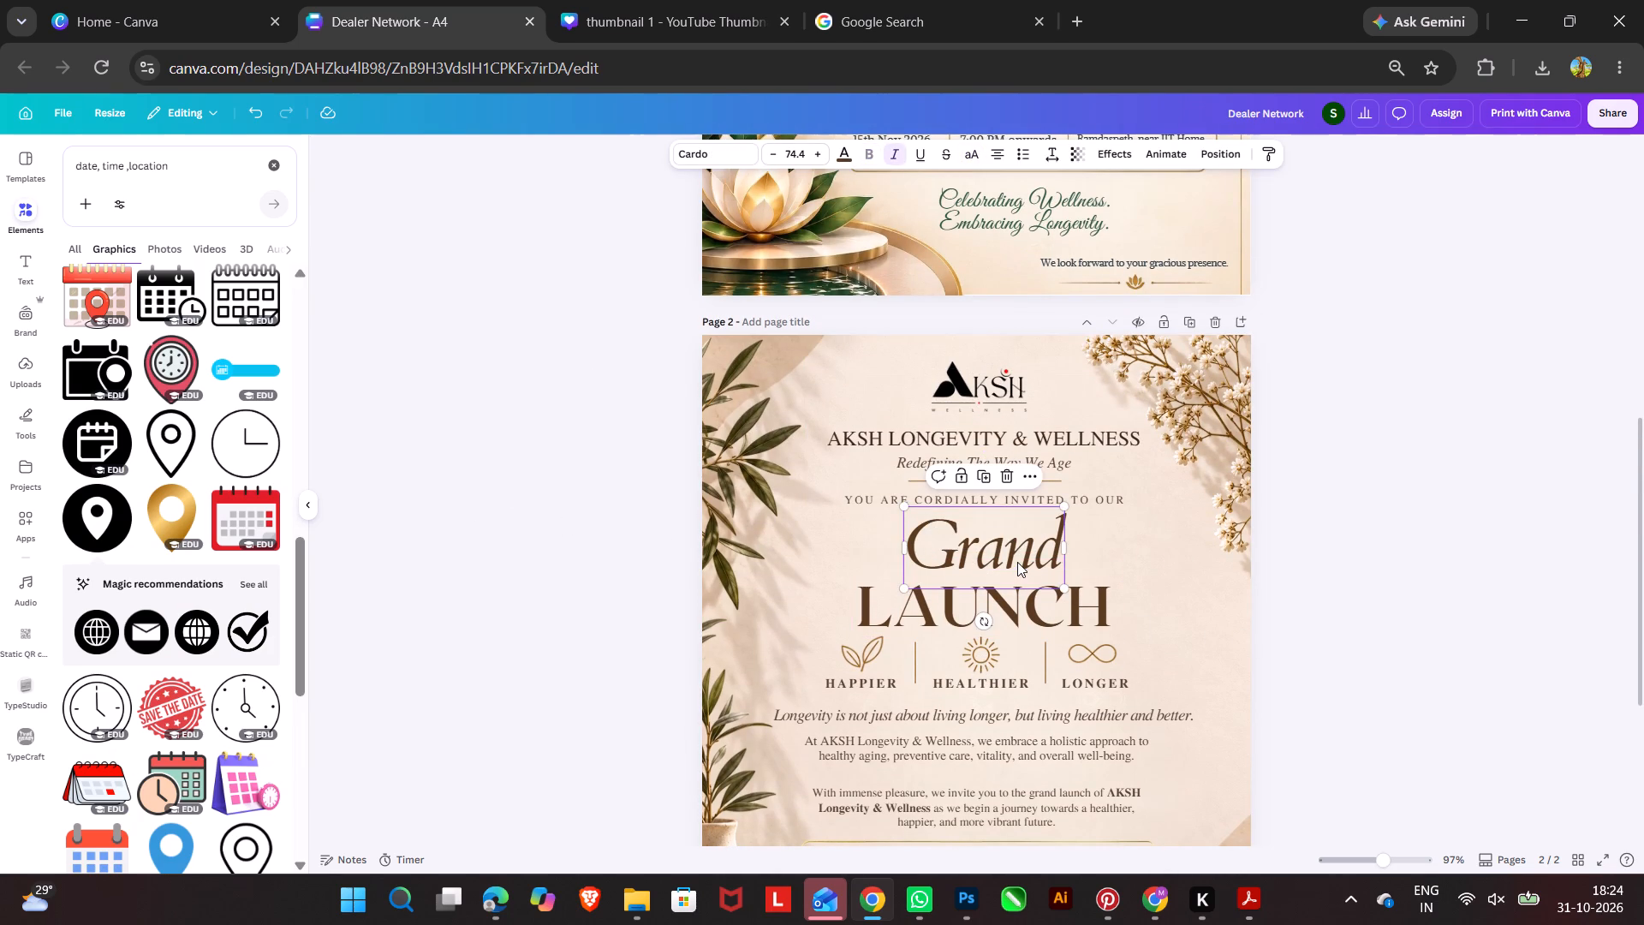
{"action": "key", "text": "Down"}
{"action": "key", "text": "Down"}
{"action": "key", "text": "Down"}
{"action": "key", "text": "Down"}
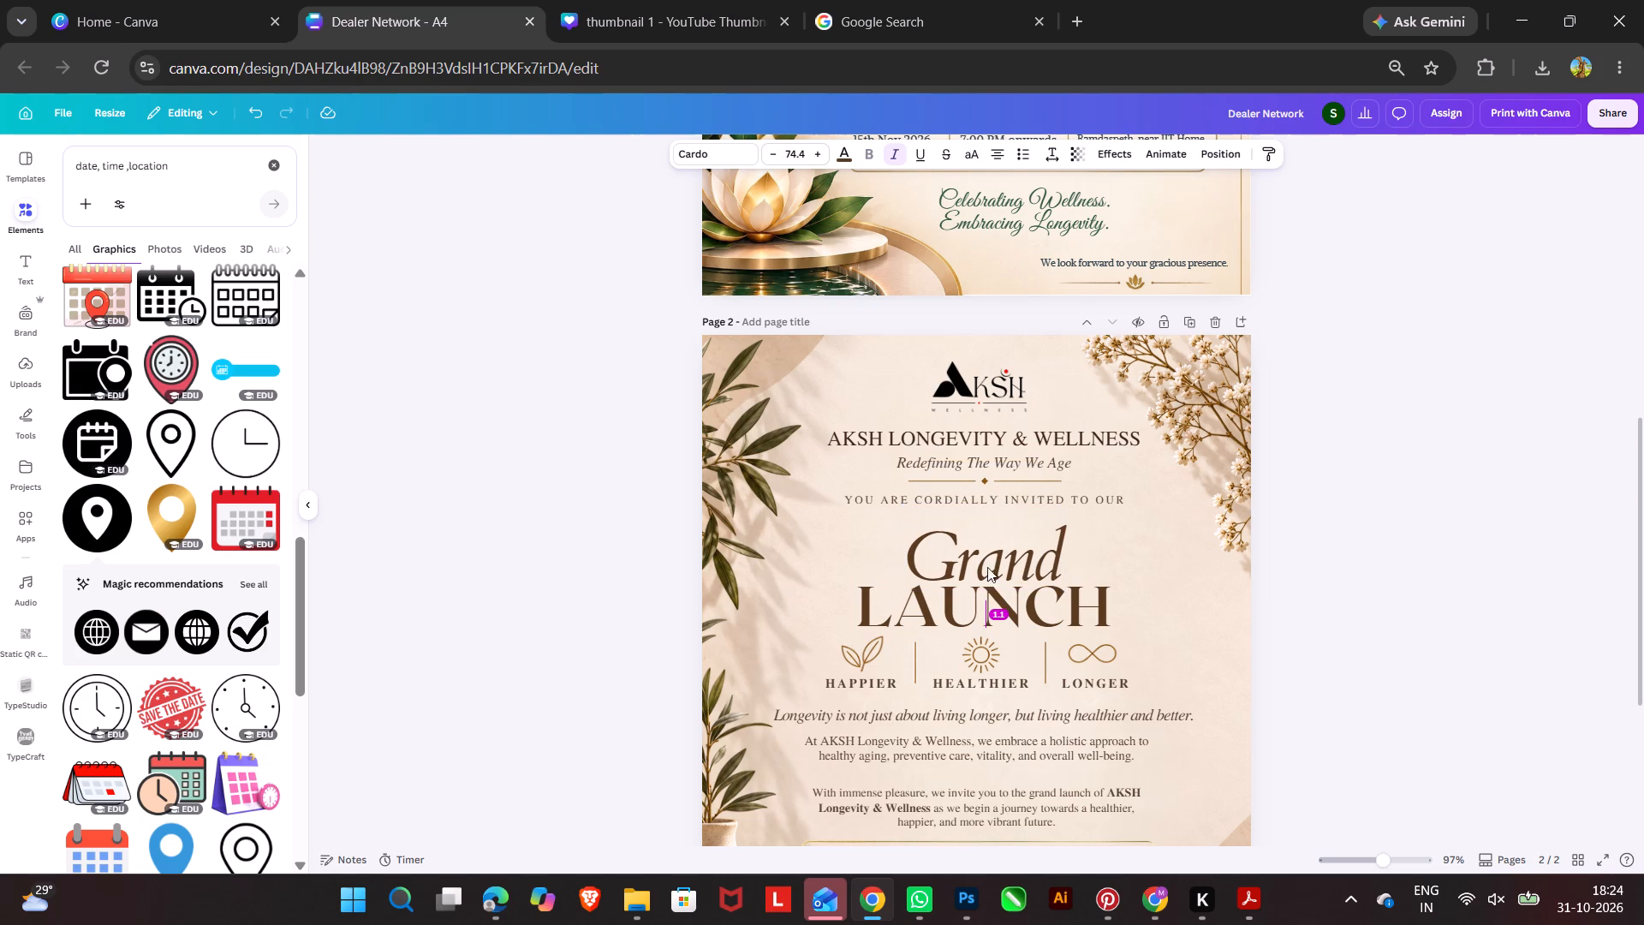
Nudge the line "YOU ARE CORDIALLY INVITED TO OUR" slightly down towards the word Grand.
{"action": "left_click", "coordinate": [990, 506]}
{"action": "key", "text": "Down"}
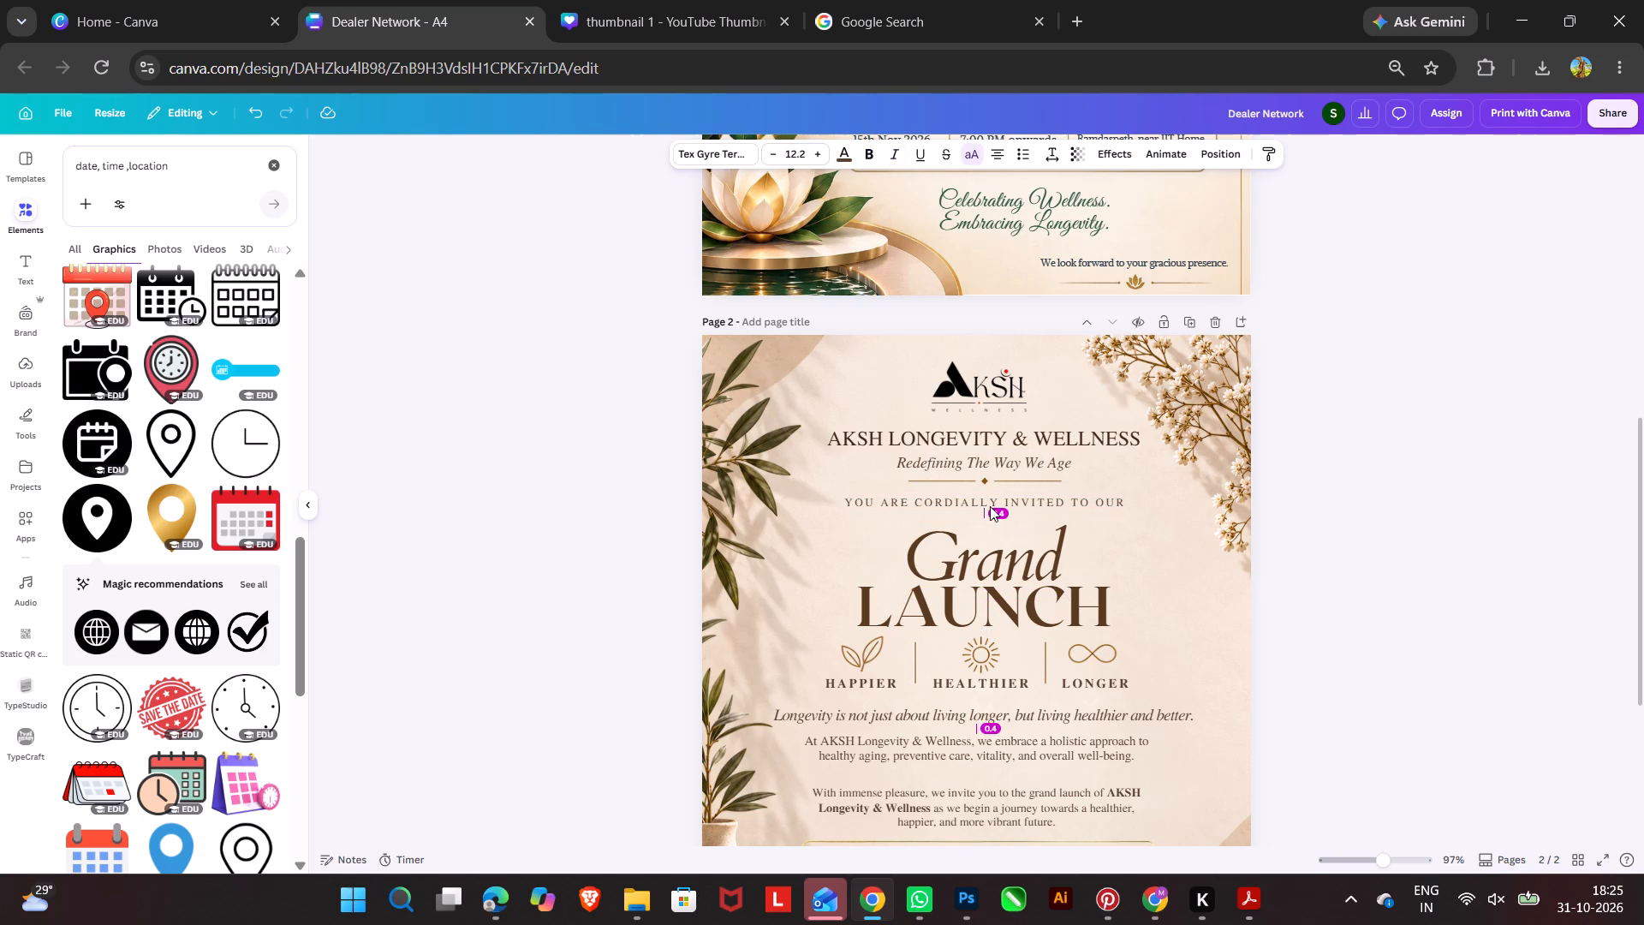
{"action": "key", "text": "Down"}
{"action": "key", "text": "Down"}
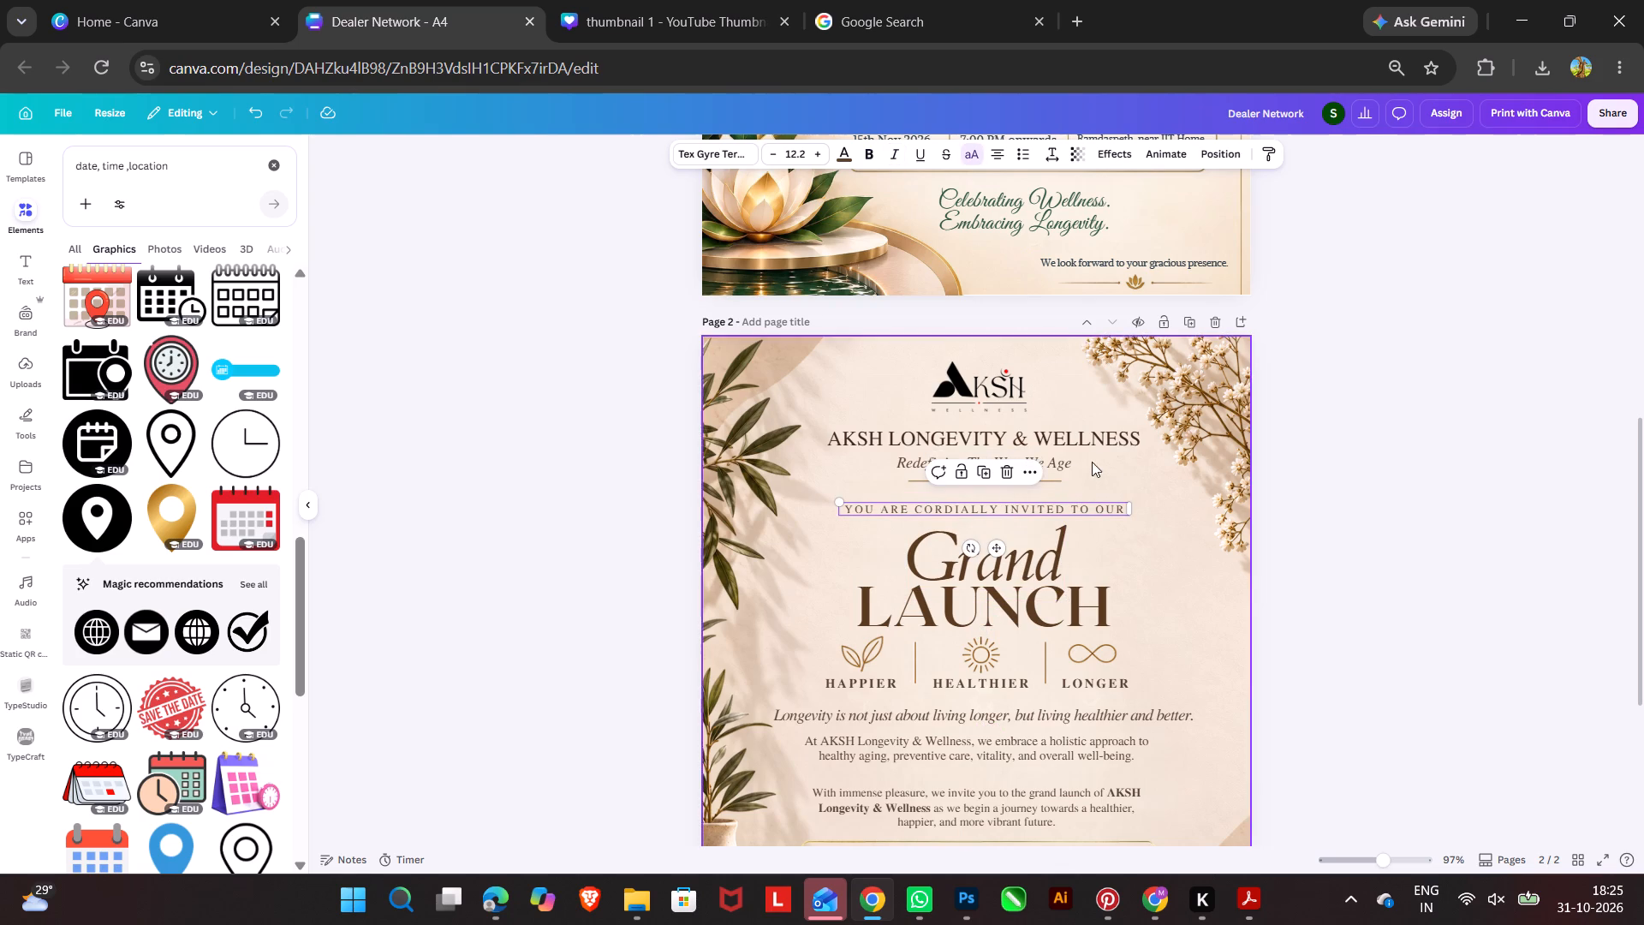
Nudge the AKSH LONGEVITY & WELLNESS heading, its tagline and the divider beneath down together, leaving more space below the logo.
{"action": "left_click_drag", "start_coordinate": [1057, 320], "coordinate": [1060, 484]}
{"action": "key", "text": "Down"}
{"action": "key", "text": "Down"}
{"action": "key", "text": "Down"}
{"action": "key", "text": "Down"}
{"action": "key", "text": "Down"}
{"action": "key", "text": "Down"}
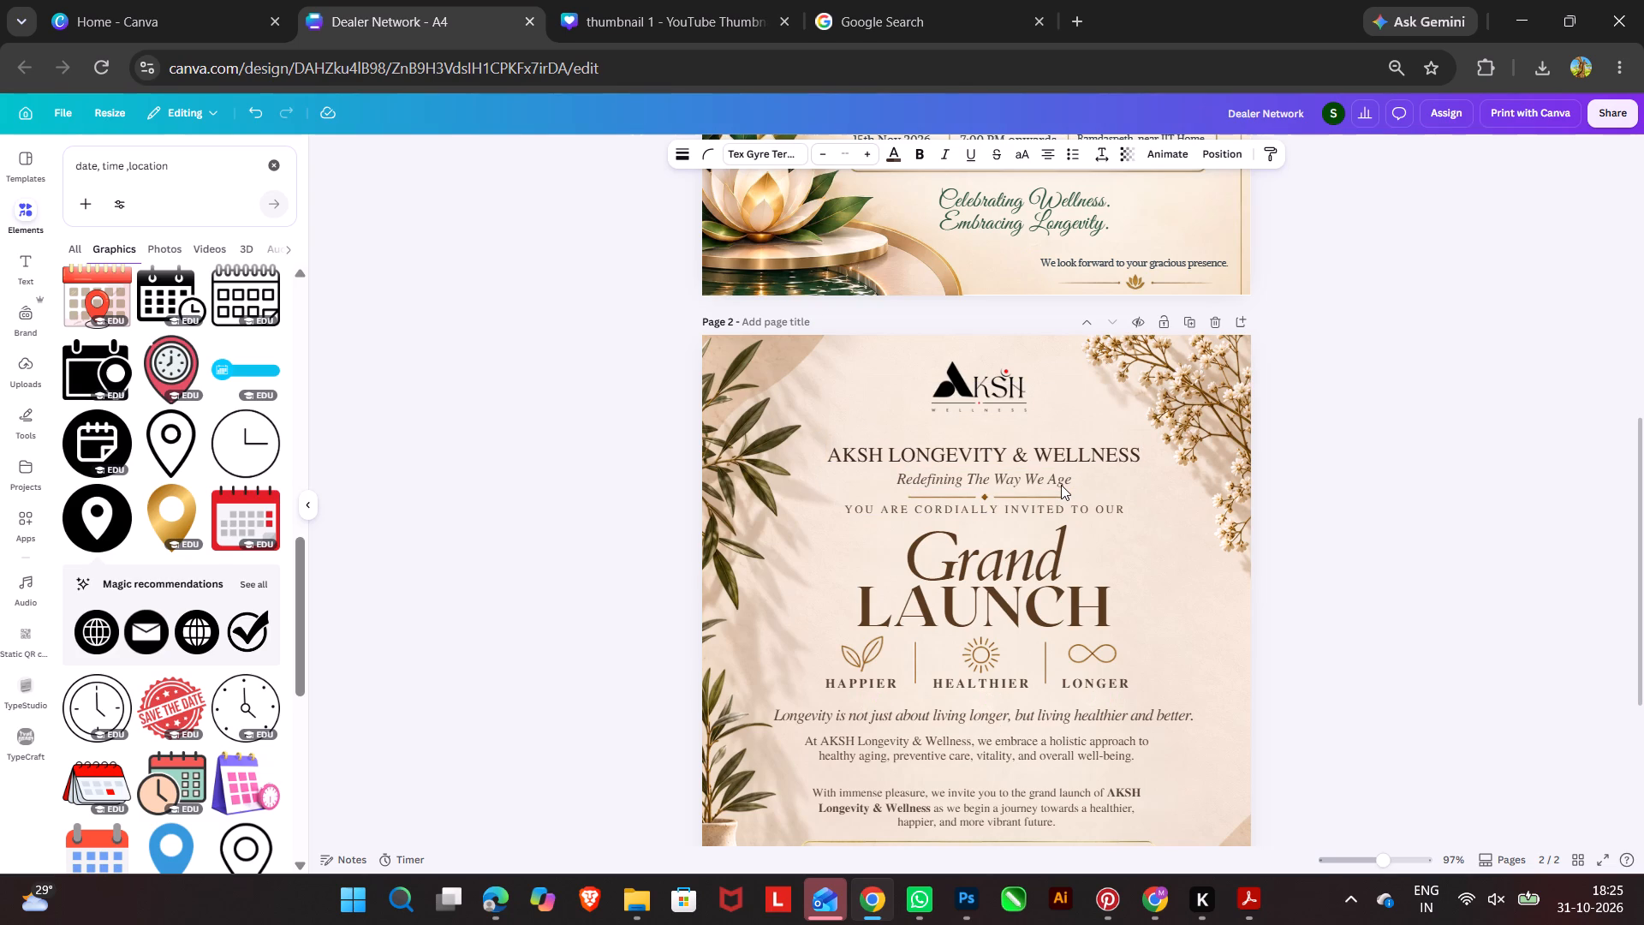
{"action": "key", "text": "Up"}
{"action": "key", "text": "Up"}
{"action": "left_click", "coordinate": [998, 304]}
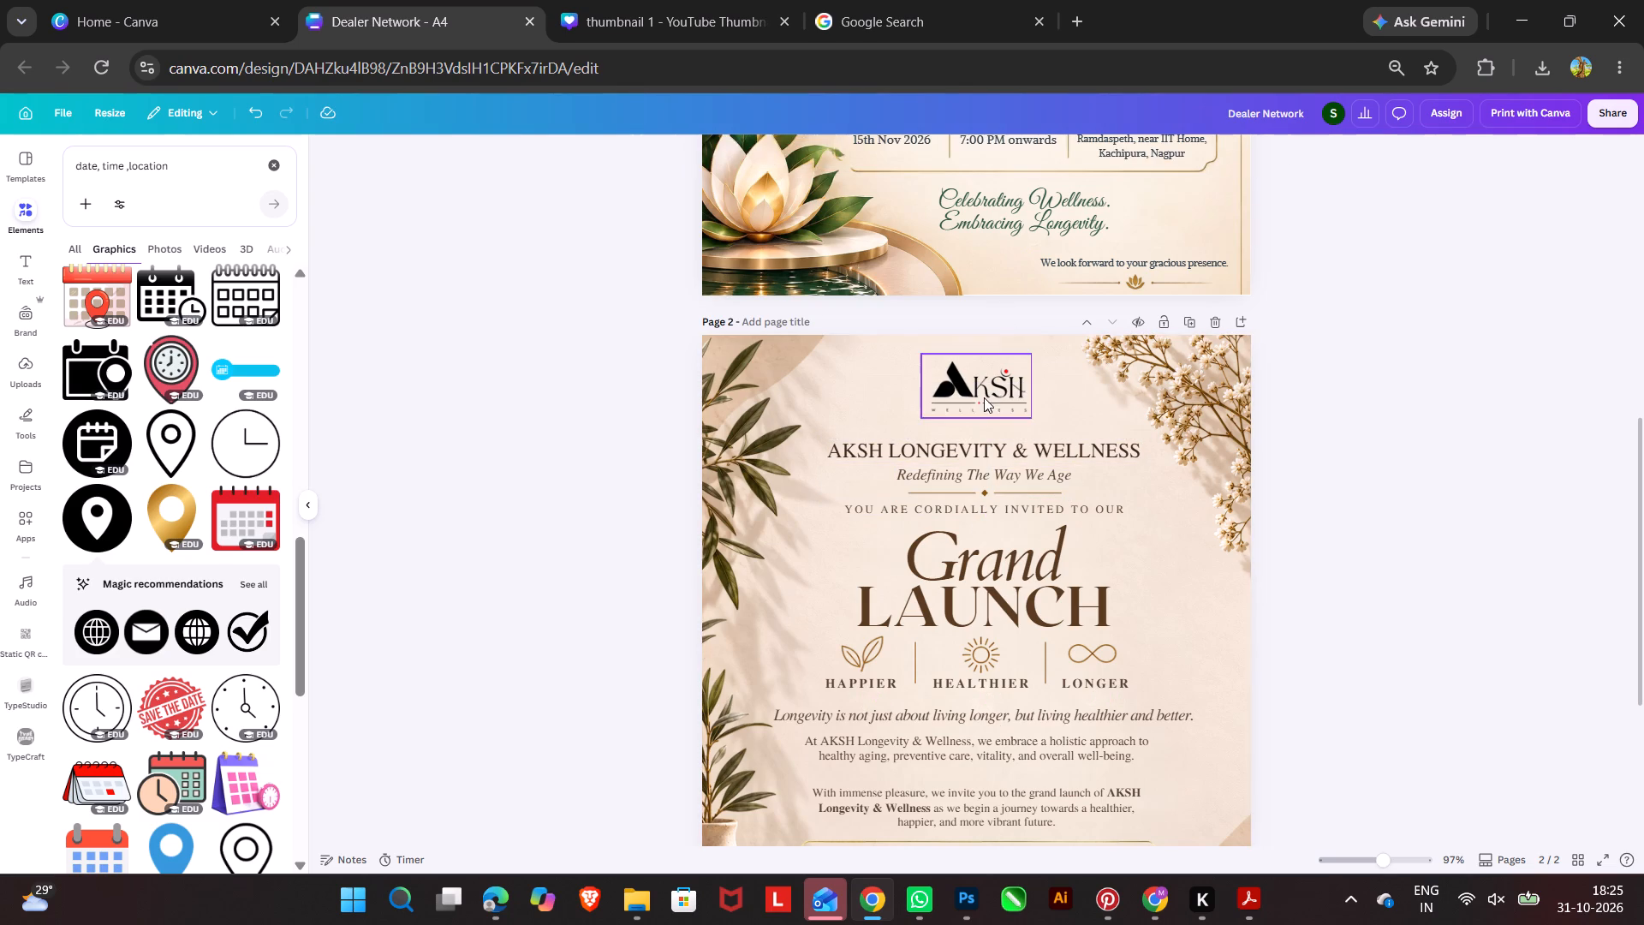
Move the AKSH logo up towards the top edge of page 2, enlarge it, and centre it horizontally on the page.
{"action": "left_click_drag", "start_coordinate": [984, 397], "coordinate": [973, 387]}
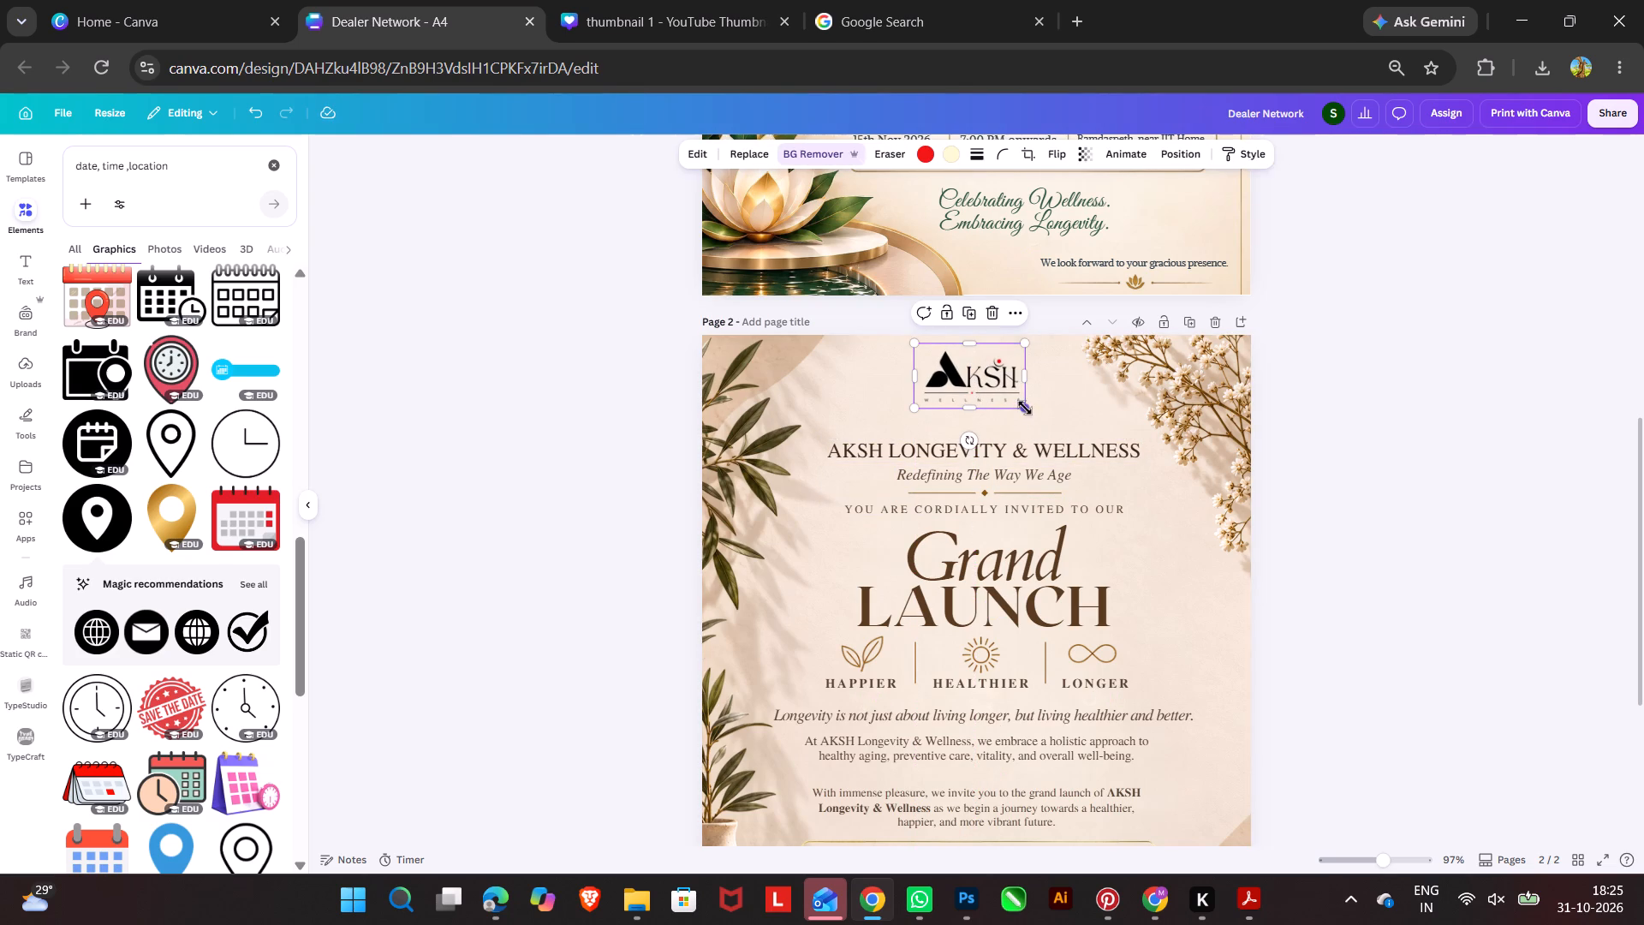
{"action": "left_click_drag", "start_coordinate": [1025, 408], "coordinate": [1058, 428]}
{"action": "right_click", "coordinate": [1010, 406]}
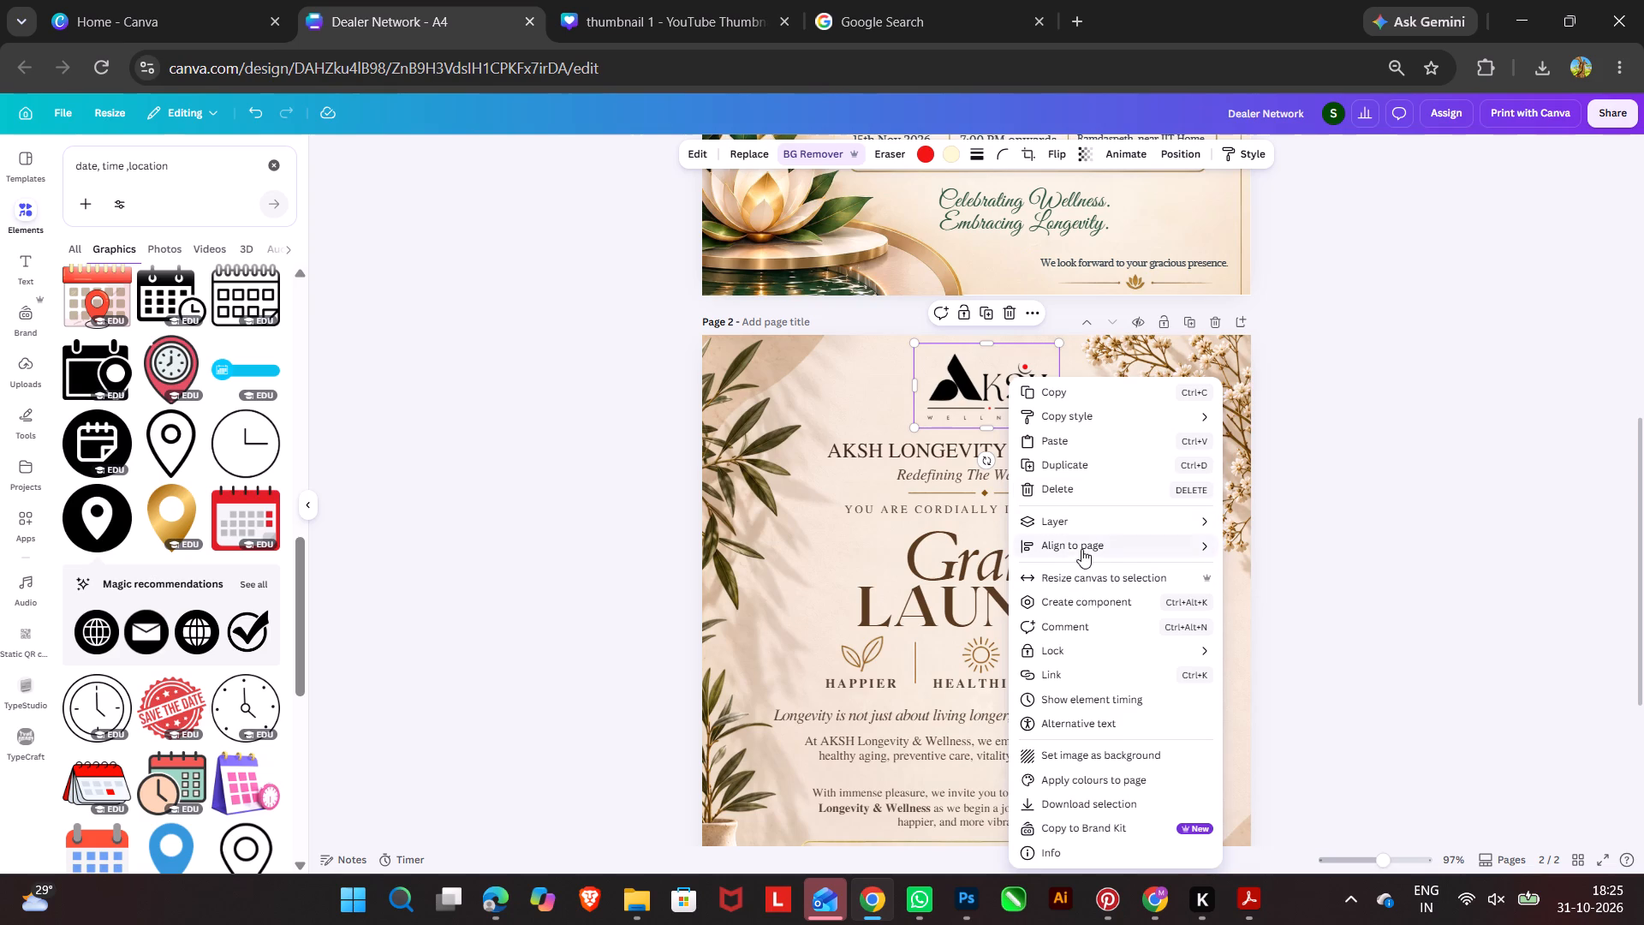
{"action": "left_click", "coordinate": [1081, 549]}
{"action": "left_click", "coordinate": [1266, 570]}
{"action": "left_click", "coordinate": [1356, 522]}
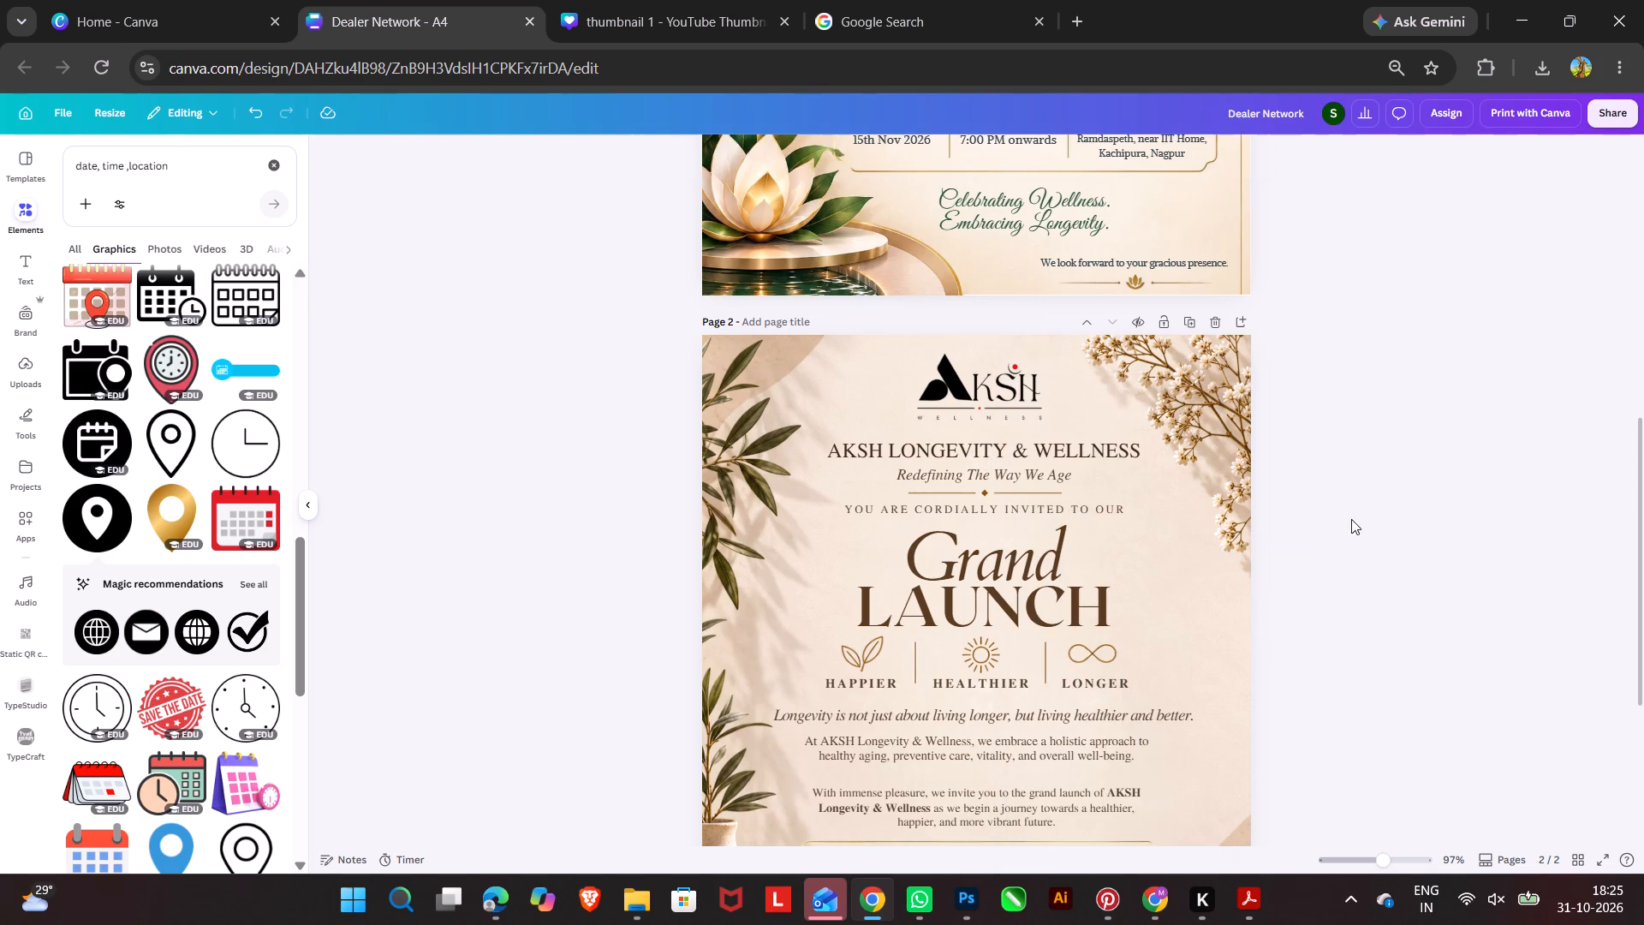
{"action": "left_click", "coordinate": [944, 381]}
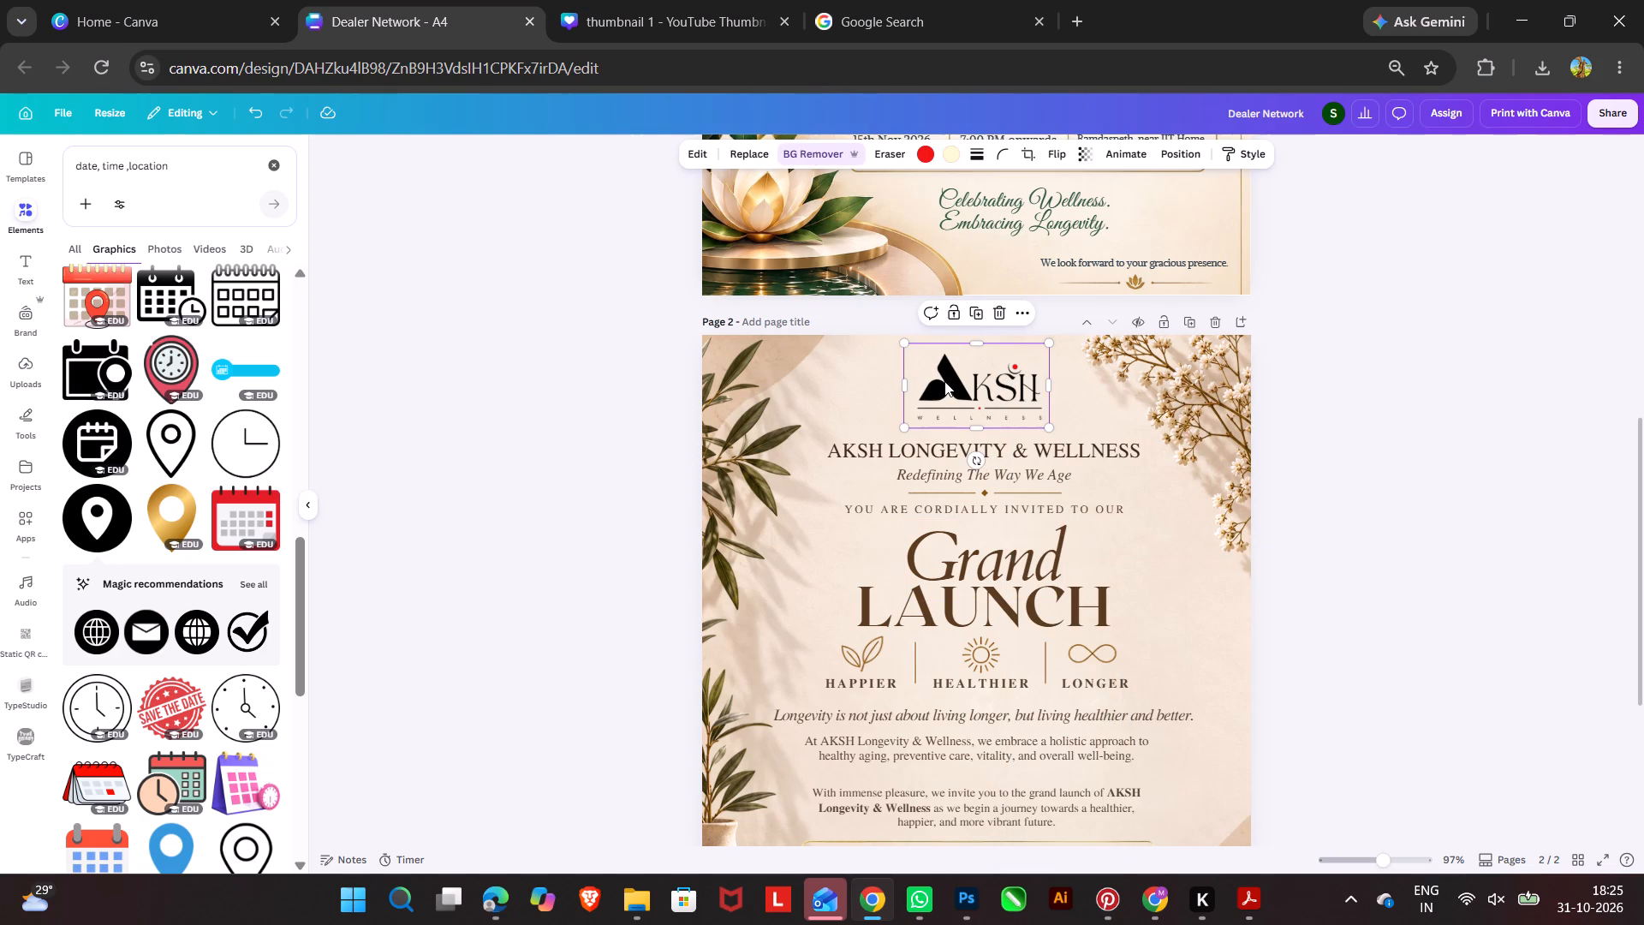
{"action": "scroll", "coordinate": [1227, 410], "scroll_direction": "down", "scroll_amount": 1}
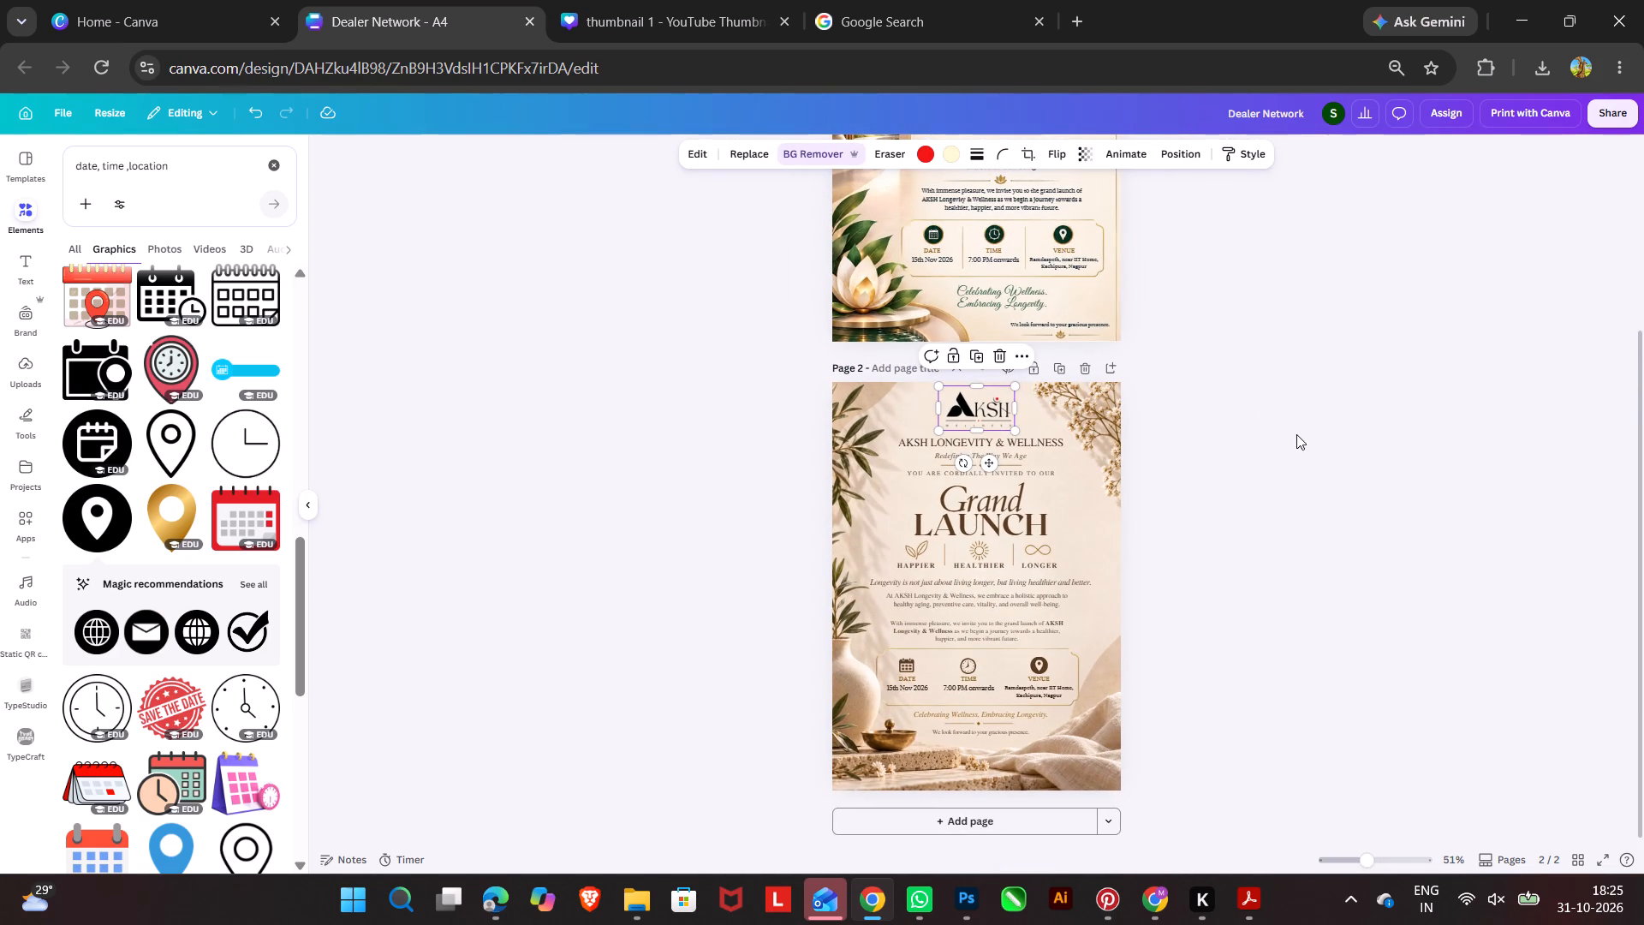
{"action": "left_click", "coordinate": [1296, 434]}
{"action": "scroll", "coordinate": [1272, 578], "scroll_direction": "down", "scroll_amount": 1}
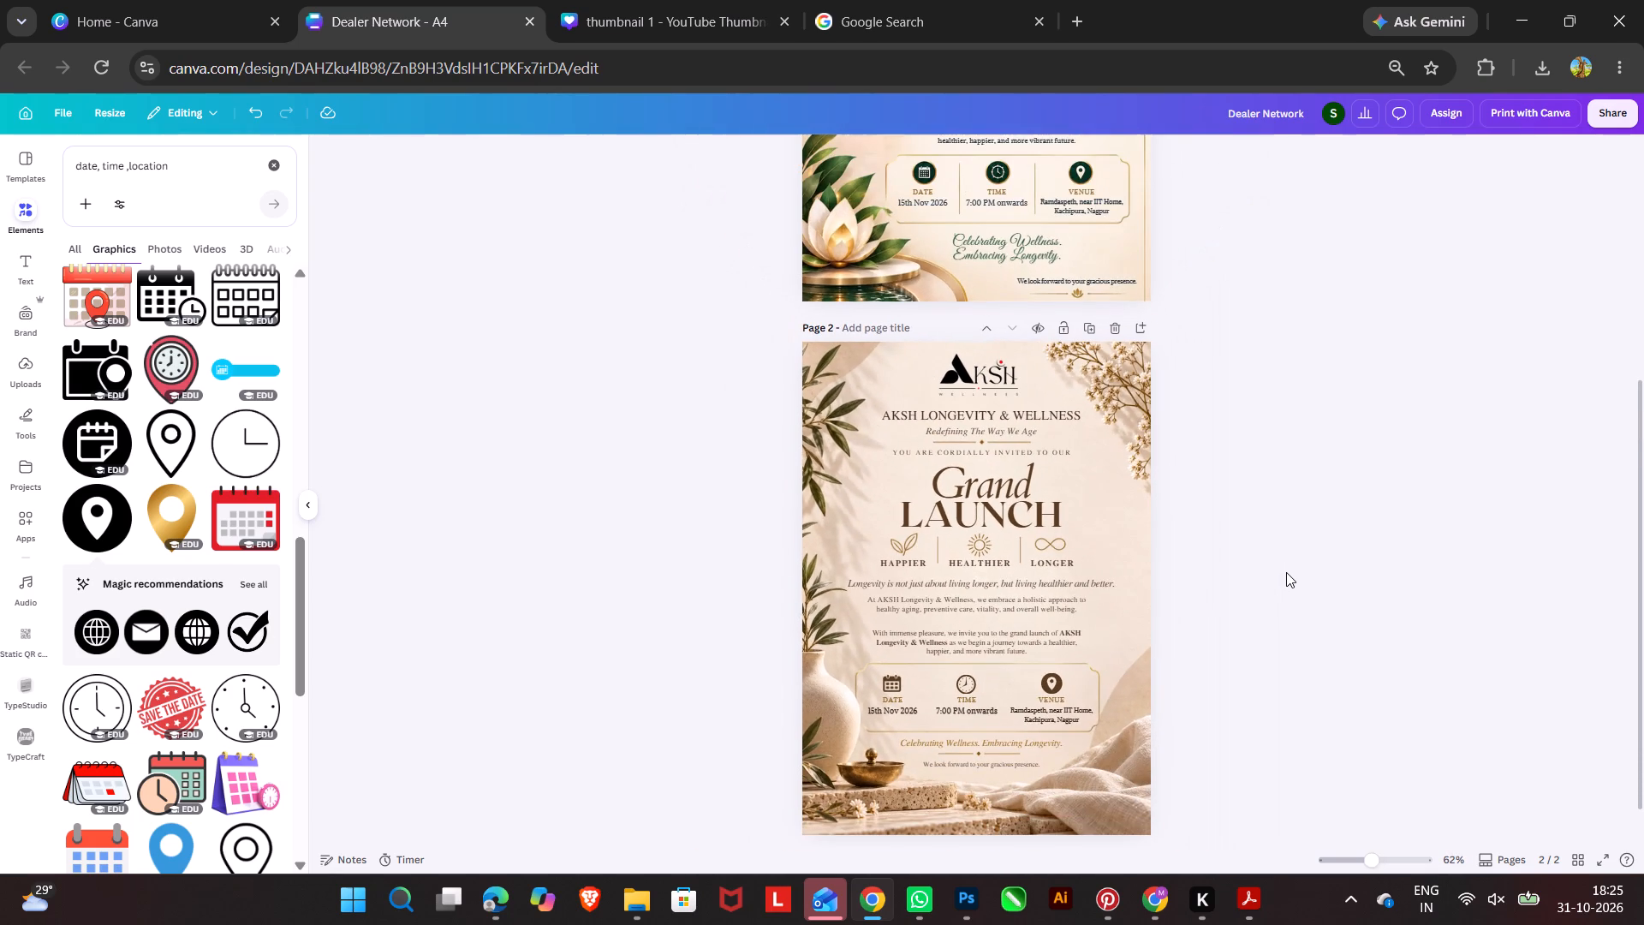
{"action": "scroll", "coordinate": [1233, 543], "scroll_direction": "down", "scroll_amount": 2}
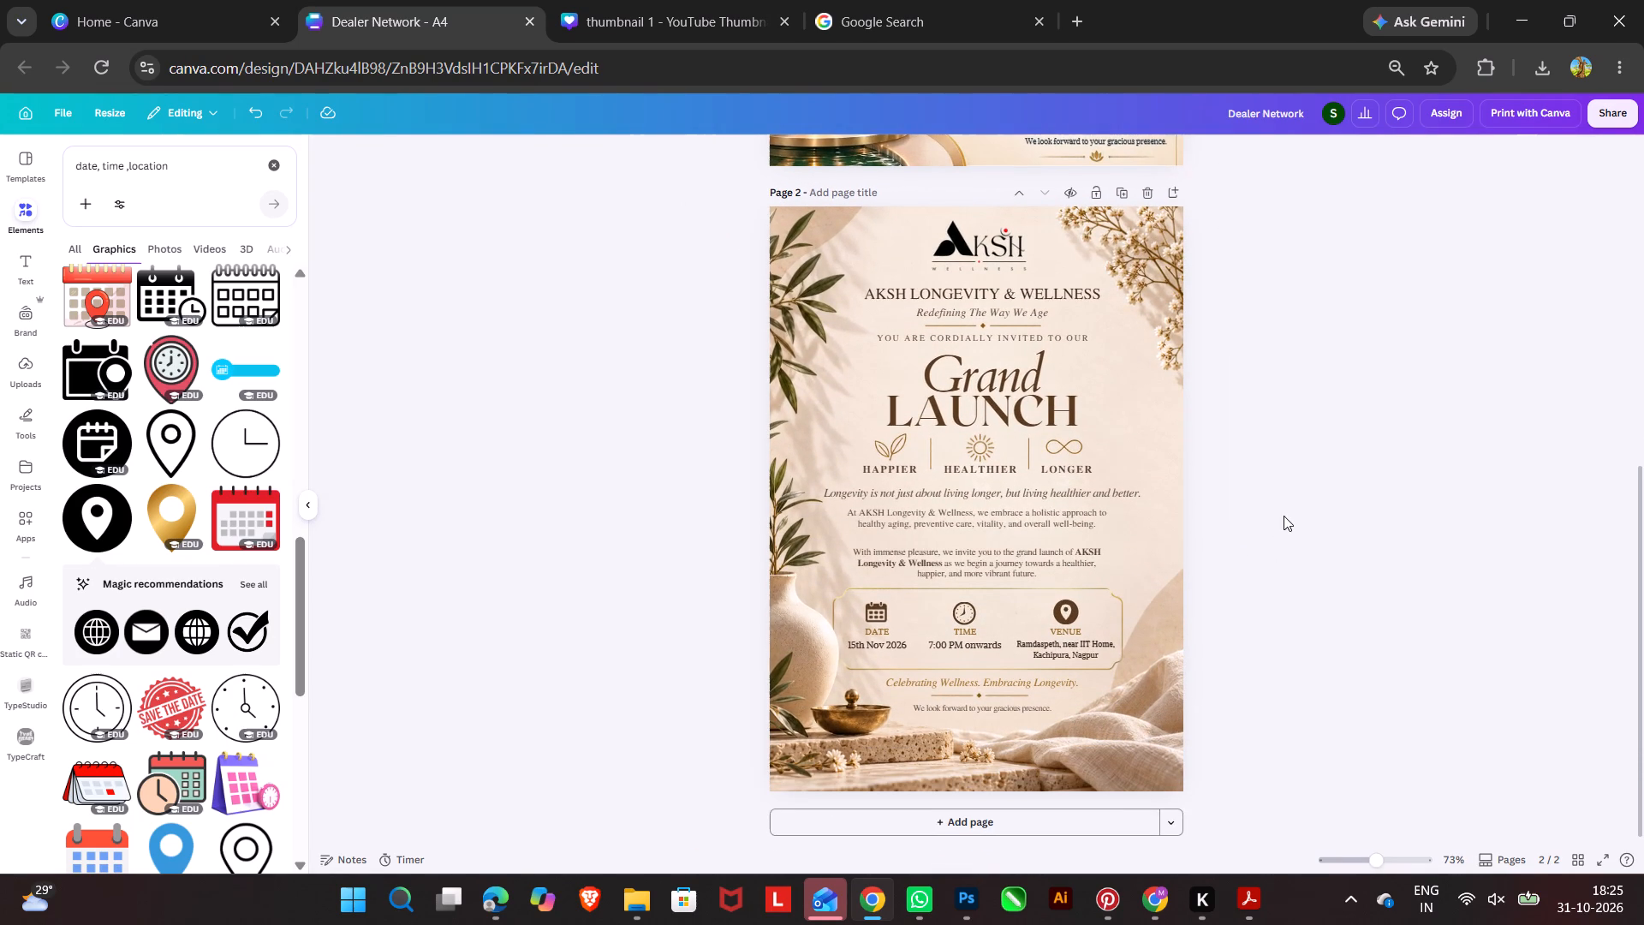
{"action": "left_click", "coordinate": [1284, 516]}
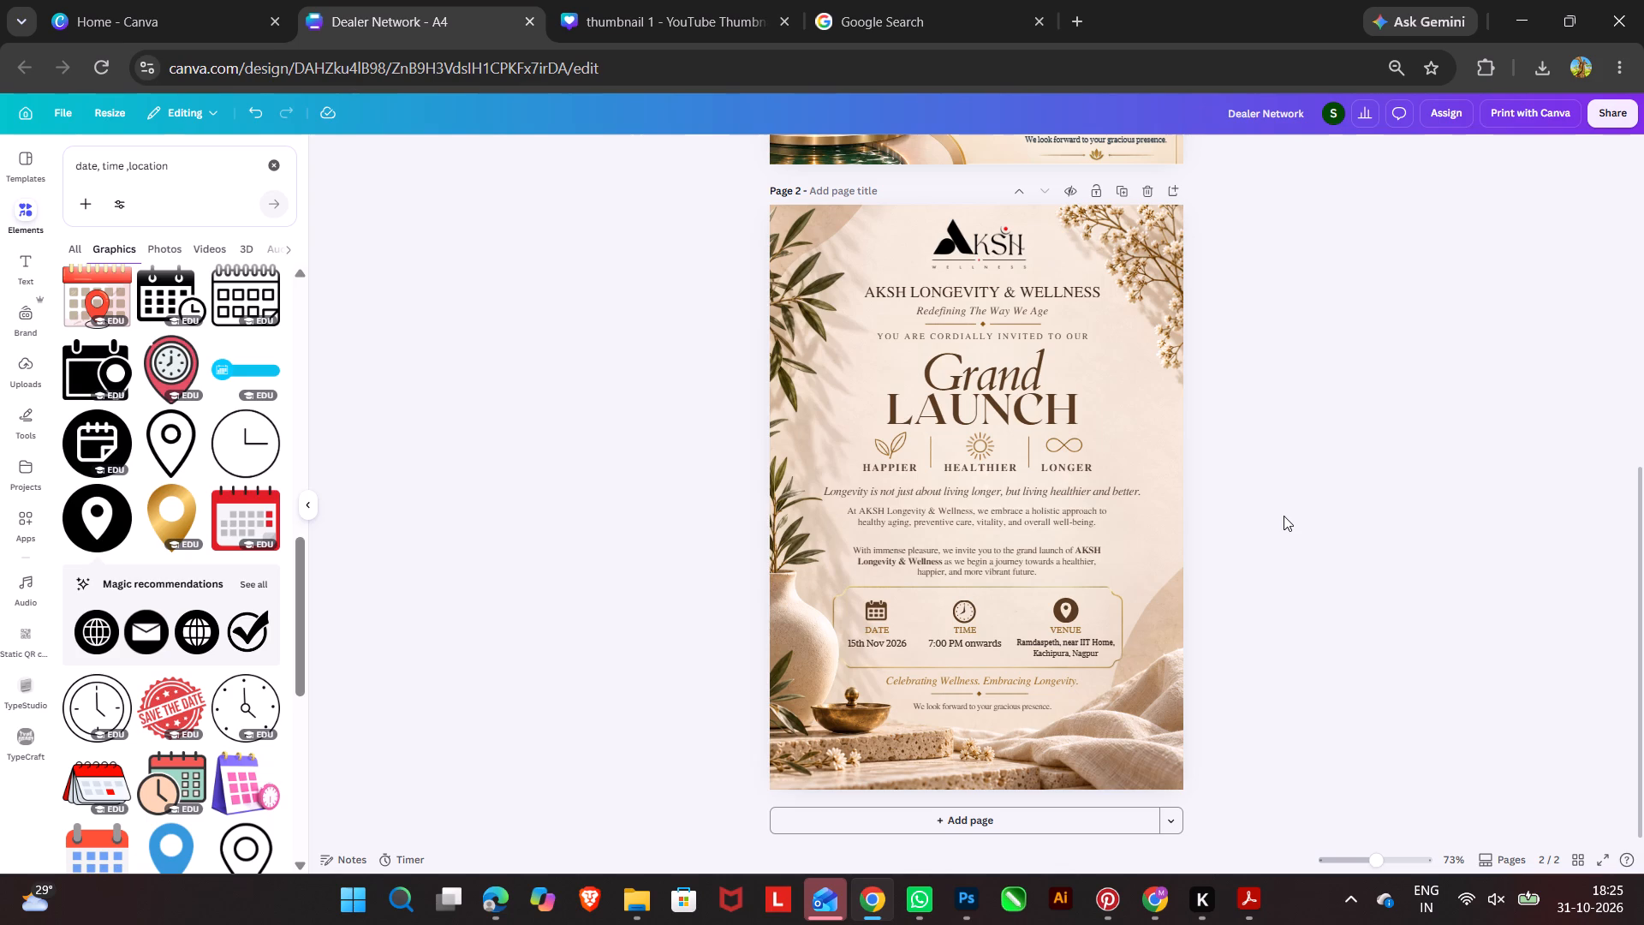
Nudge the calendar icon above DATE slightly down towards its label.
{"action": "left_click", "coordinate": [880, 607]}
{"action": "key", "text": "Down"}
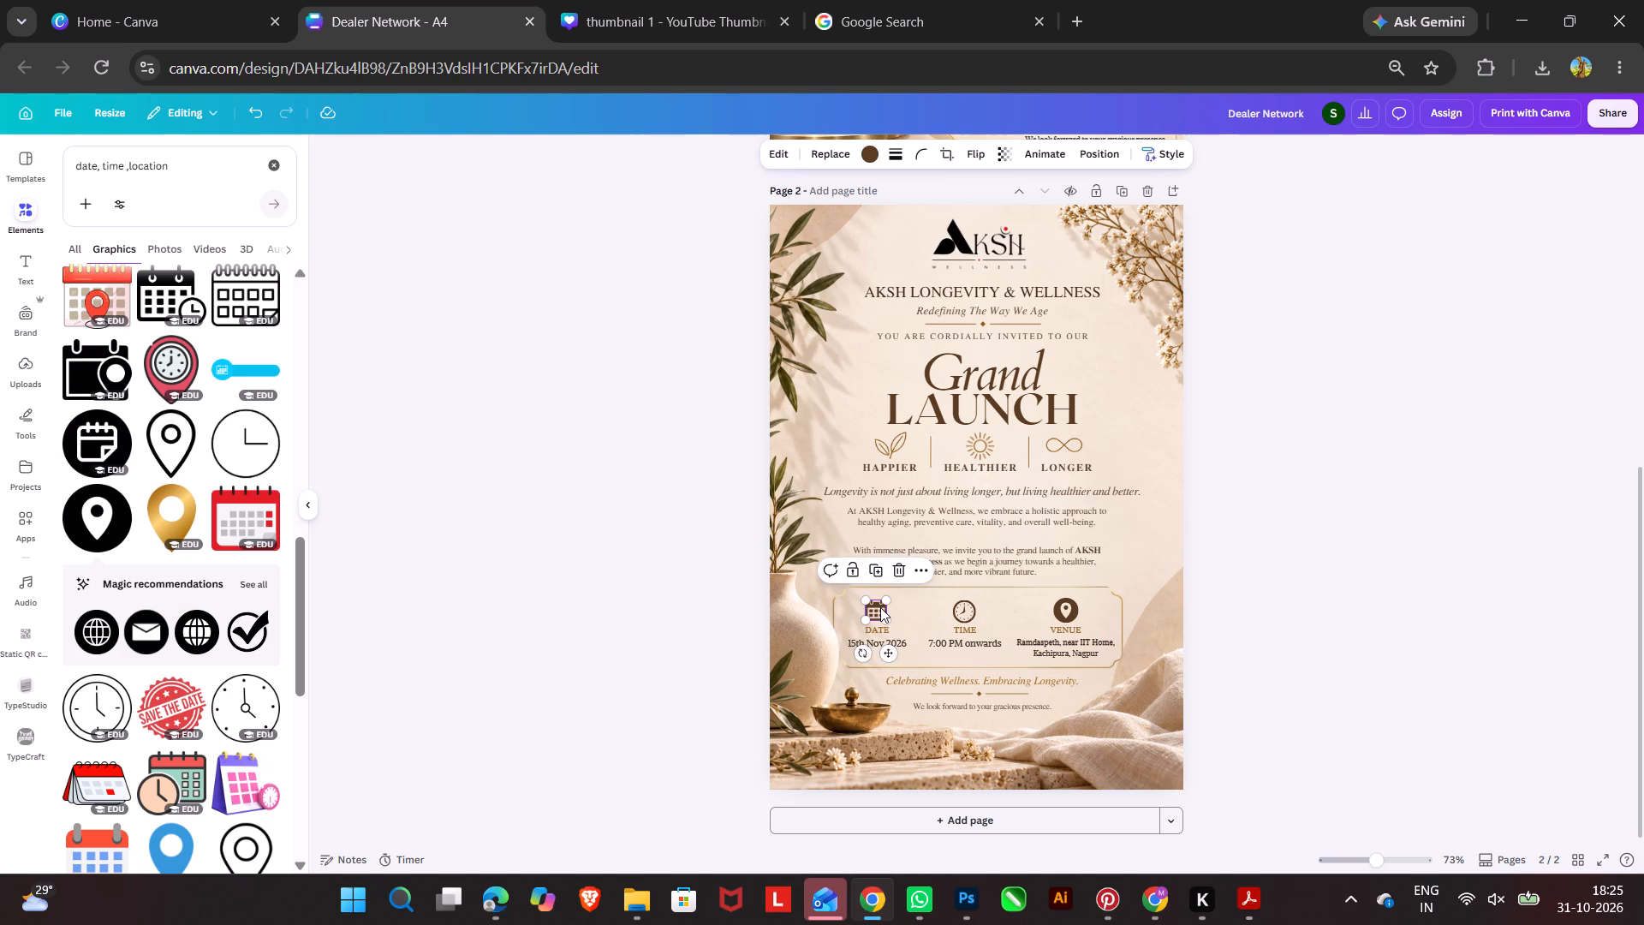
{"action": "left_click", "coordinate": [642, 655]}
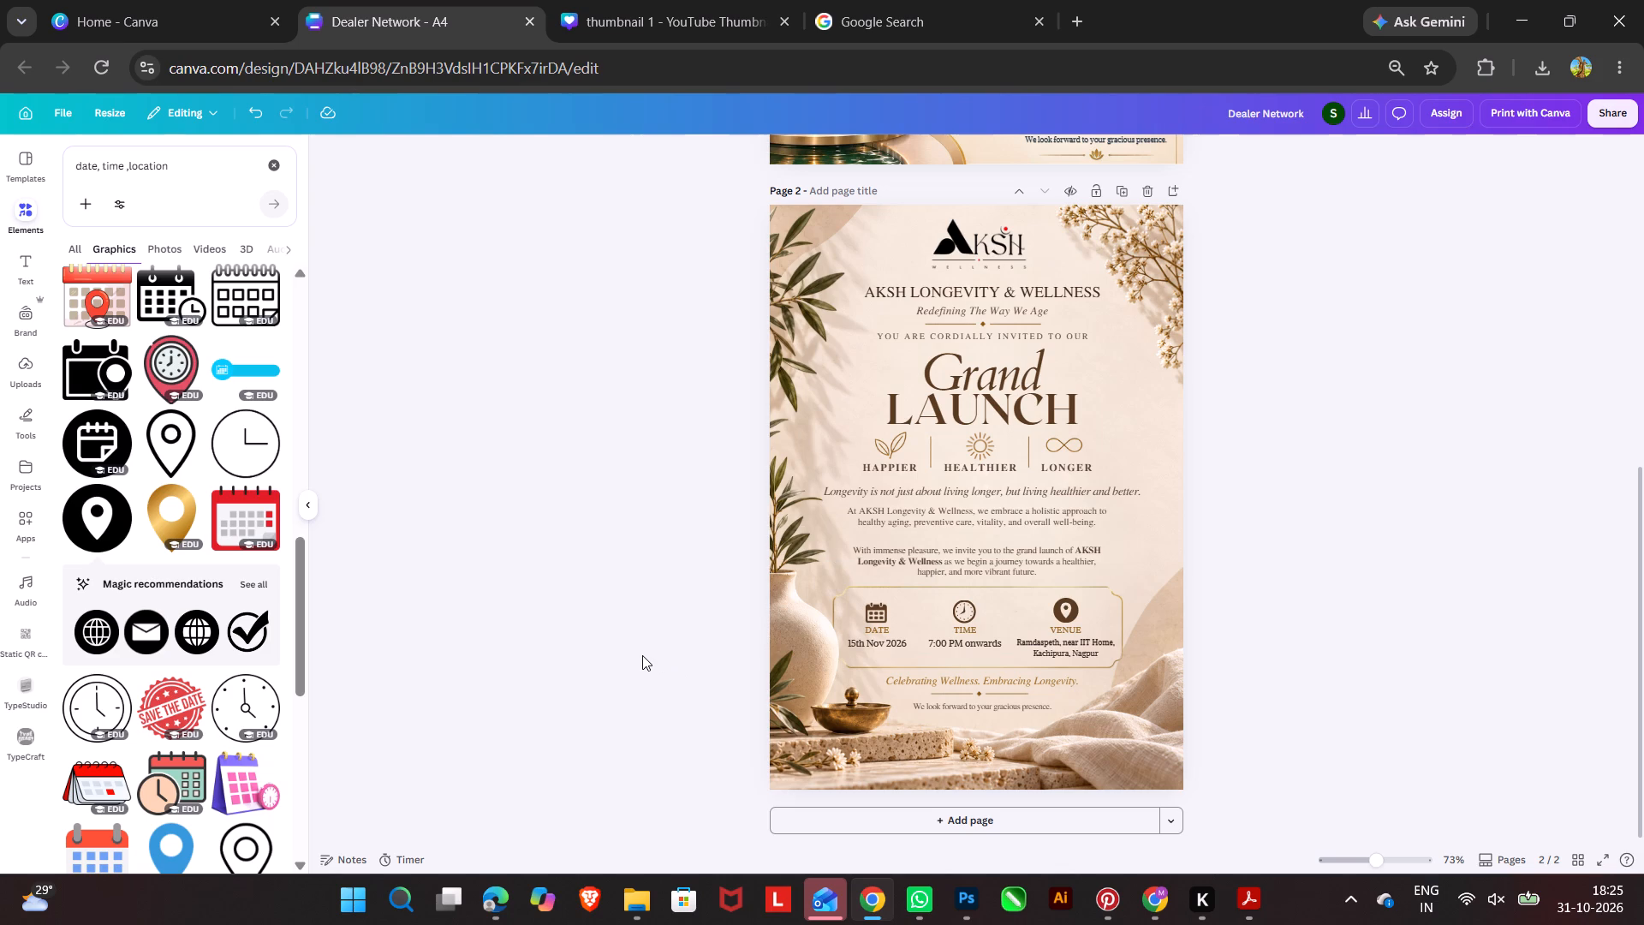
Duplicate the vertical divider between HAPPIER and HEALTHIER and place the copy between the DATE and TIME columns of the event box.
{"action": "left_click", "coordinate": [933, 450]}
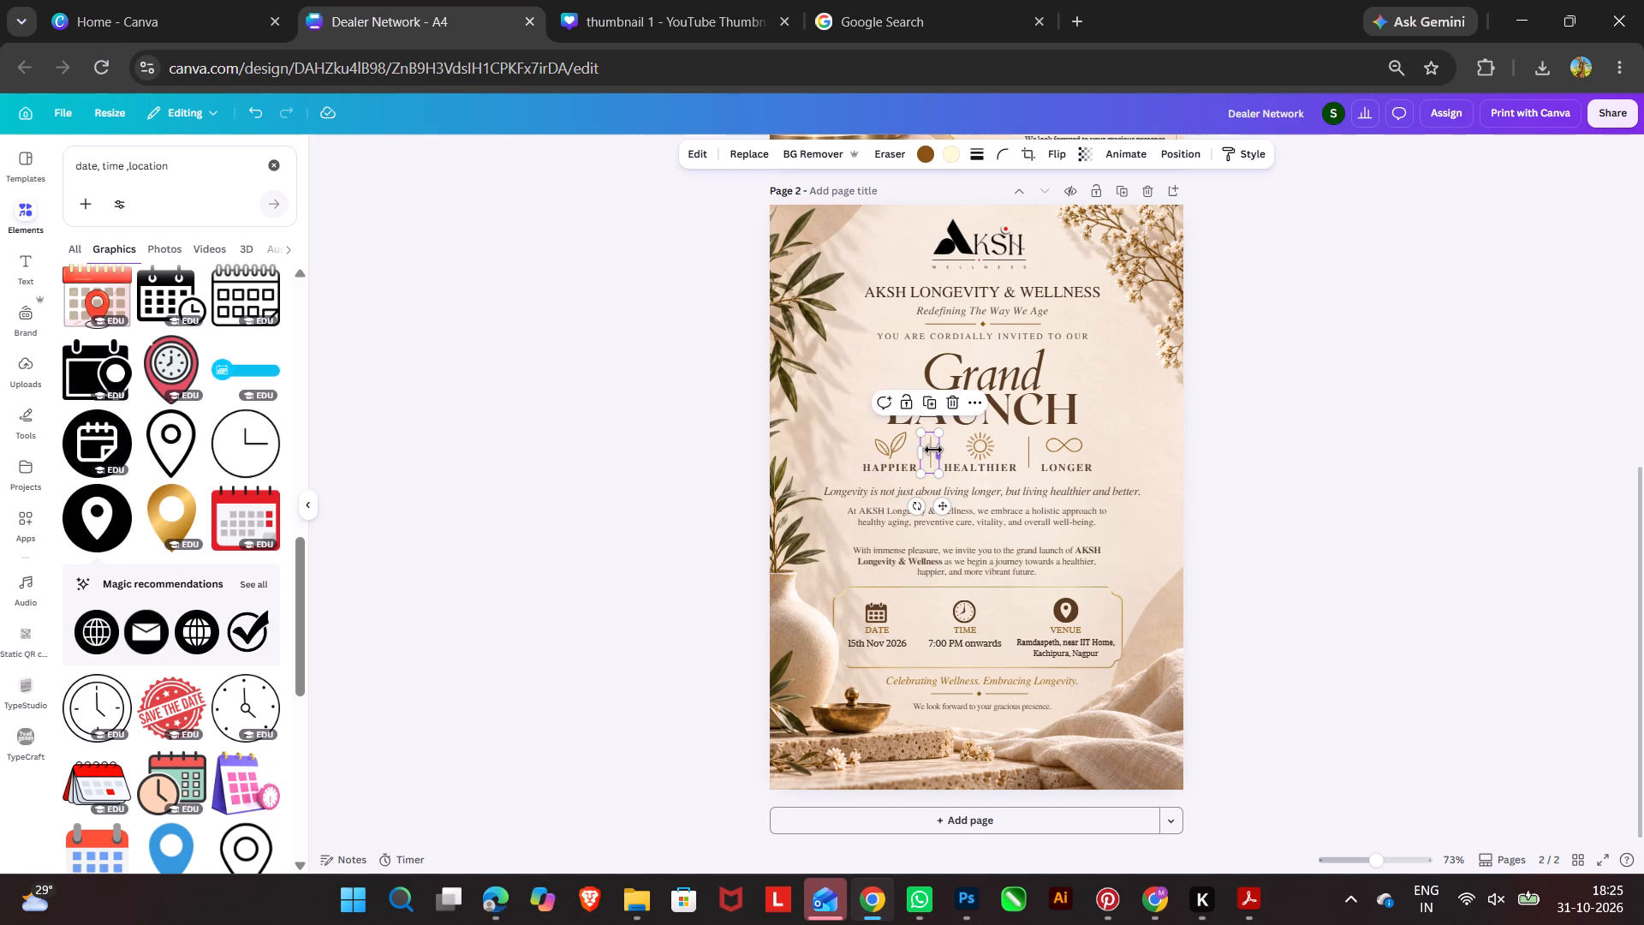
{"action": "left_click", "coordinate": [924, 403]}
{"action": "left_click_drag", "start_coordinate": [947, 511], "coordinate": [935, 644]}
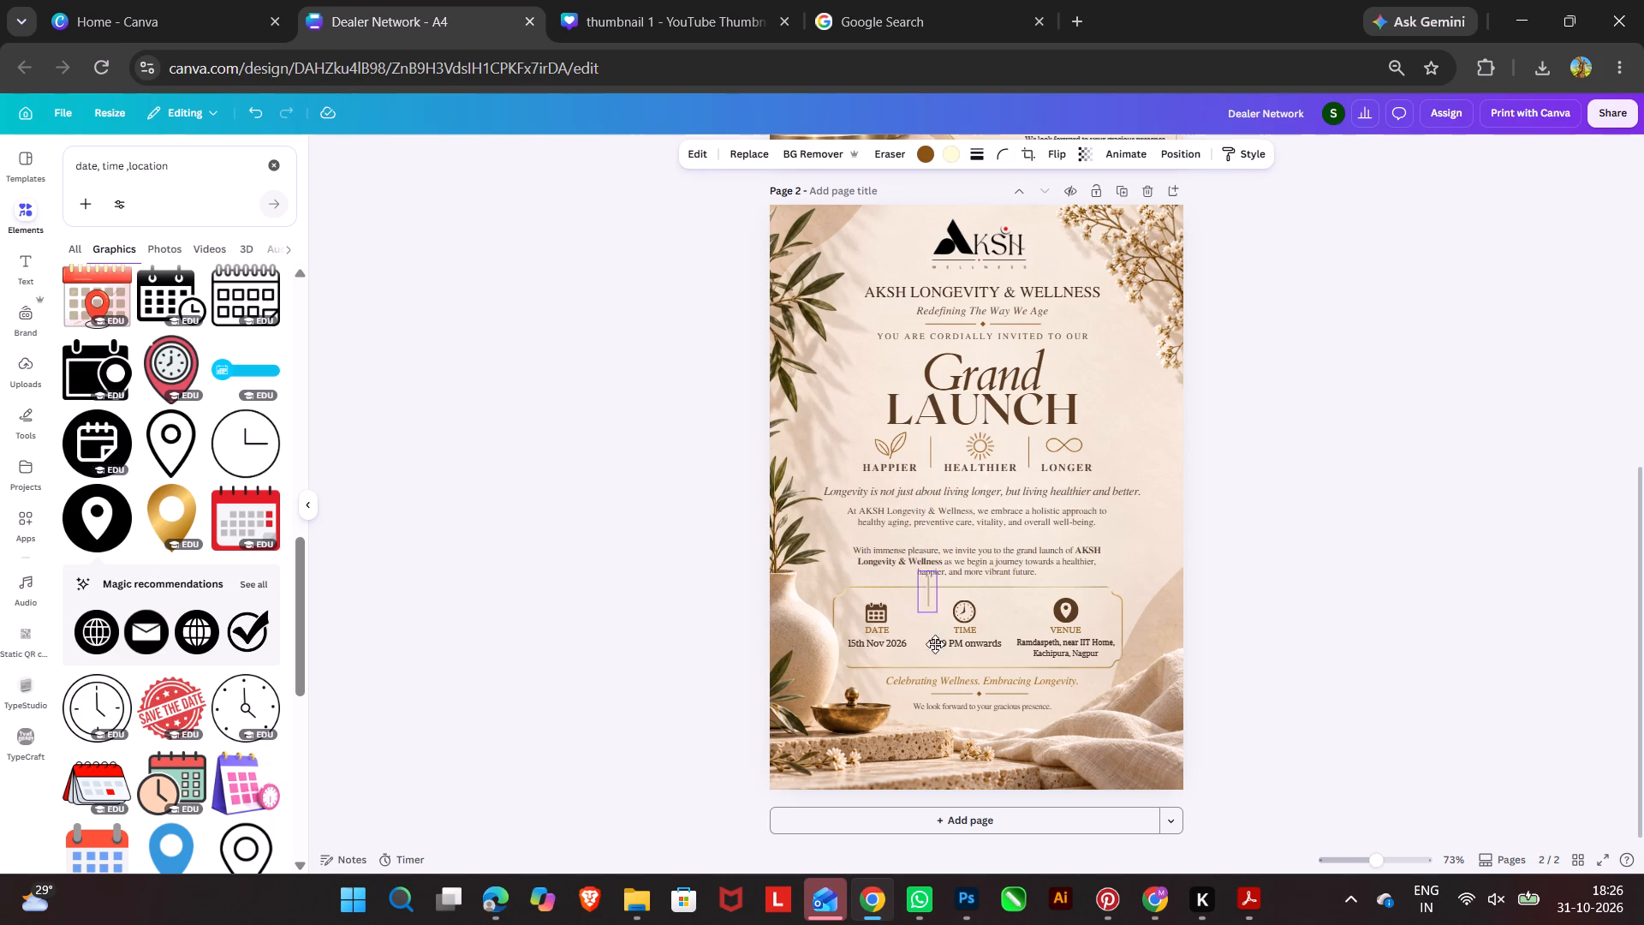
{"action": "left_click_drag", "start_coordinate": [935, 644], "coordinate": [918, 667]}
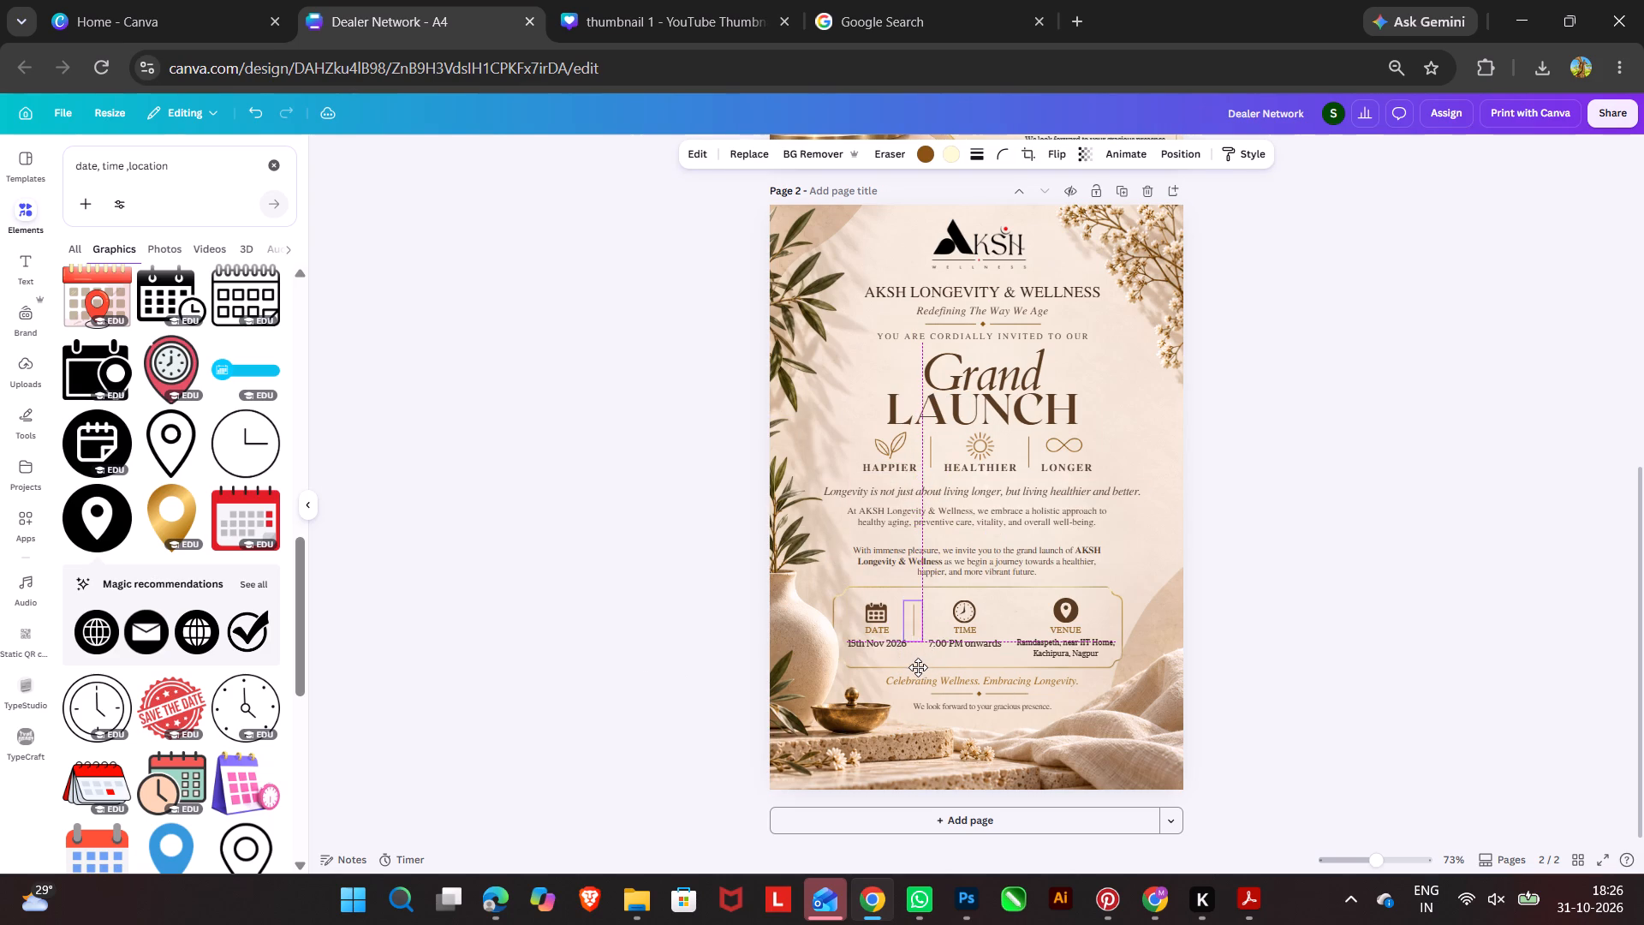
{"action": "left_click_drag", "start_coordinate": [918, 667], "coordinate": [920, 665]}
Enlarge the divider between DATE and TIME and nudge it left so it clears the "7:00 PM onwards" text.
{"action": "left_click_drag", "start_coordinate": [920, 637], "coordinate": [925, 654]}
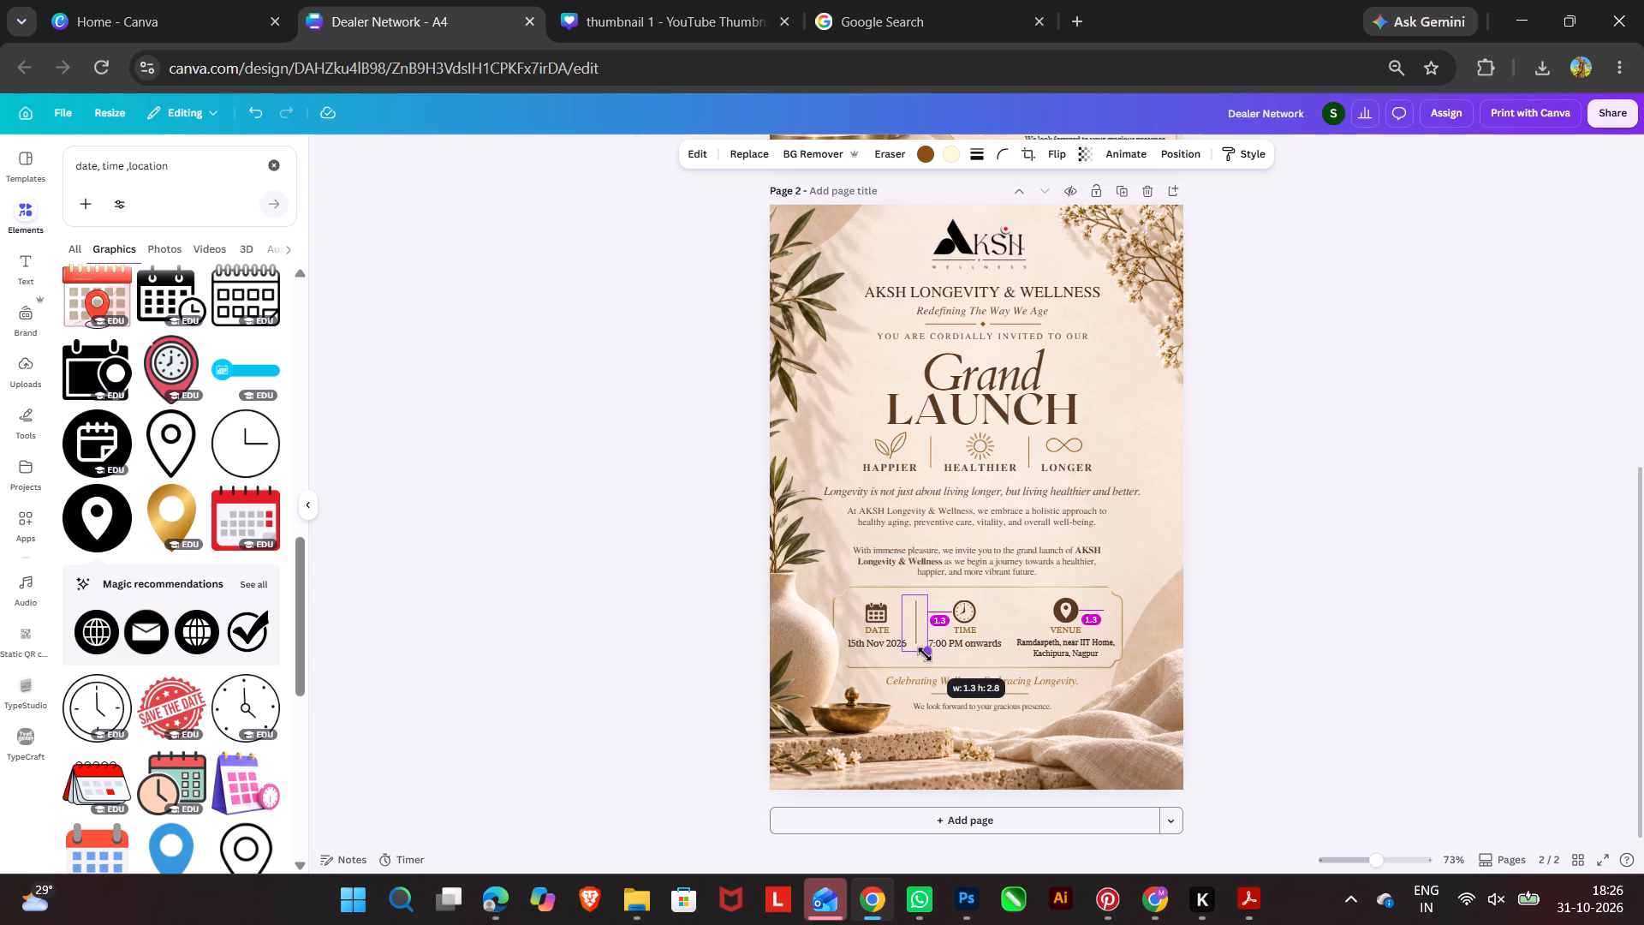
{"action": "left_click_drag", "start_coordinate": [925, 654], "coordinate": [925, 671]}
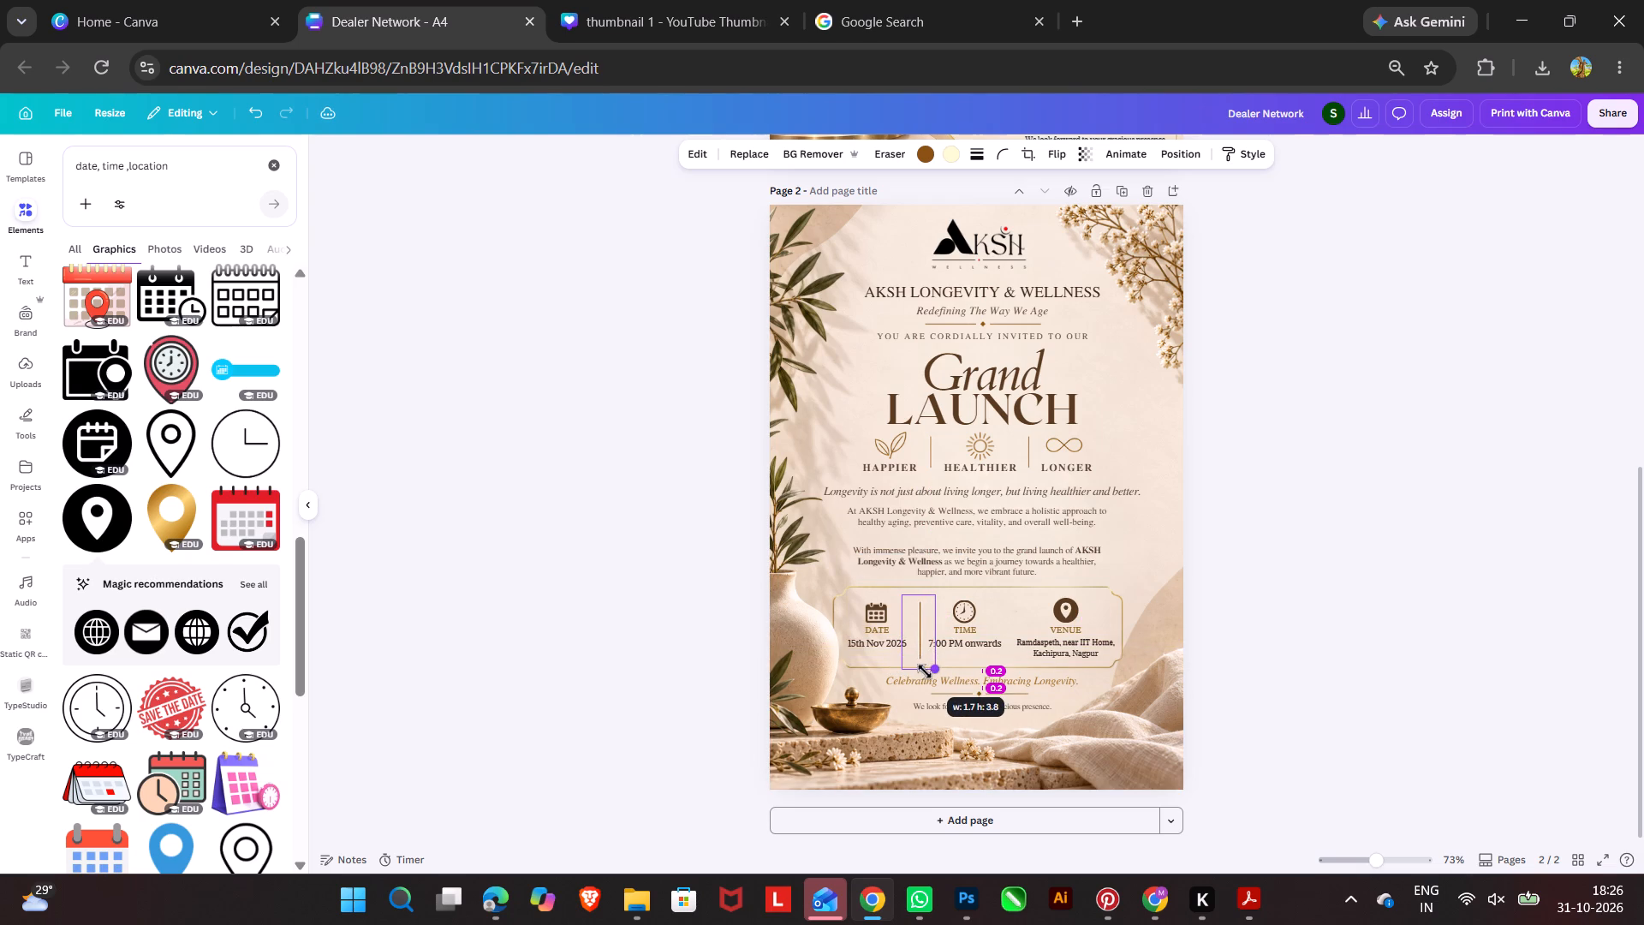
{"action": "left_click_drag", "start_coordinate": [925, 671], "coordinate": [924, 665]}
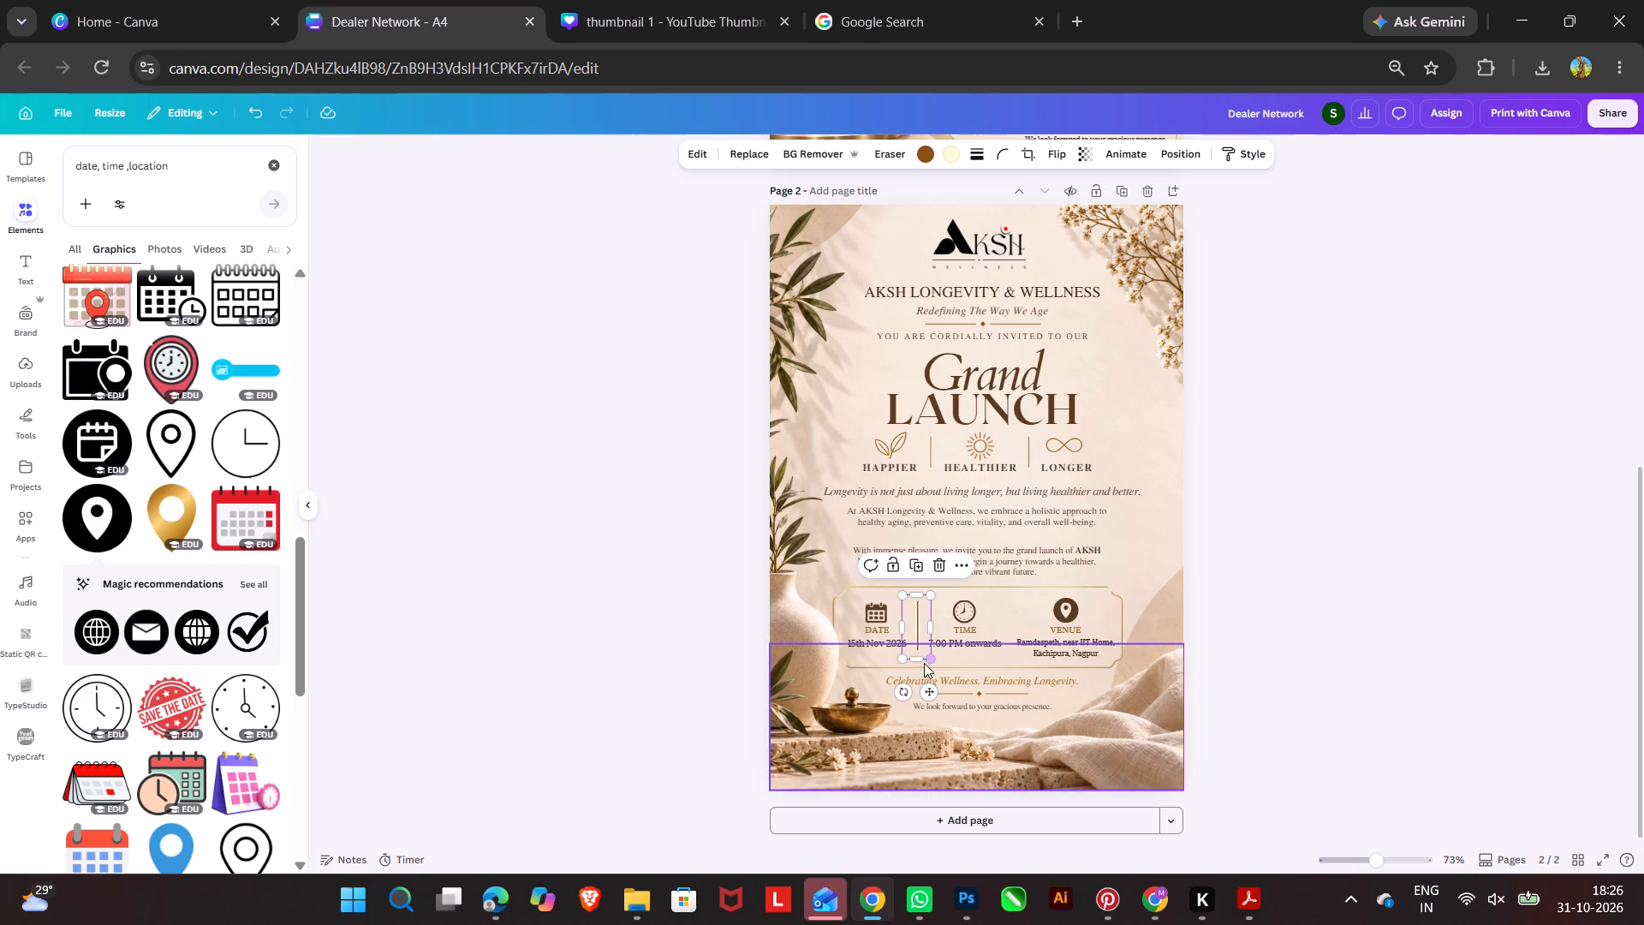
{"action": "key", "text": "Left"}
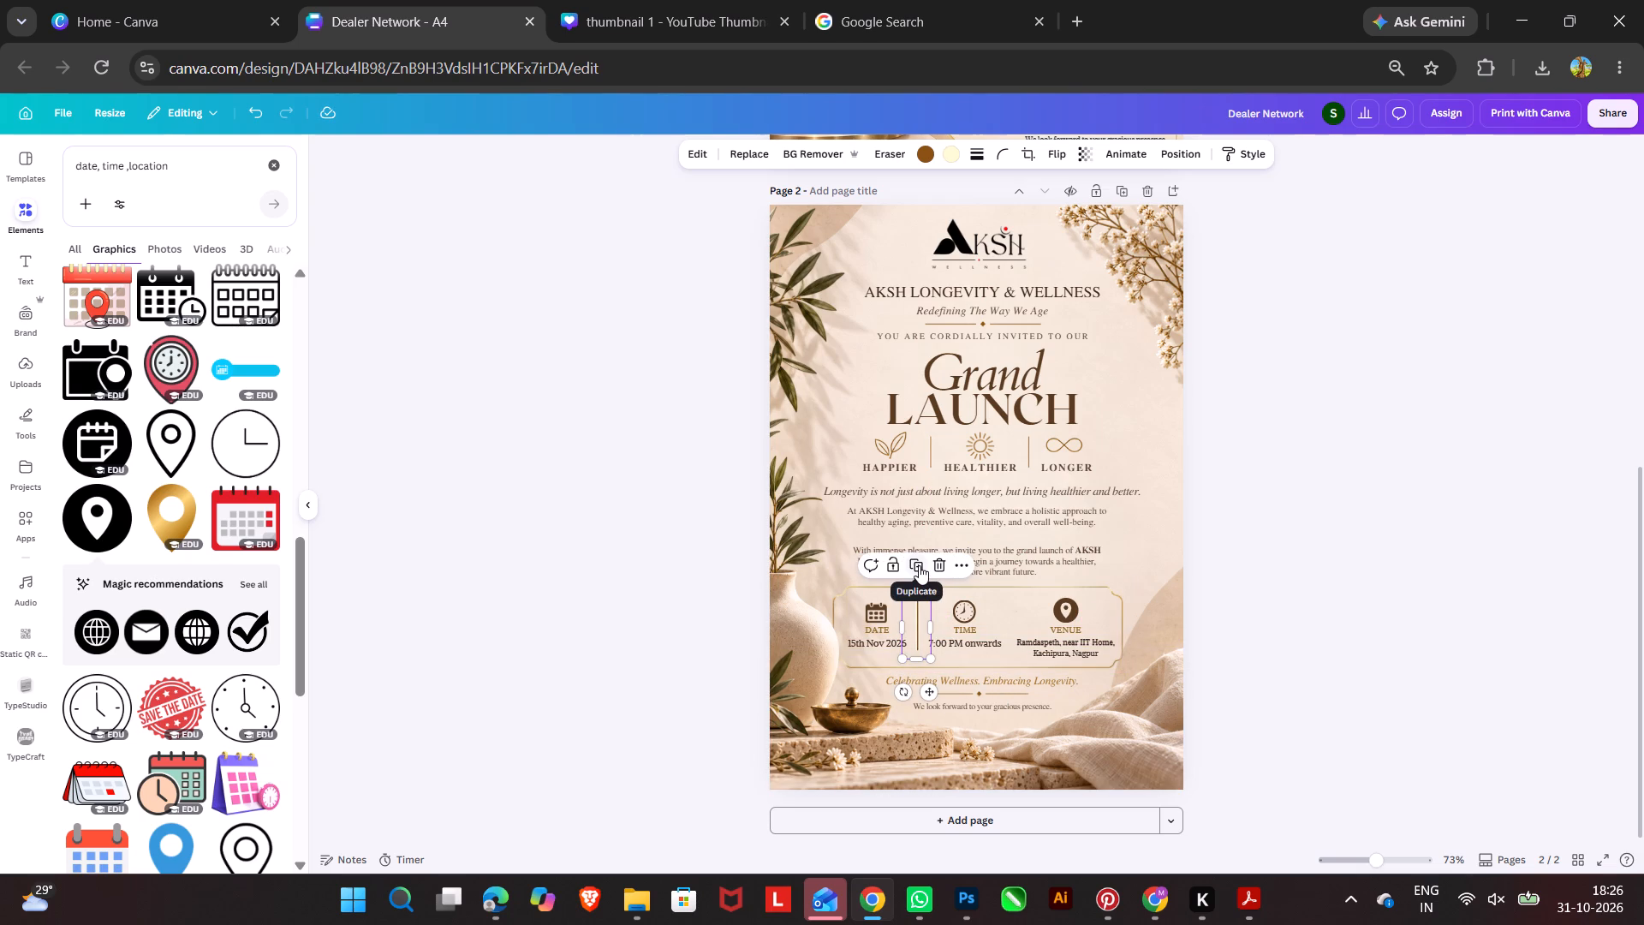
{"action": "key", "text": "Left"}
{"action": "left_click", "coordinate": [924, 713]}
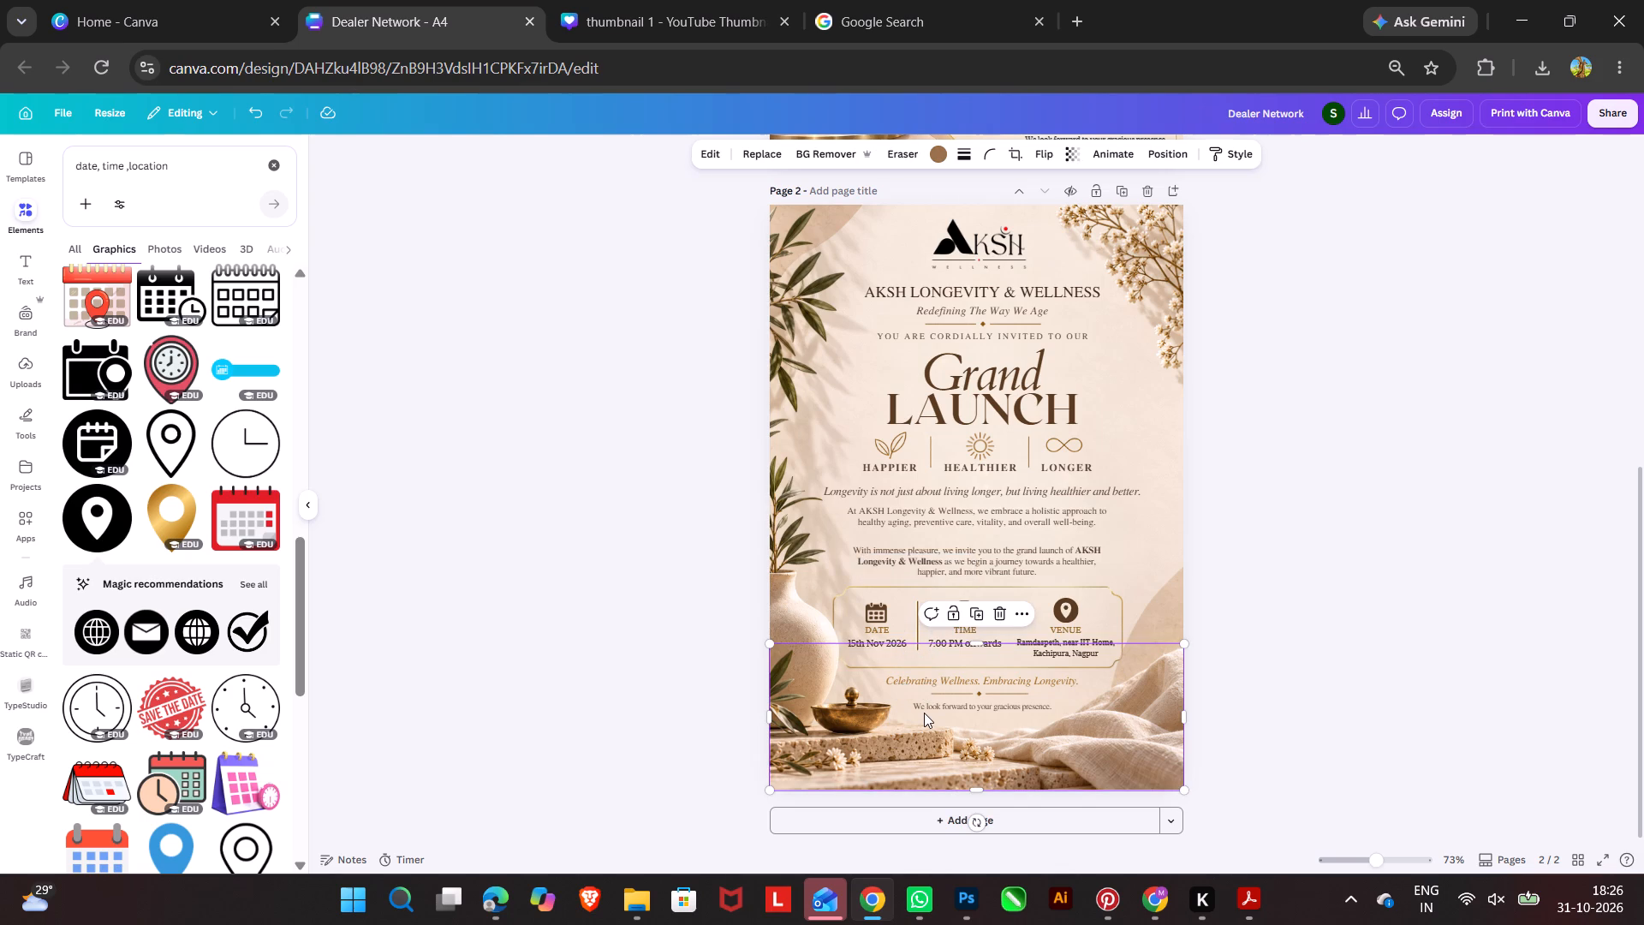
{"action": "left_click", "coordinate": [916, 631]}
{"action": "key", "text": "Left"}
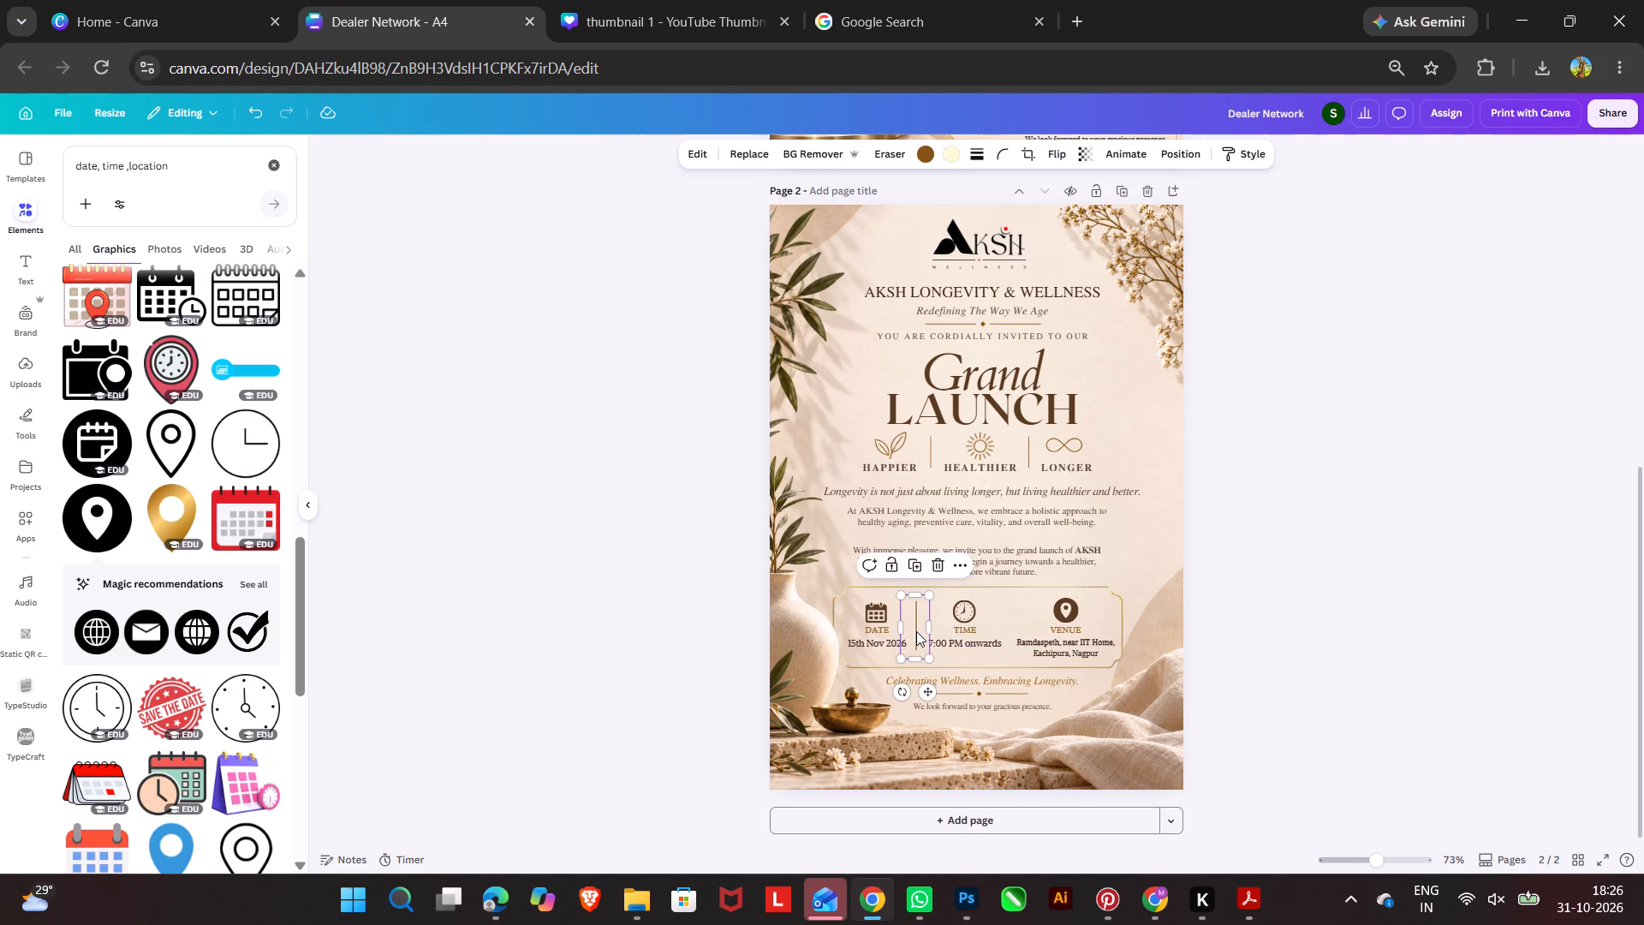
{"action": "key", "text": "Left"}
{"action": "key", "text": "Right"}
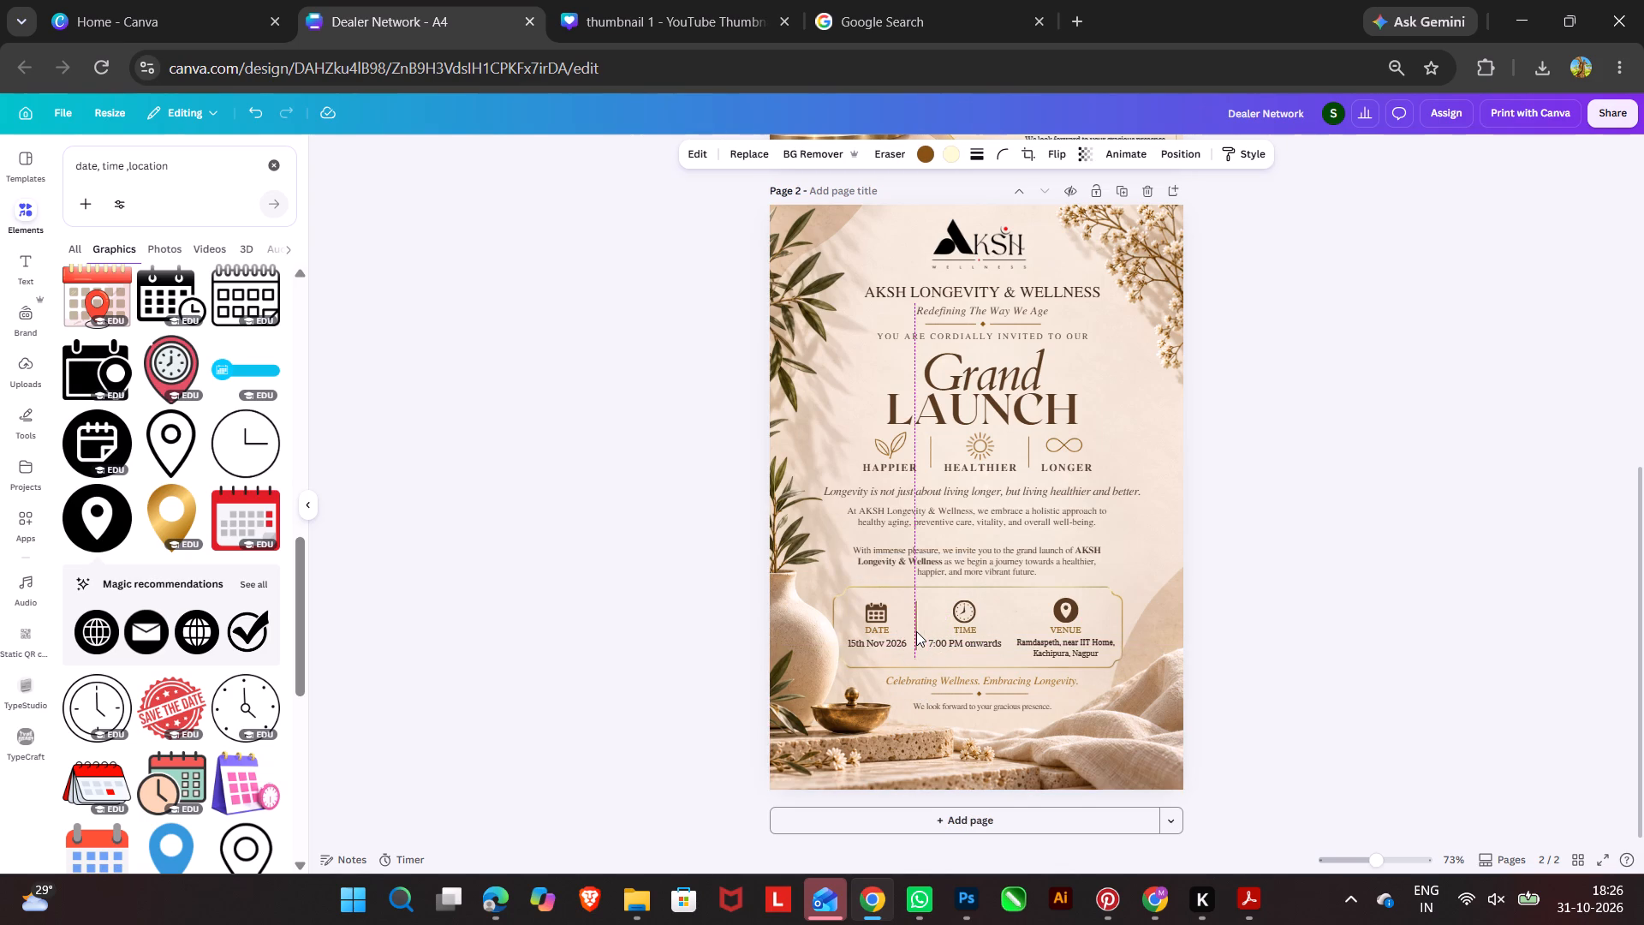
{"action": "double_click", "coordinate": [1278, 651]}
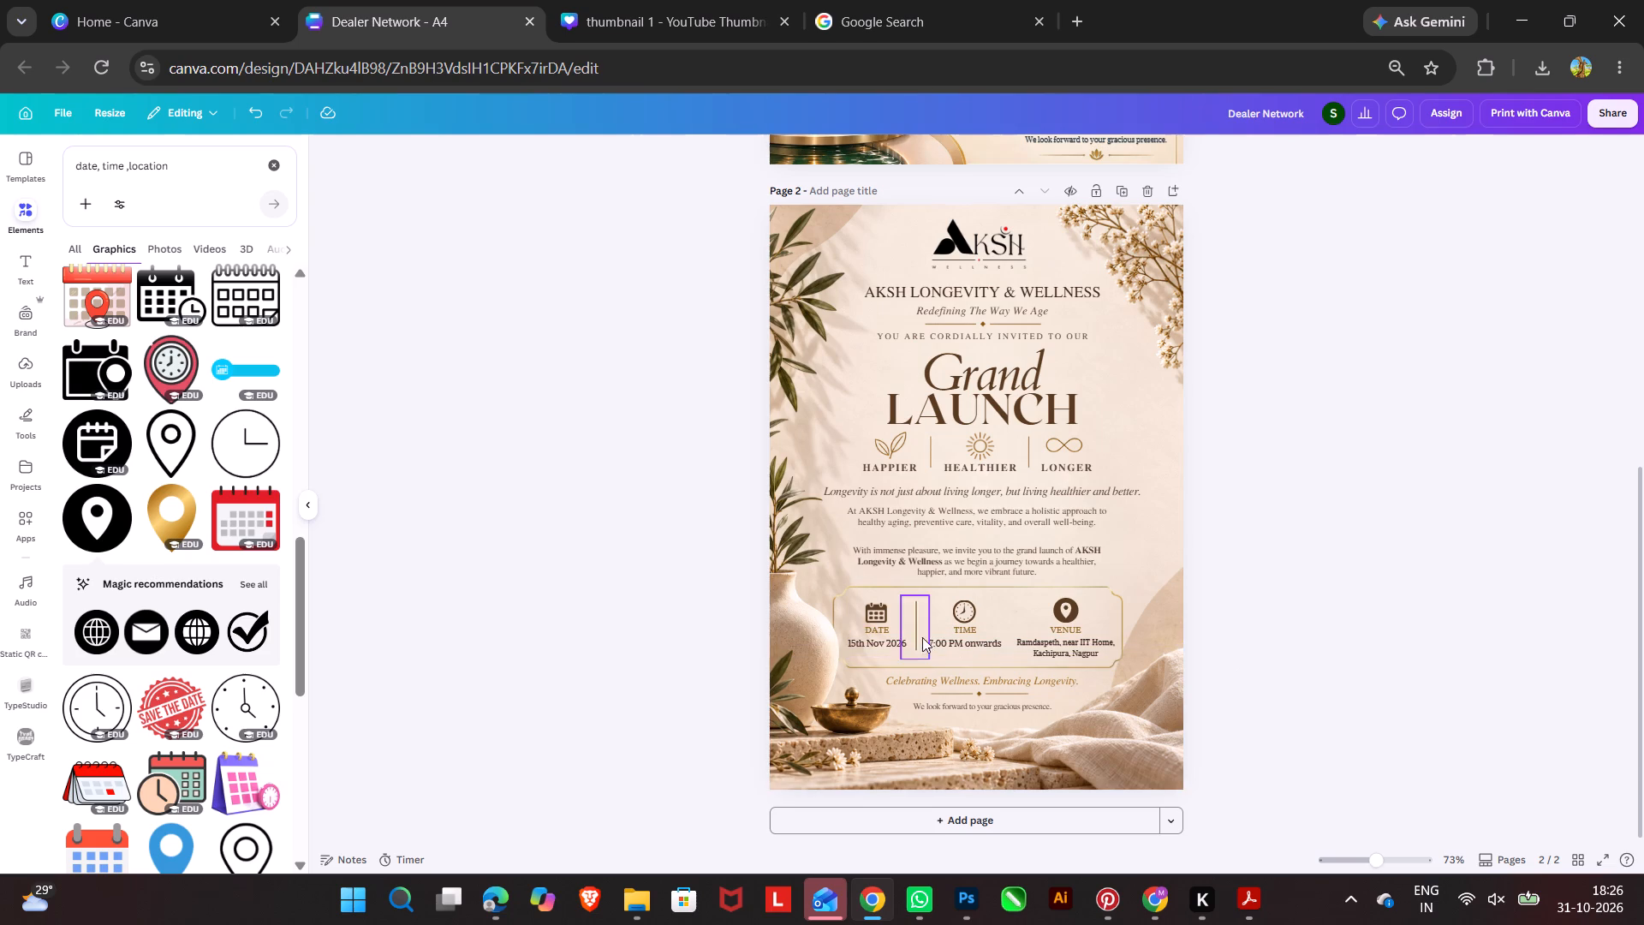
Duplicate the DATE and TIME divider and place the copy between the TIME and VENUE columns, nudging it slightly left.
{"action": "left_click", "coordinate": [912, 620]}
{"action": "left_click", "coordinate": [918, 568]}
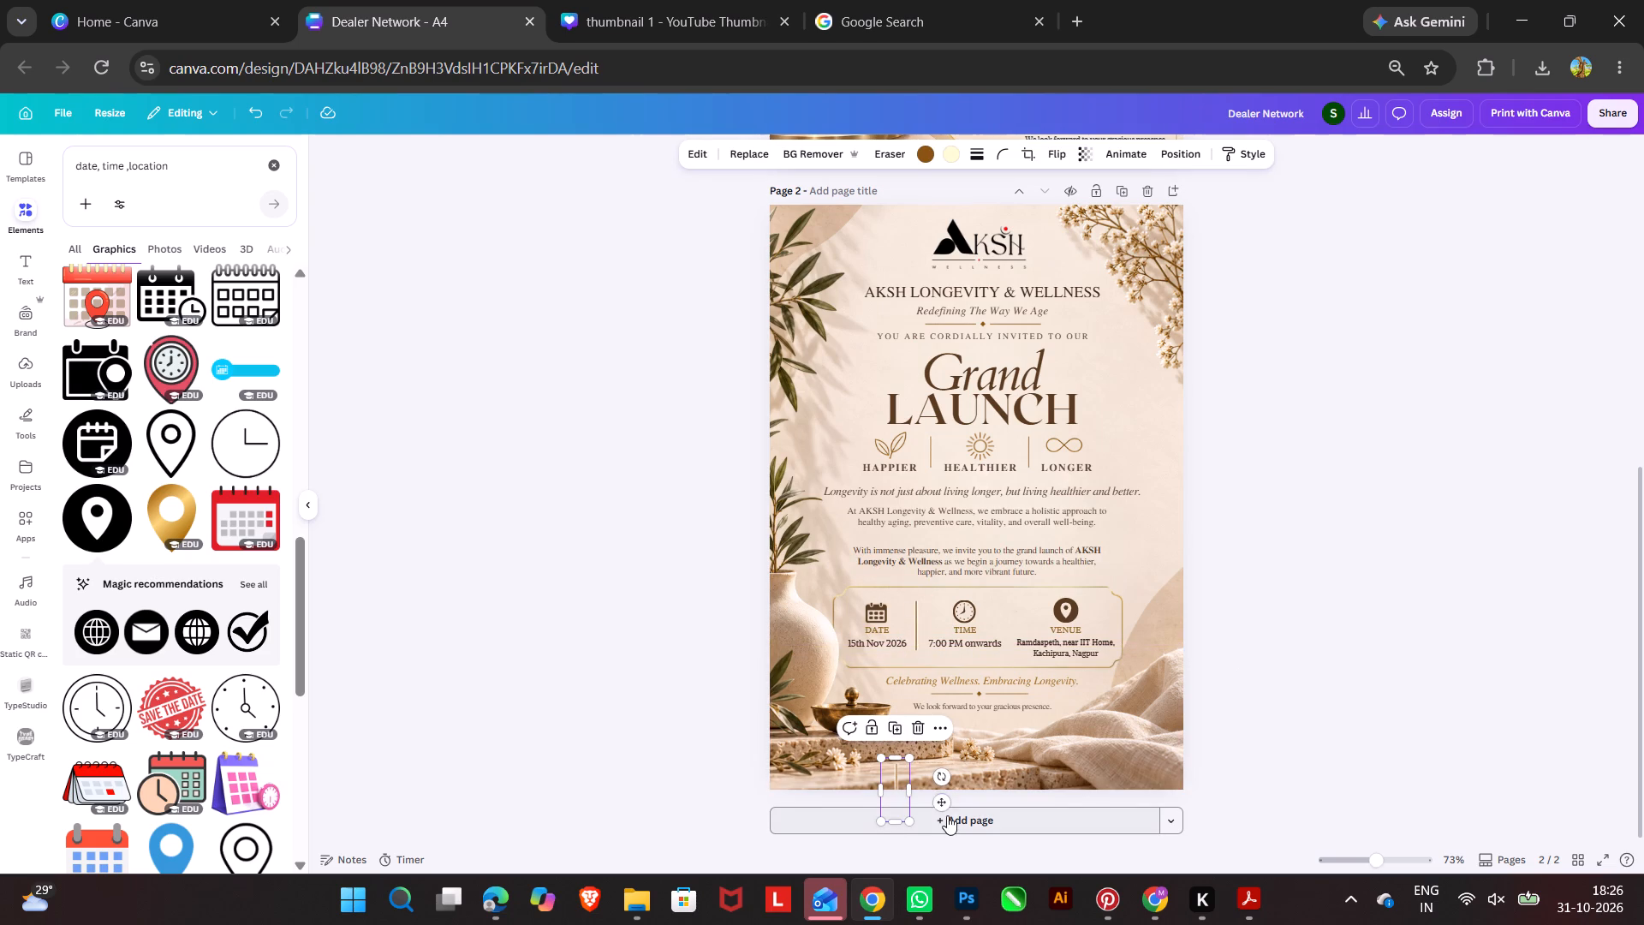
{"action": "left_click_drag", "start_coordinate": [940, 806], "coordinate": [1051, 647]}
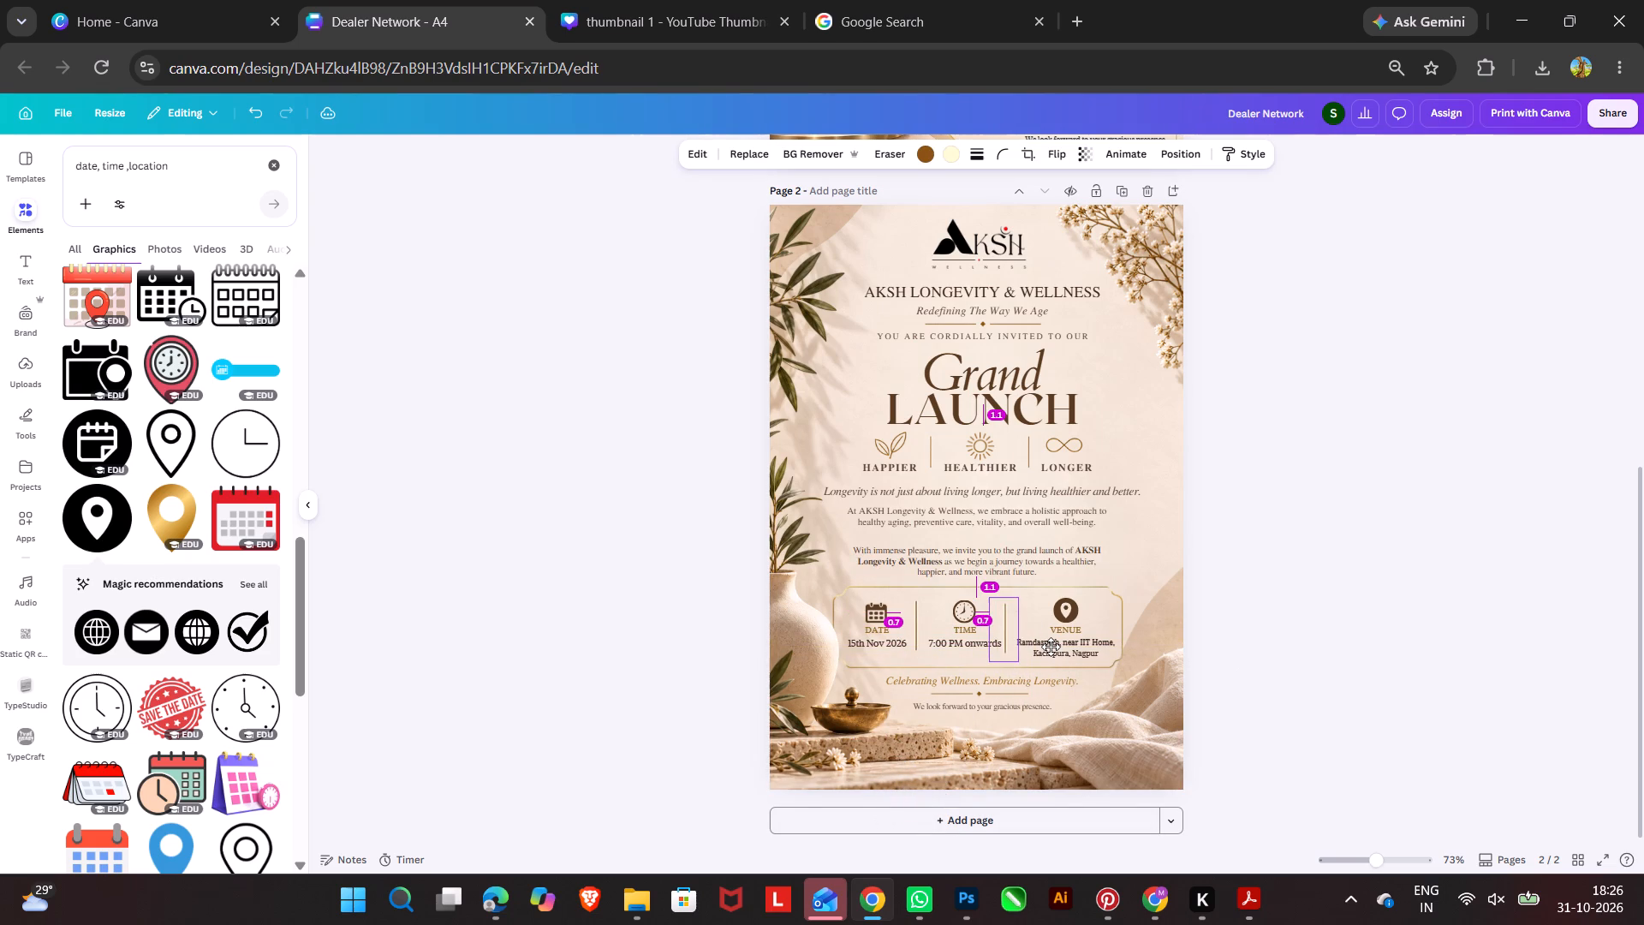
{"action": "left_click_drag", "start_coordinate": [1051, 647], "coordinate": [1055, 646]}
{"action": "key", "text": "Left"}
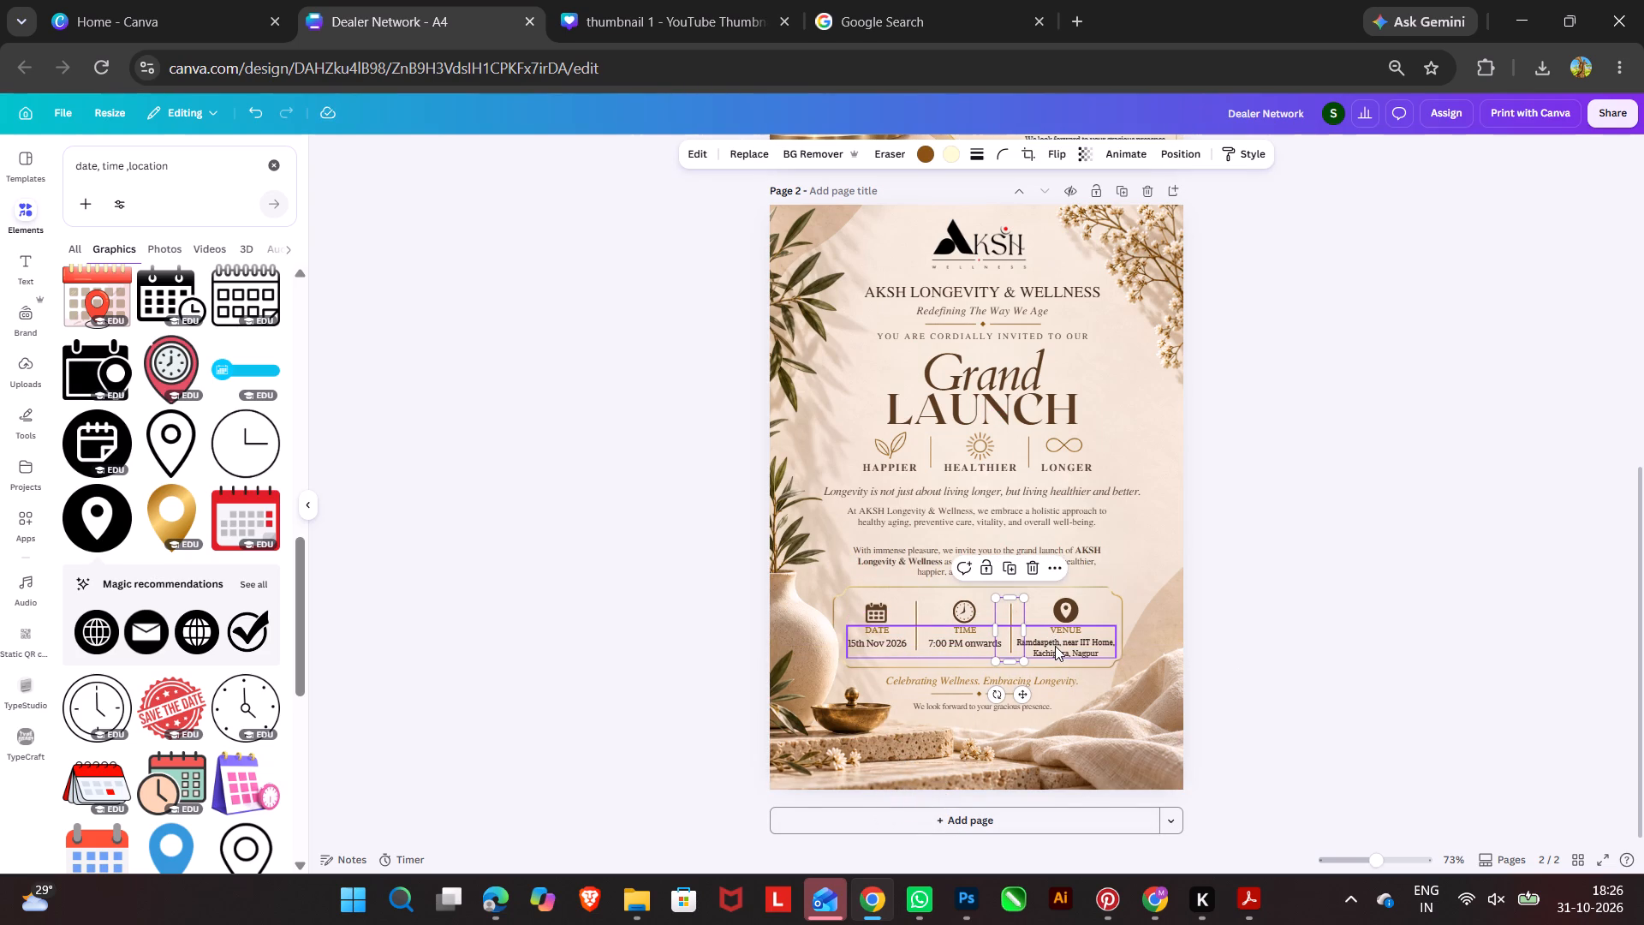
{"action": "key", "text": "Left"}
{"action": "double_click", "coordinate": [1198, 673]}
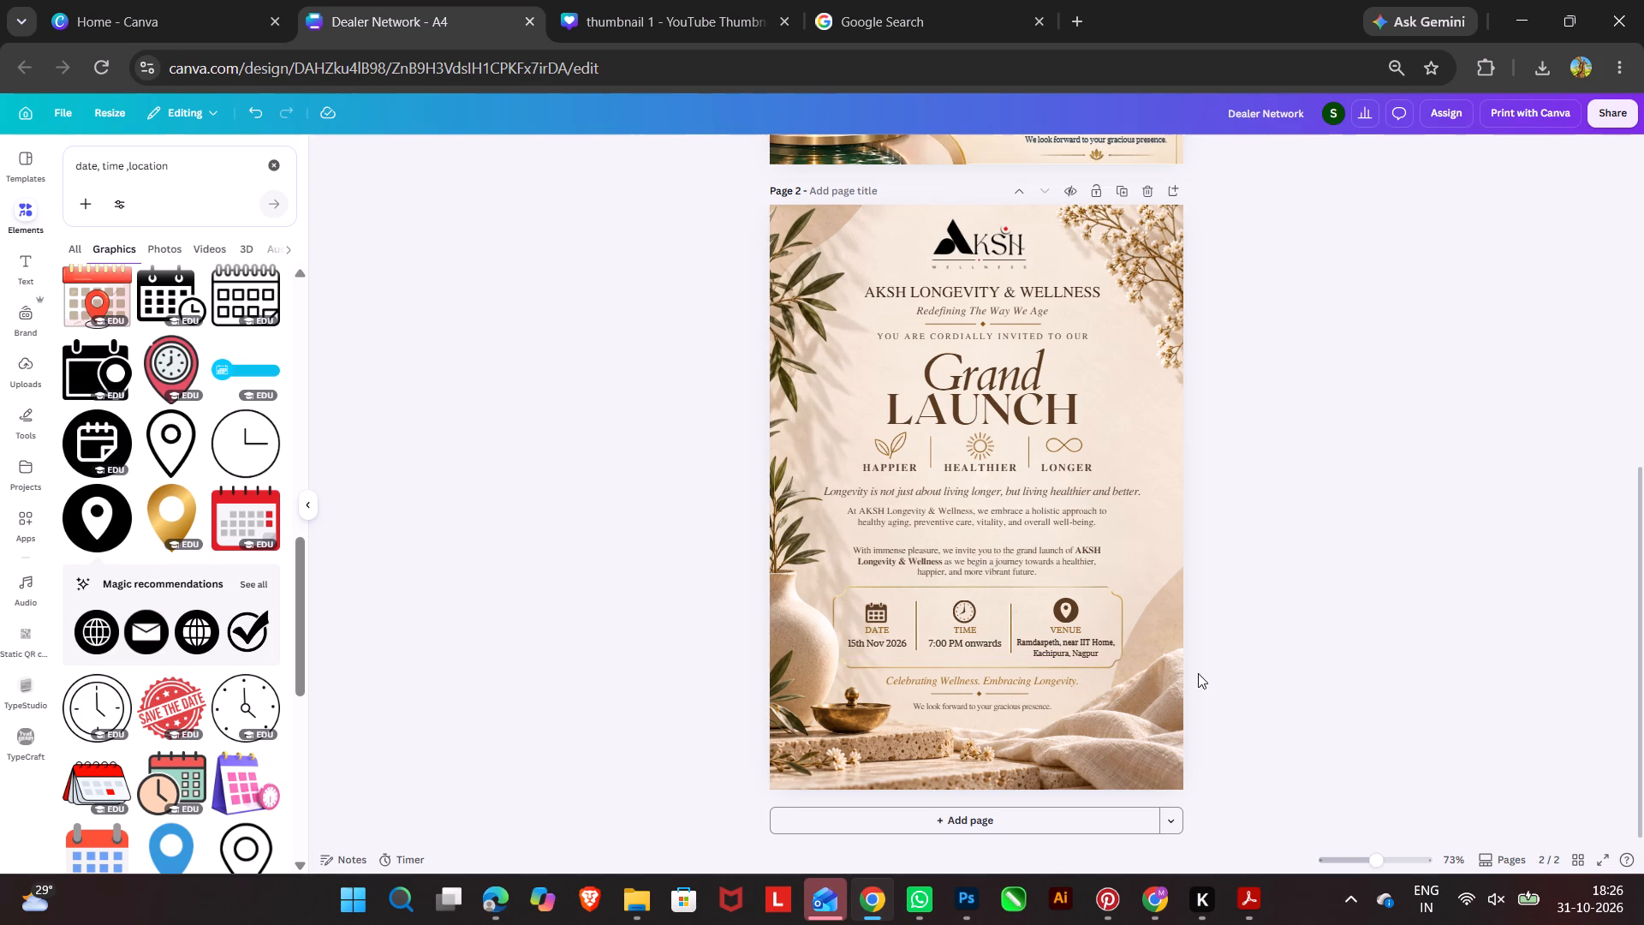
Nudge the divider between TIME and VENUE up and slightly left to level it with the first divider.
{"action": "left_click", "coordinate": [1051, 552]}
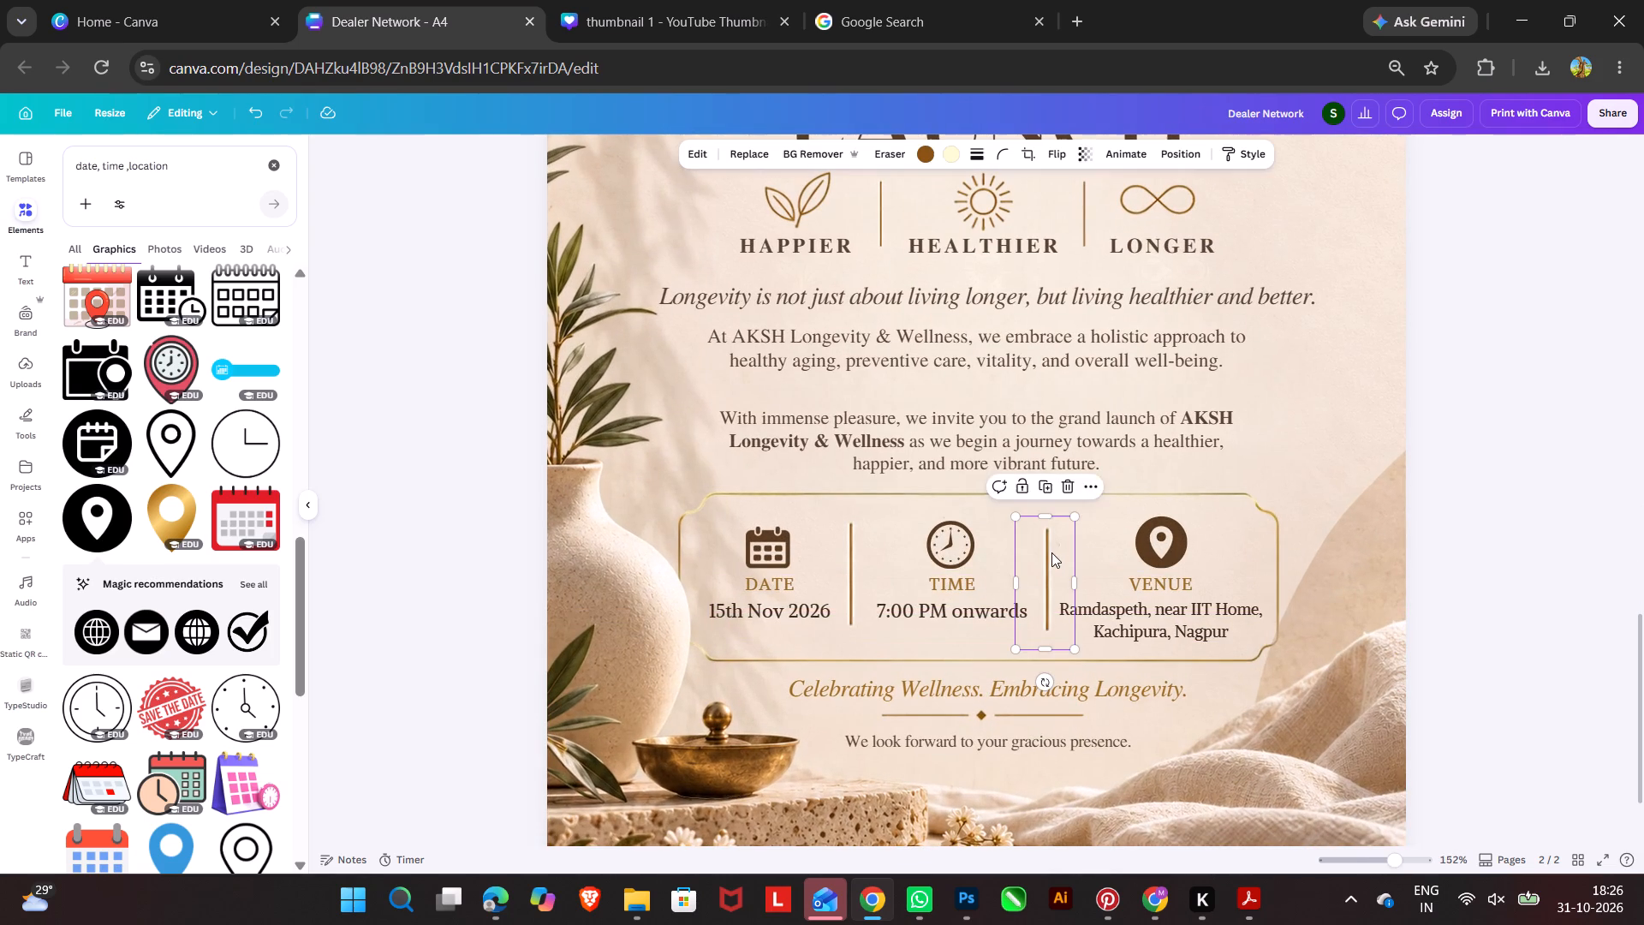
{"action": "key", "text": "Up"}
{"action": "key", "text": "Up"}
{"action": "key", "text": "Left"}
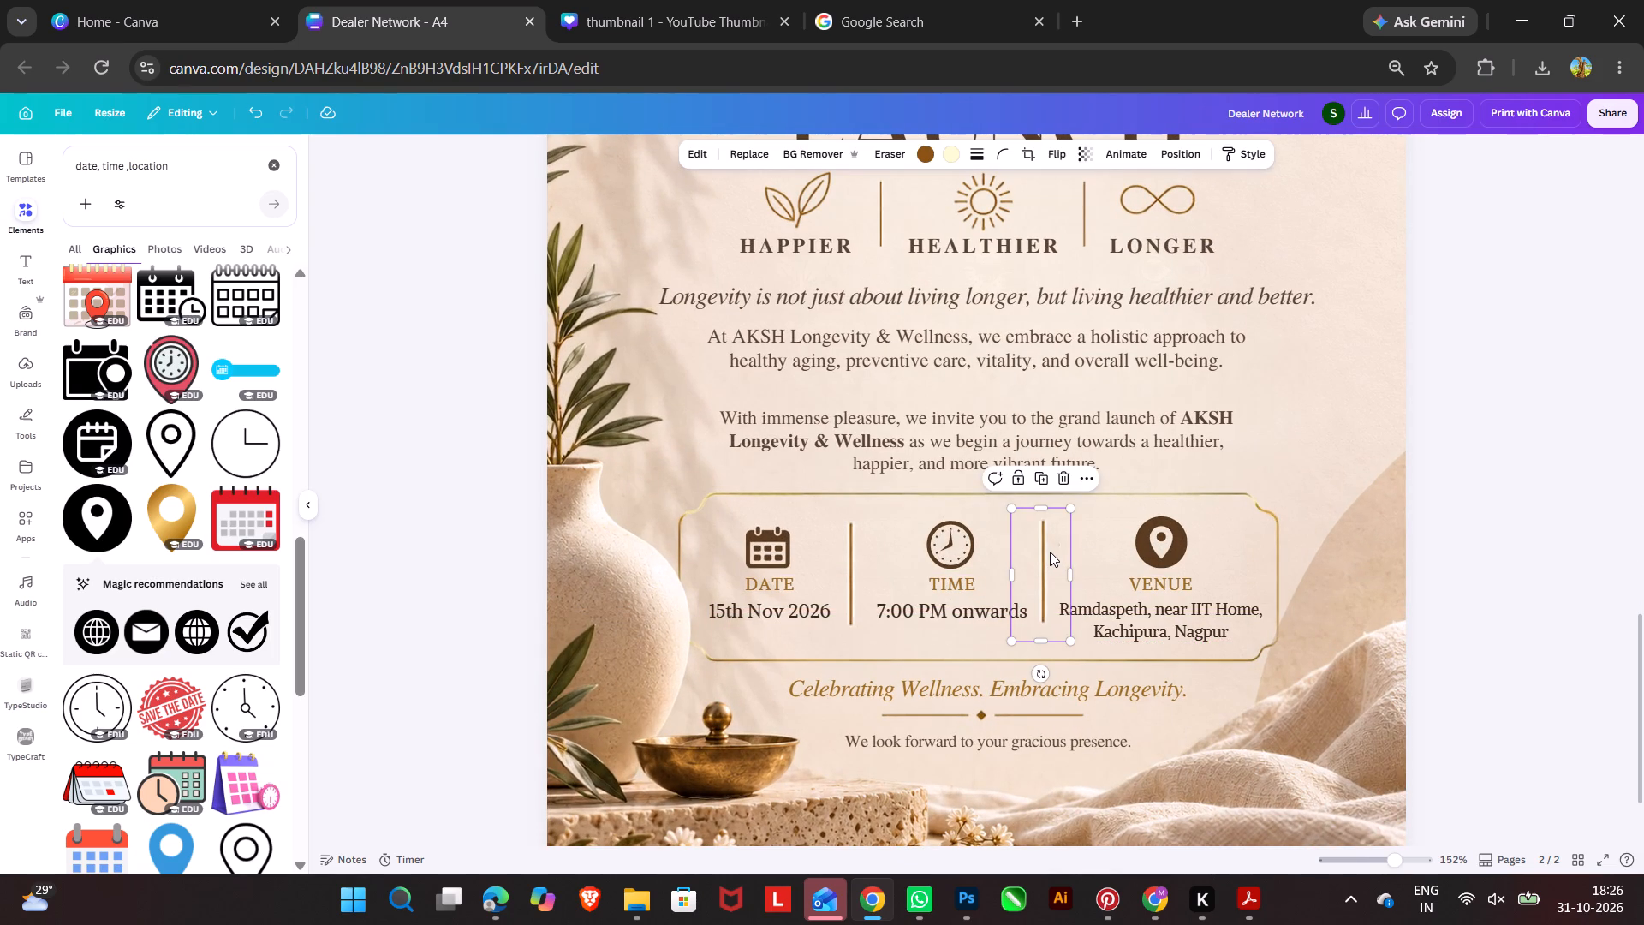
Nudge the "7:00 PM onwards" text, the TIME label and the clock icon slightly left to centre them between the two dividers.
{"action": "double_click", "coordinate": [959, 621]}
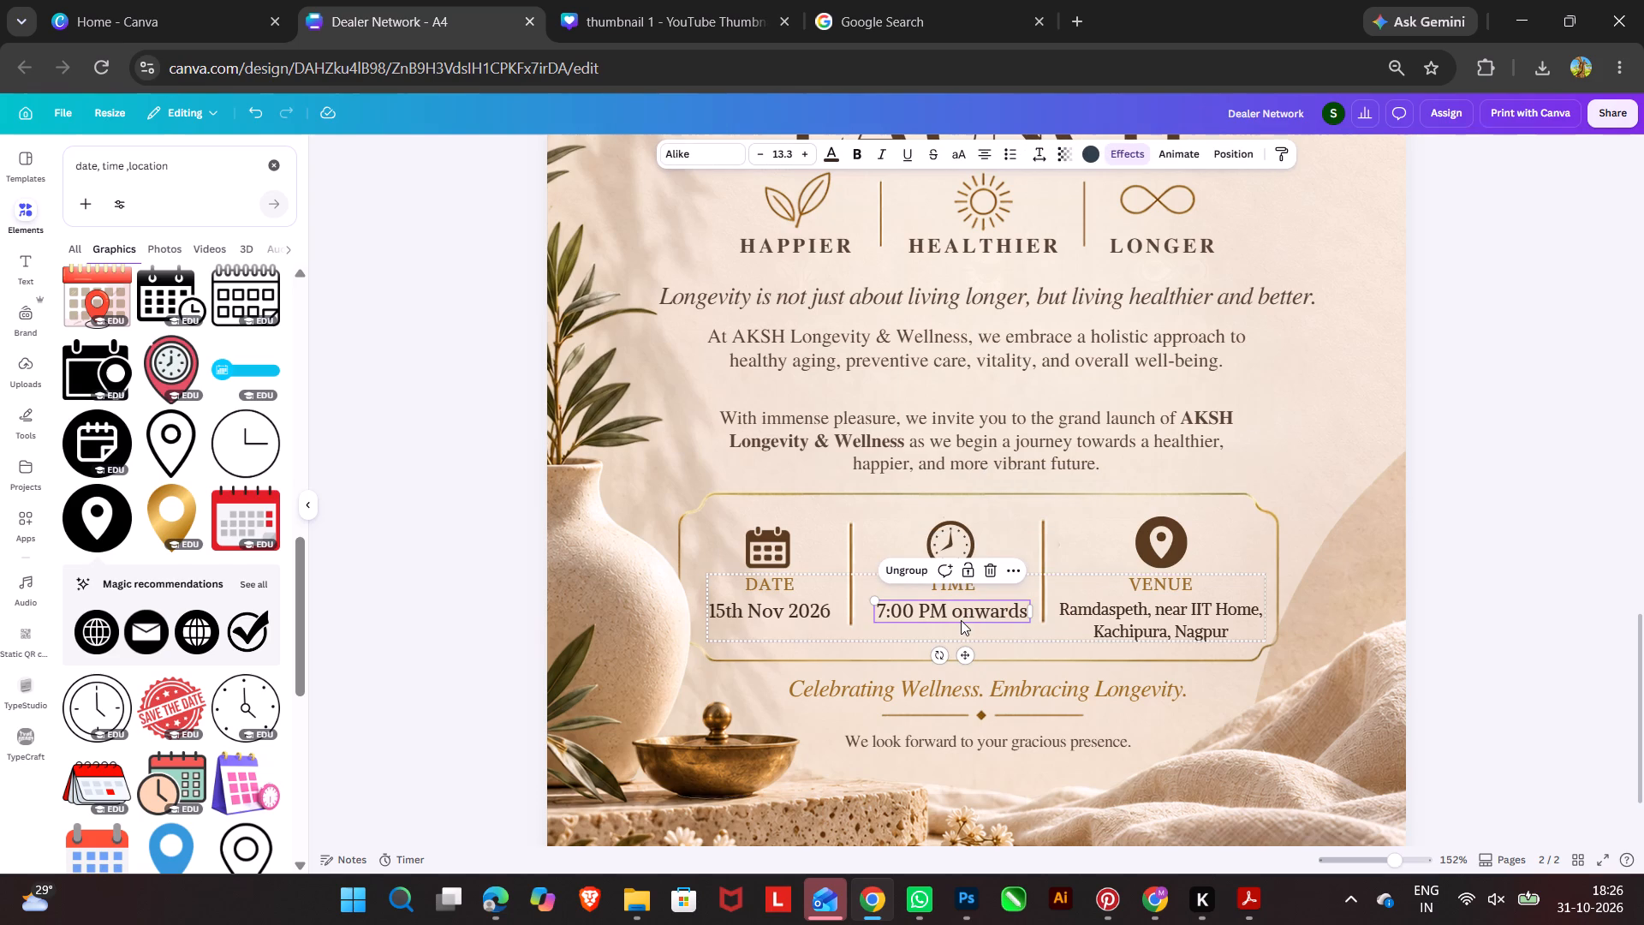
{"action": "key", "text": "Left"}
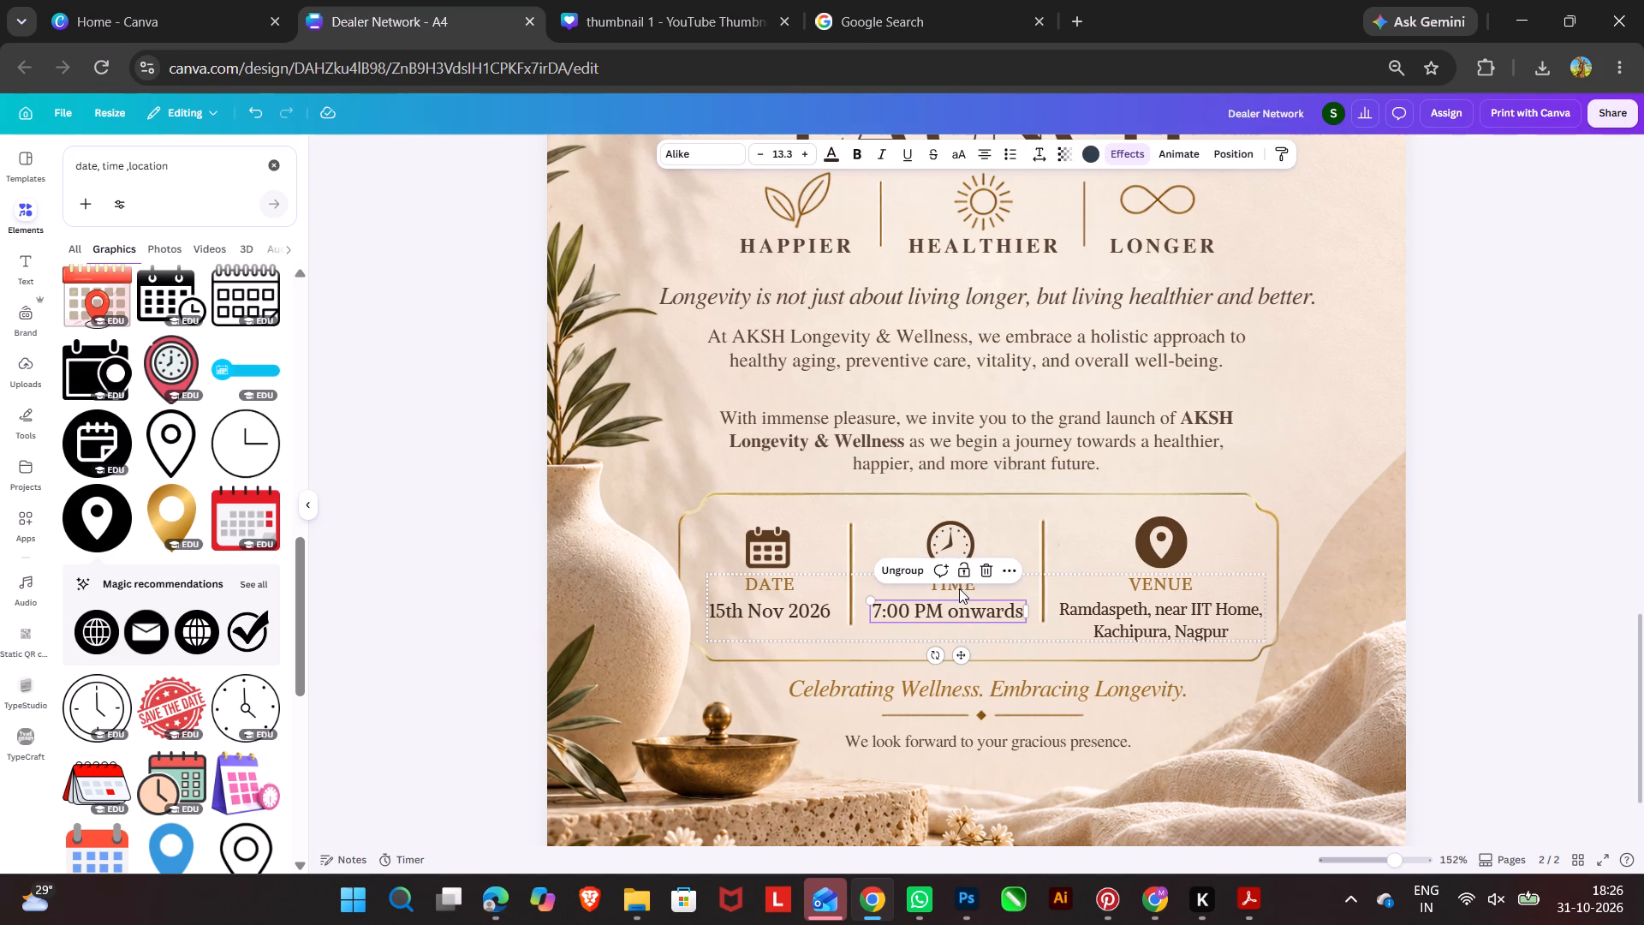
{"action": "left_click", "coordinate": [959, 588]}
{"action": "key", "text": "Left"}
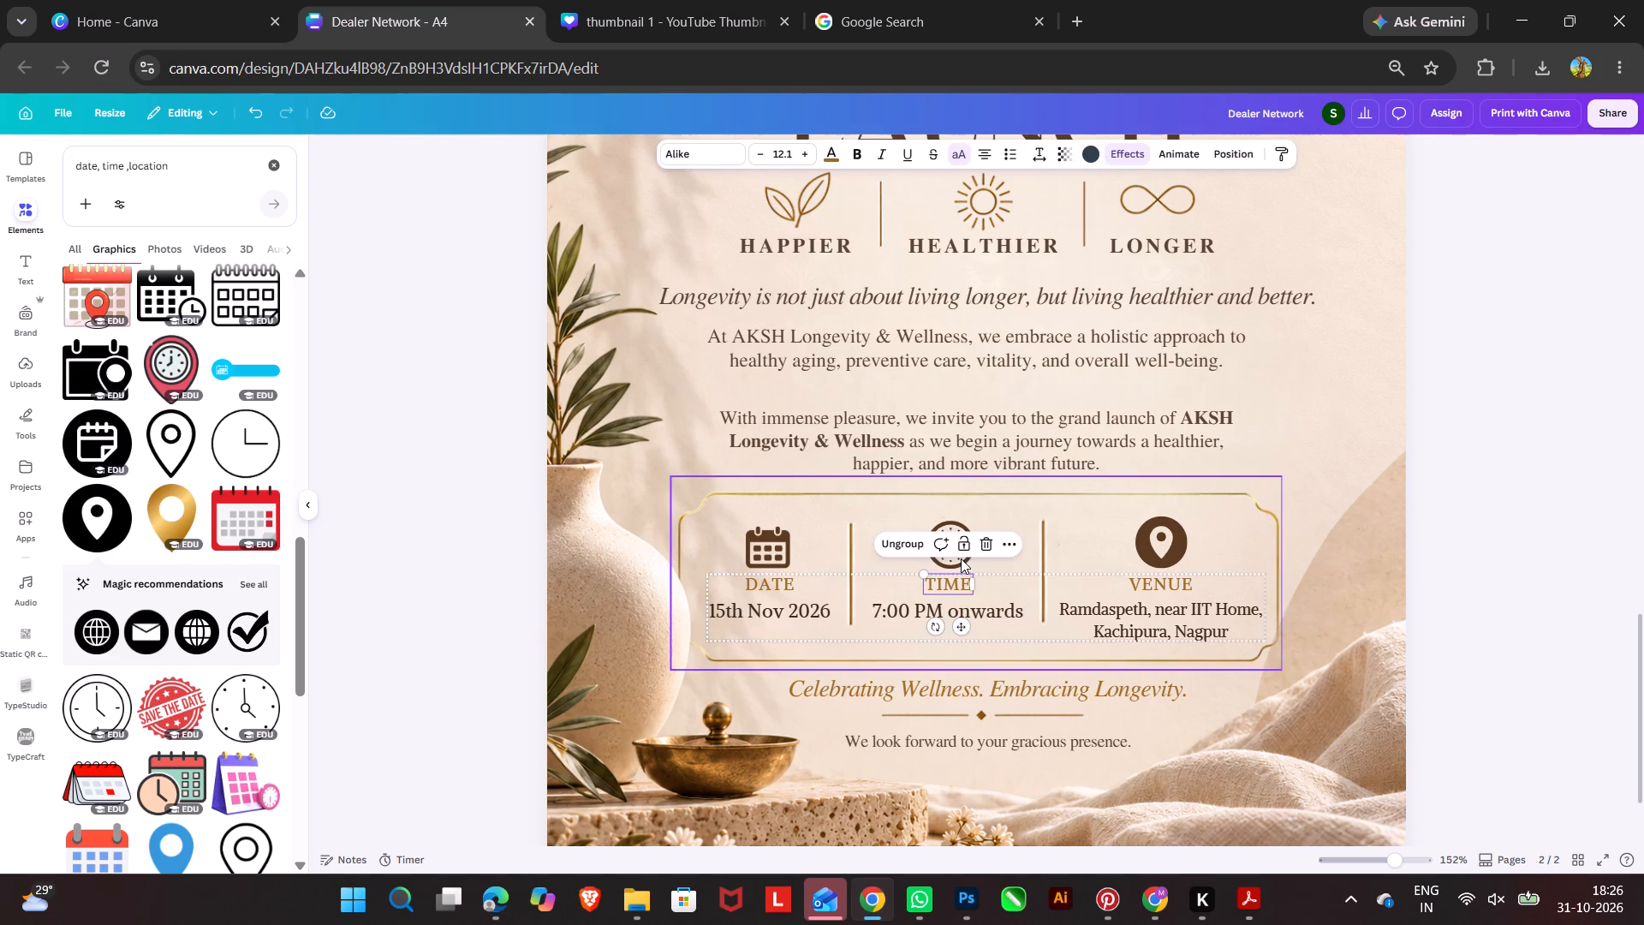
{"action": "left_click", "coordinate": [961, 558]}
{"action": "key", "text": "Left"}
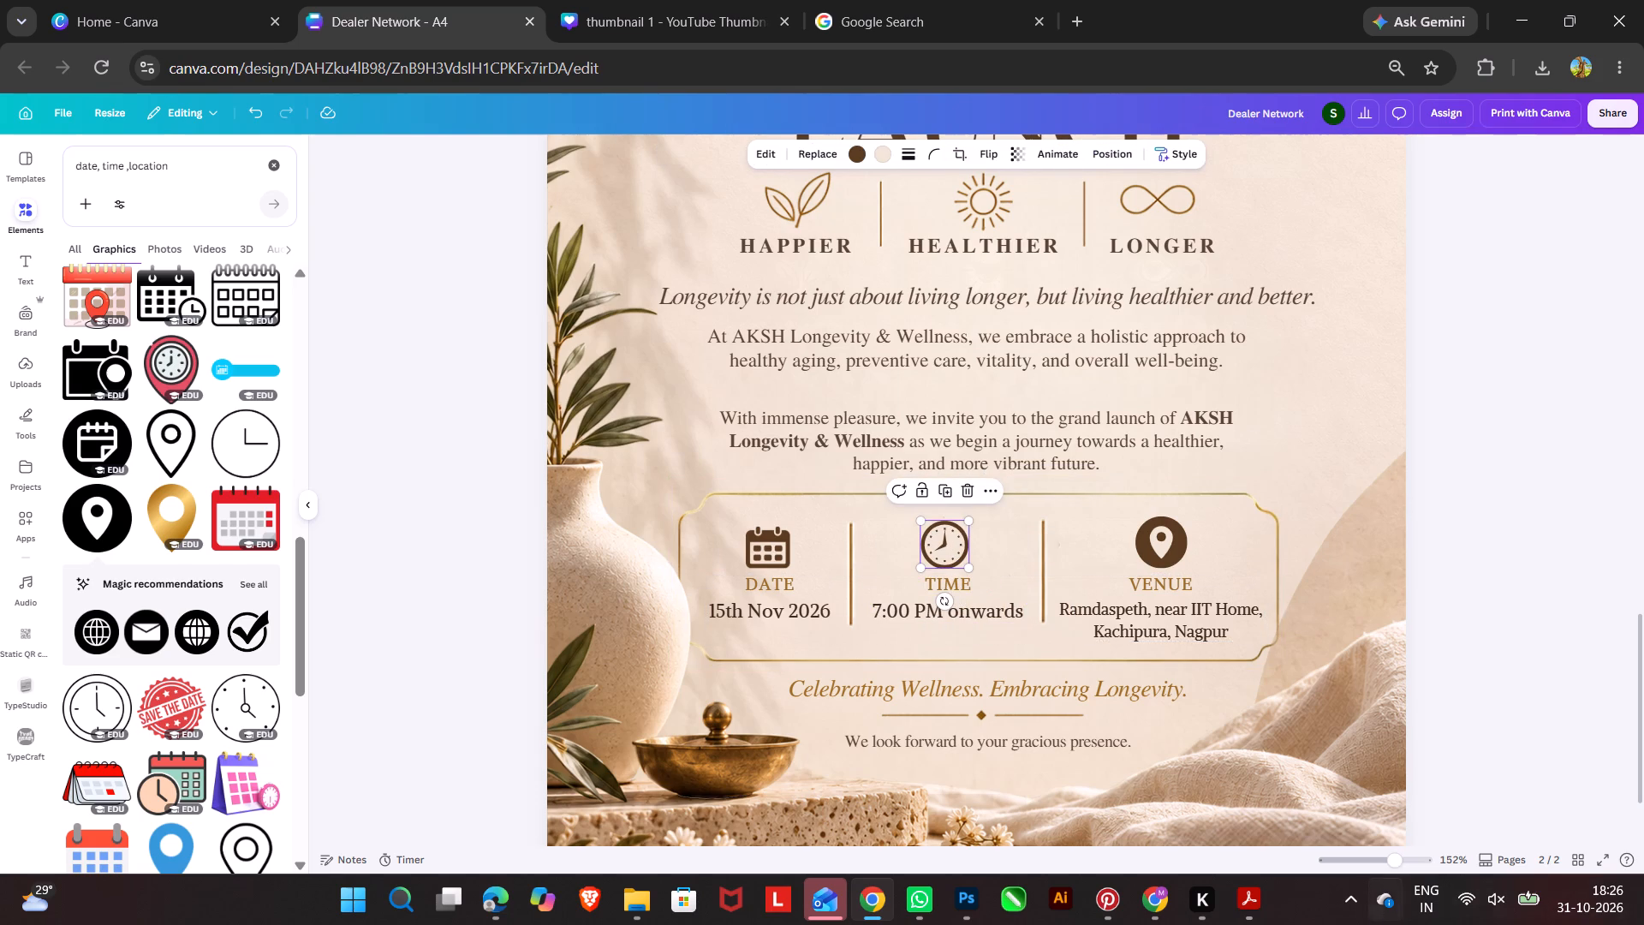
{"action": "left_click", "coordinate": [1531, 557]}
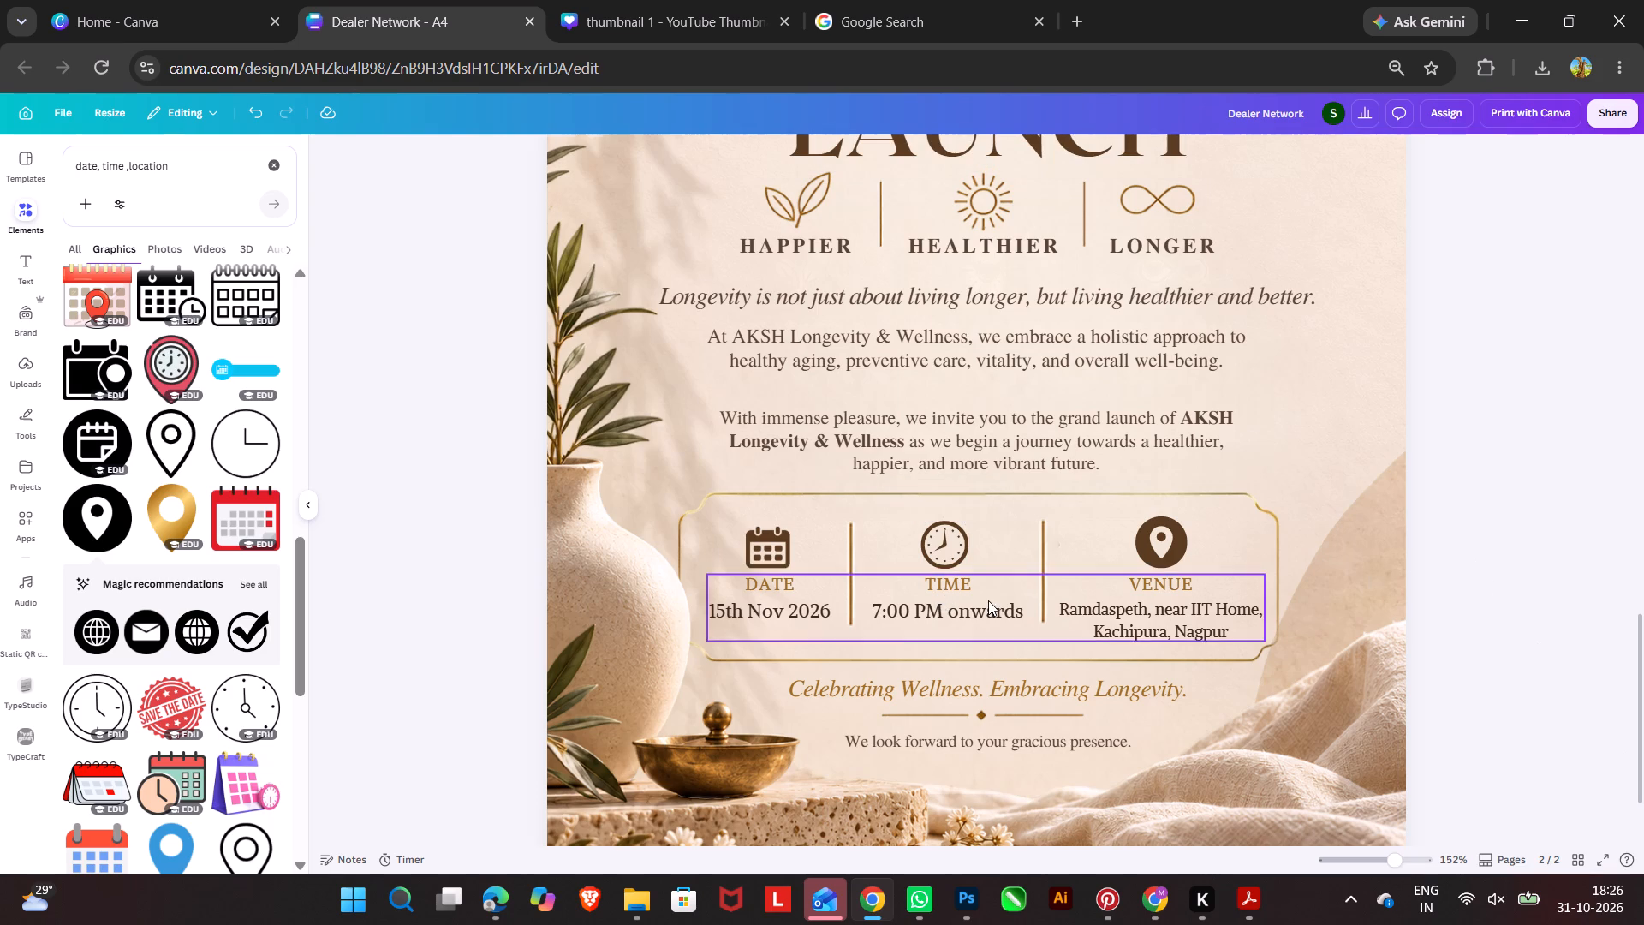
{"action": "left_click", "coordinate": [1387, 558]}
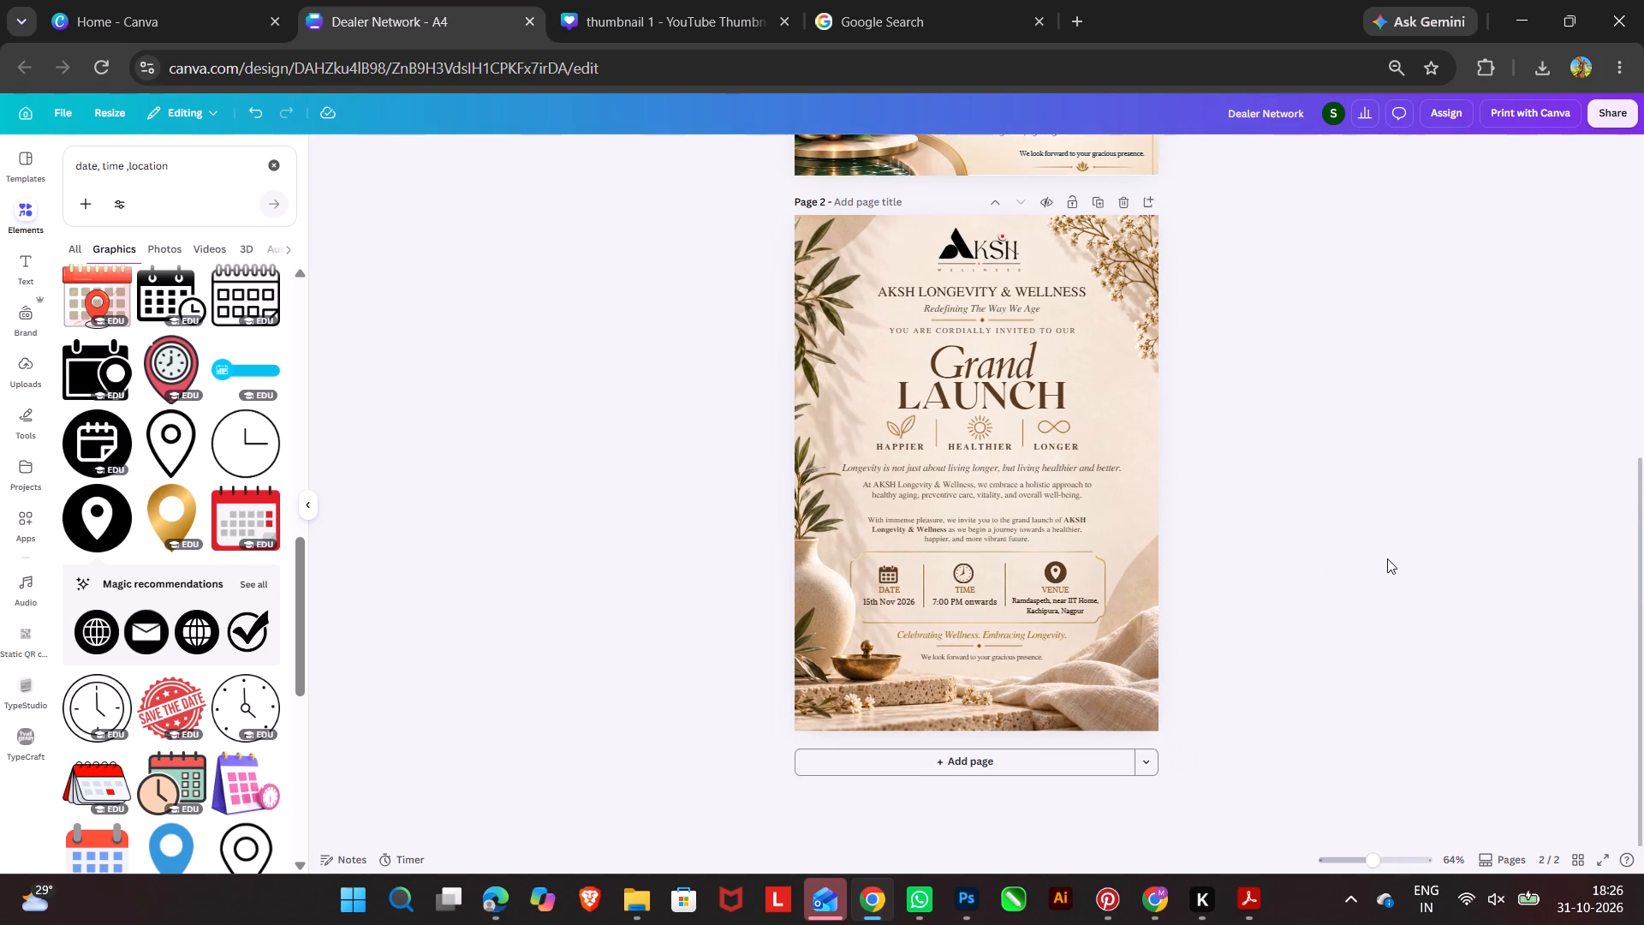
Move the HAPPIER, HEALTHIER, LONGER row with its icons and dividers slightly down, away from the Grand Launch title.
{"action": "left_click_drag", "start_coordinate": [1196, 439], "coordinate": [1021, 426]}
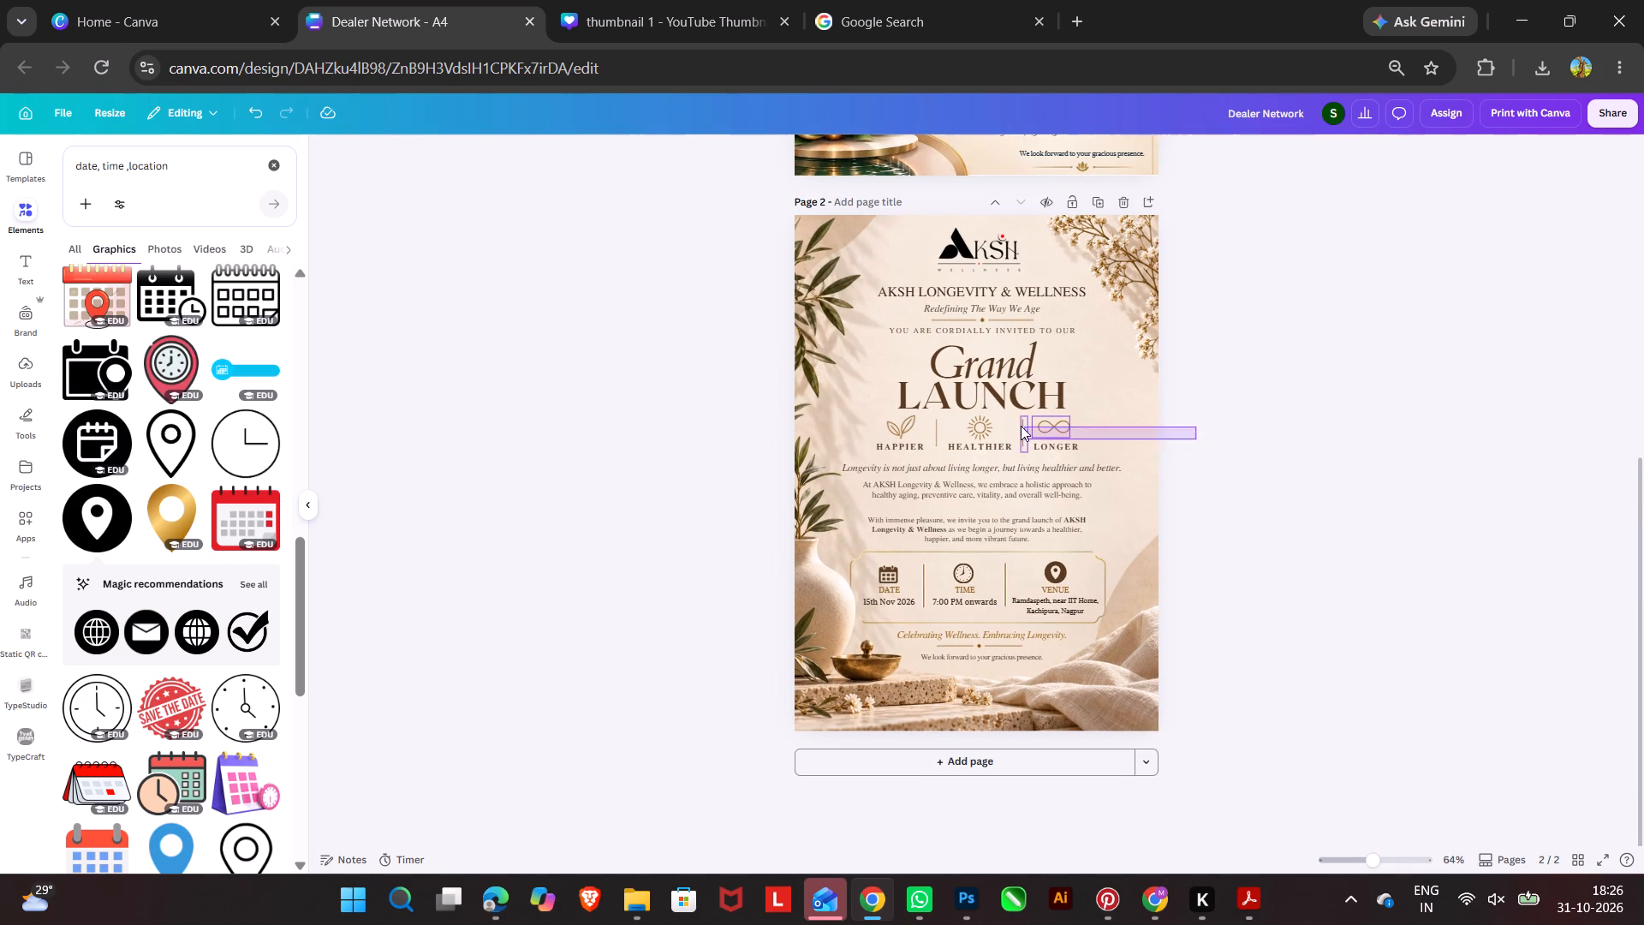
{"action": "left_click_drag", "start_coordinate": [1021, 426], "coordinate": [875, 451]}
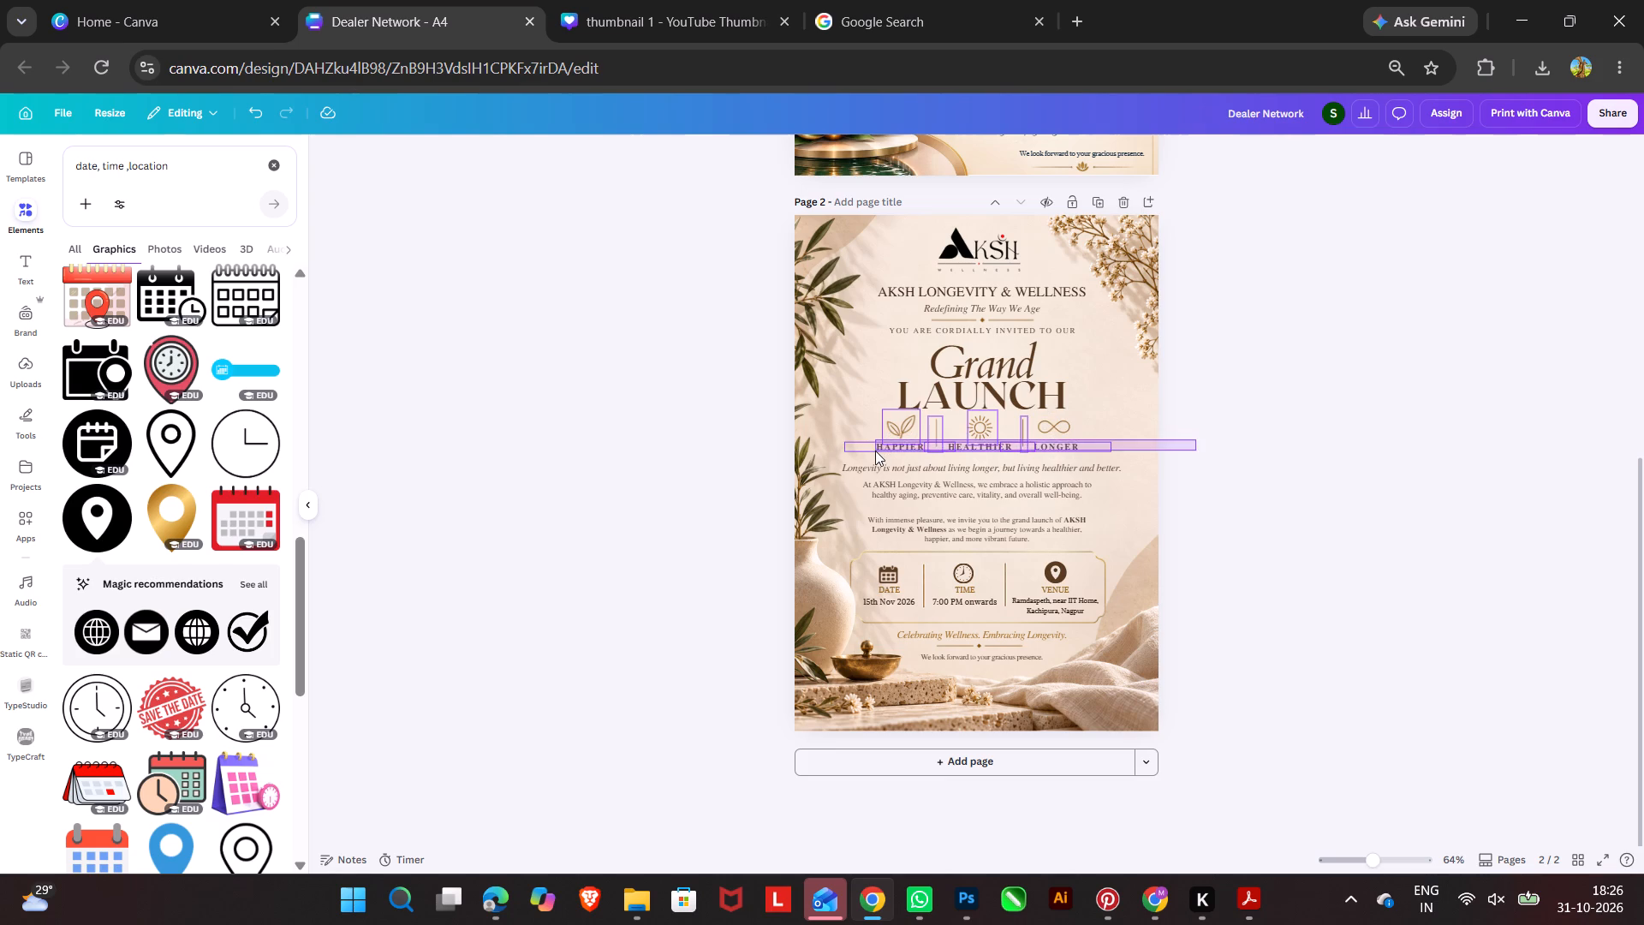
{"action": "left_click_drag", "start_coordinate": [875, 451], "coordinate": [1226, 433]}
{"action": "left_click_drag", "start_coordinate": [1221, 409], "coordinate": [1161, 428]}
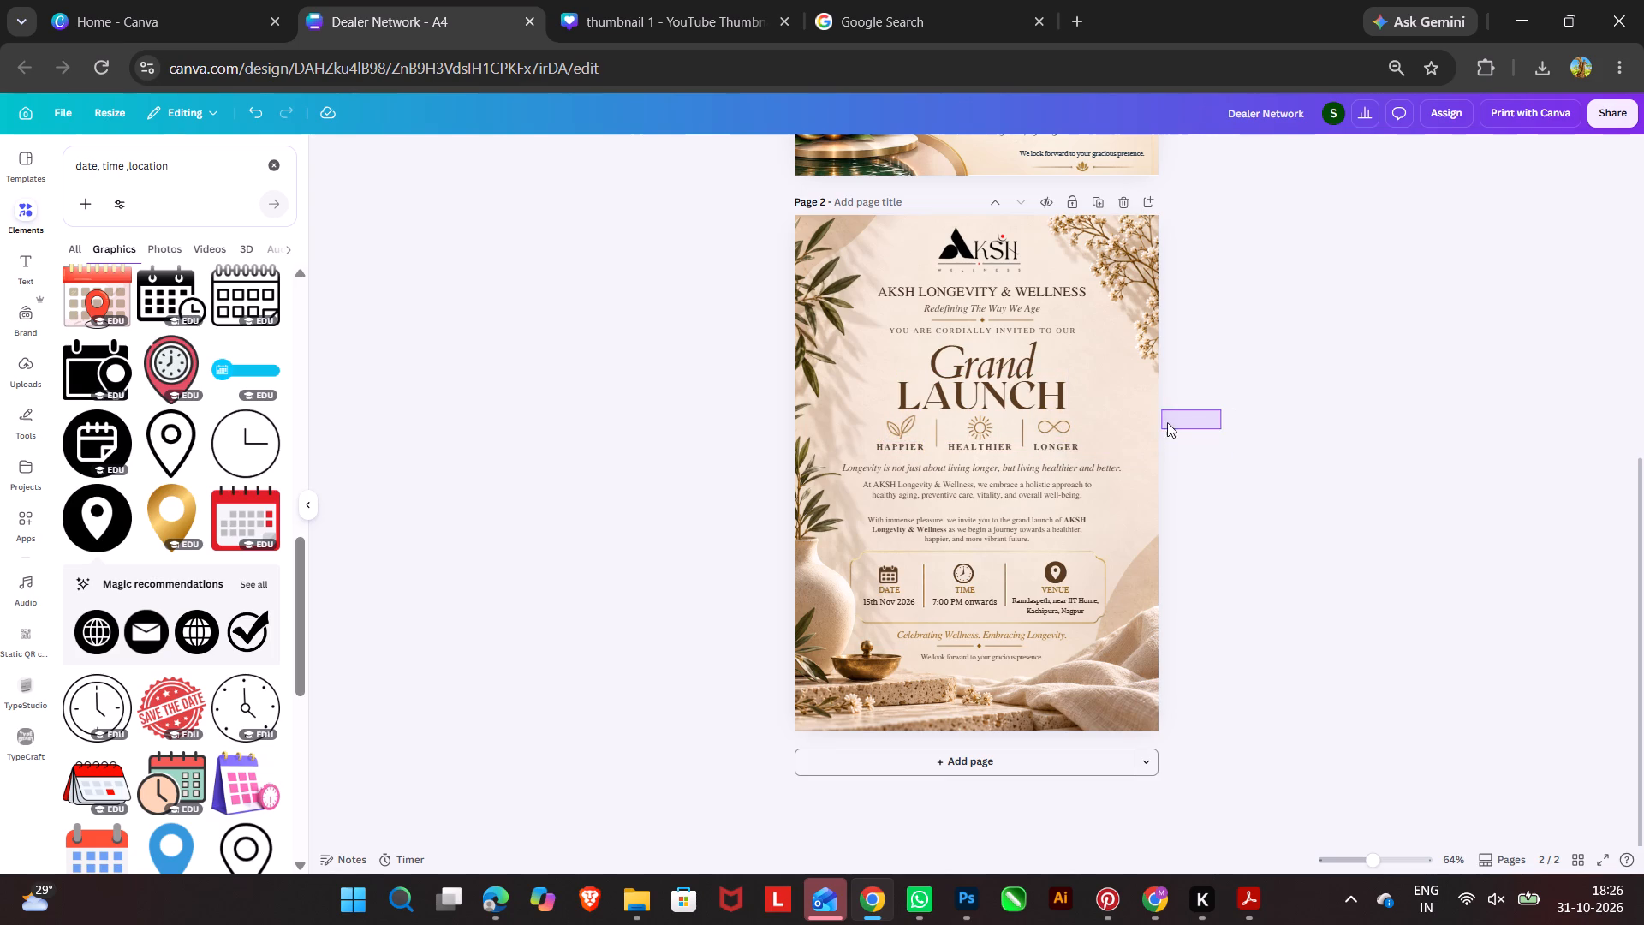
{"action": "left_click_drag", "start_coordinate": [1183, 415], "coordinate": [1223, 441]}
{"action": "left_click_drag", "start_coordinate": [1236, 434], "coordinate": [928, 448]}
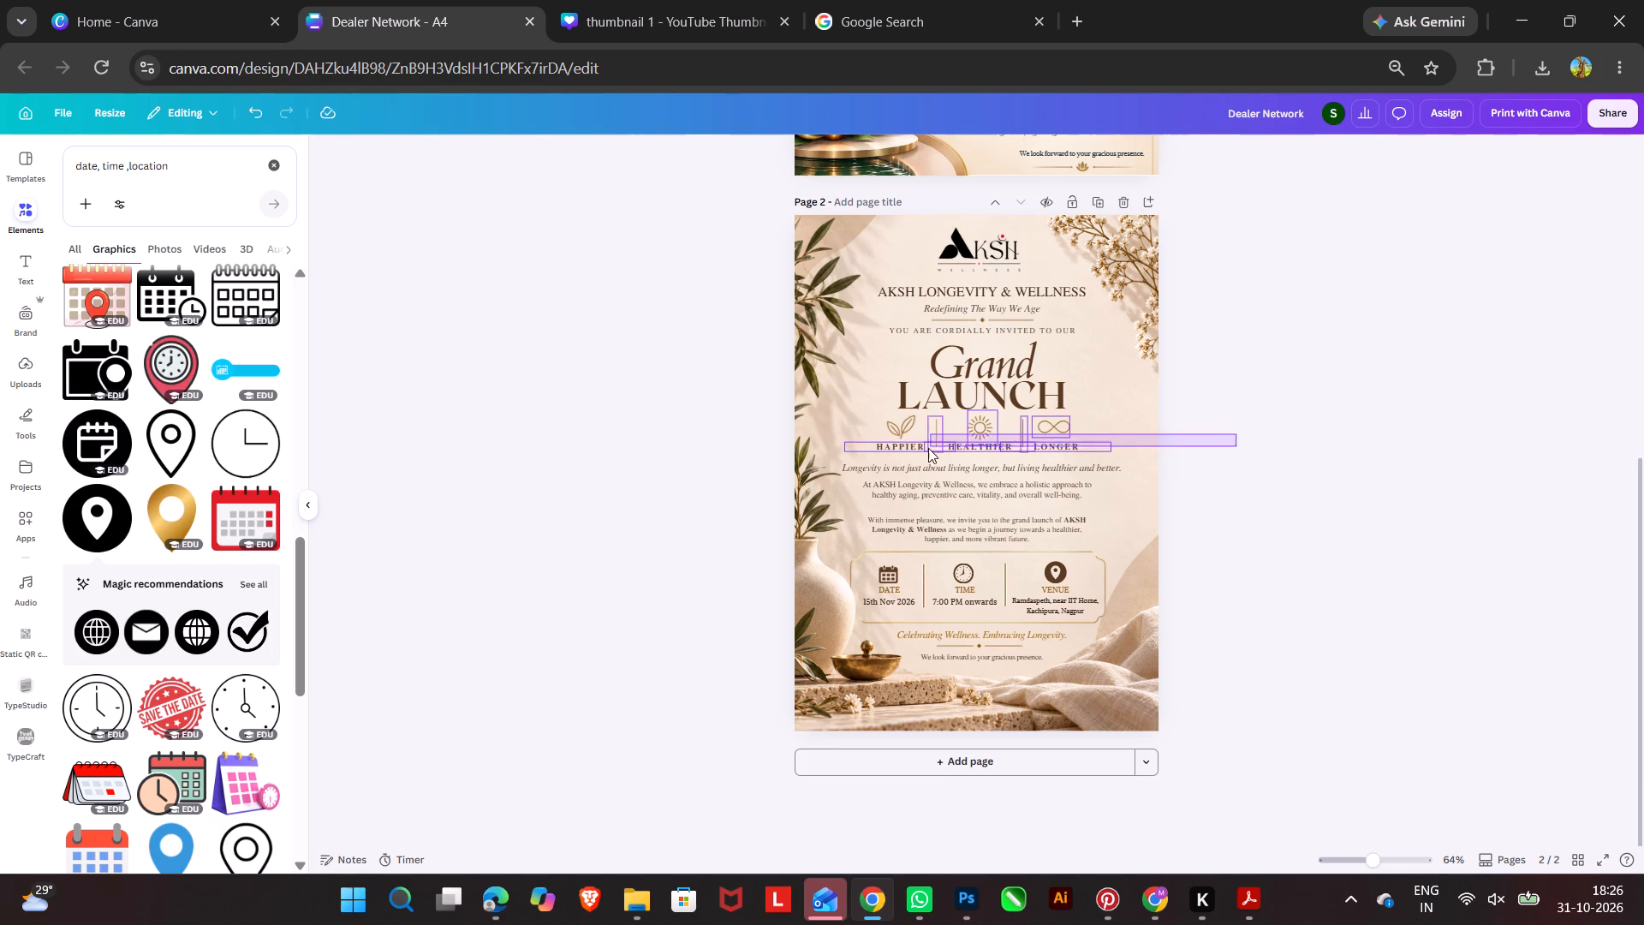
{"action": "left_click_drag", "start_coordinate": [928, 448], "coordinate": [886, 453]}
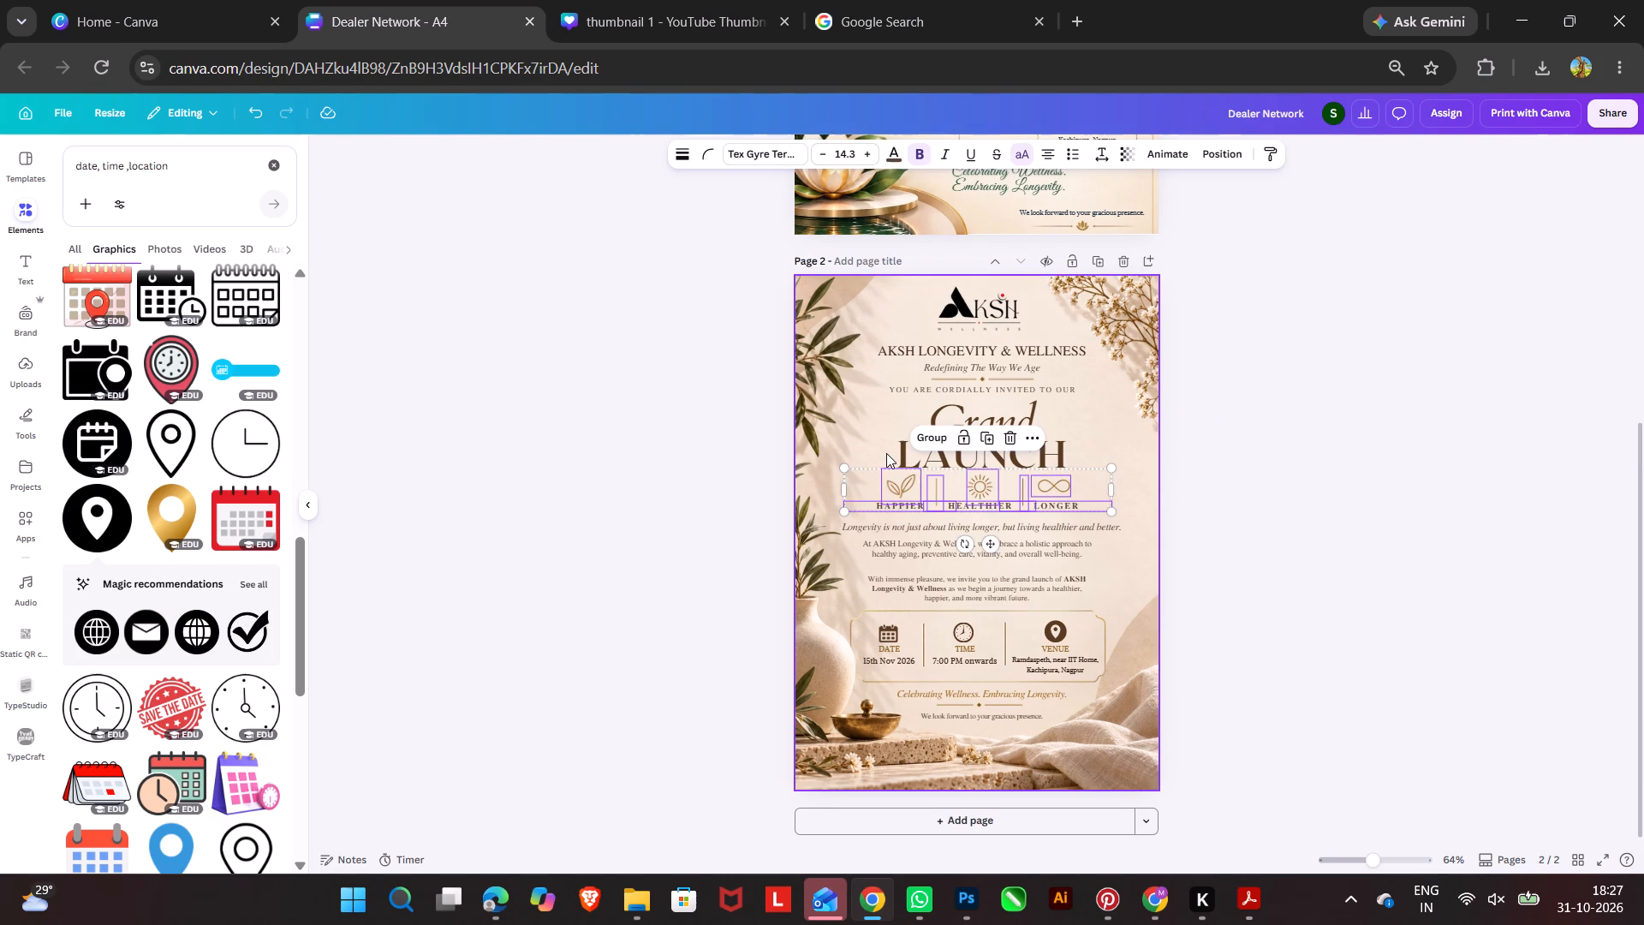
{"action": "key", "text": "Down"}
{"action": "key", "text": "Down"}
{"action": "key", "text": "Down"}
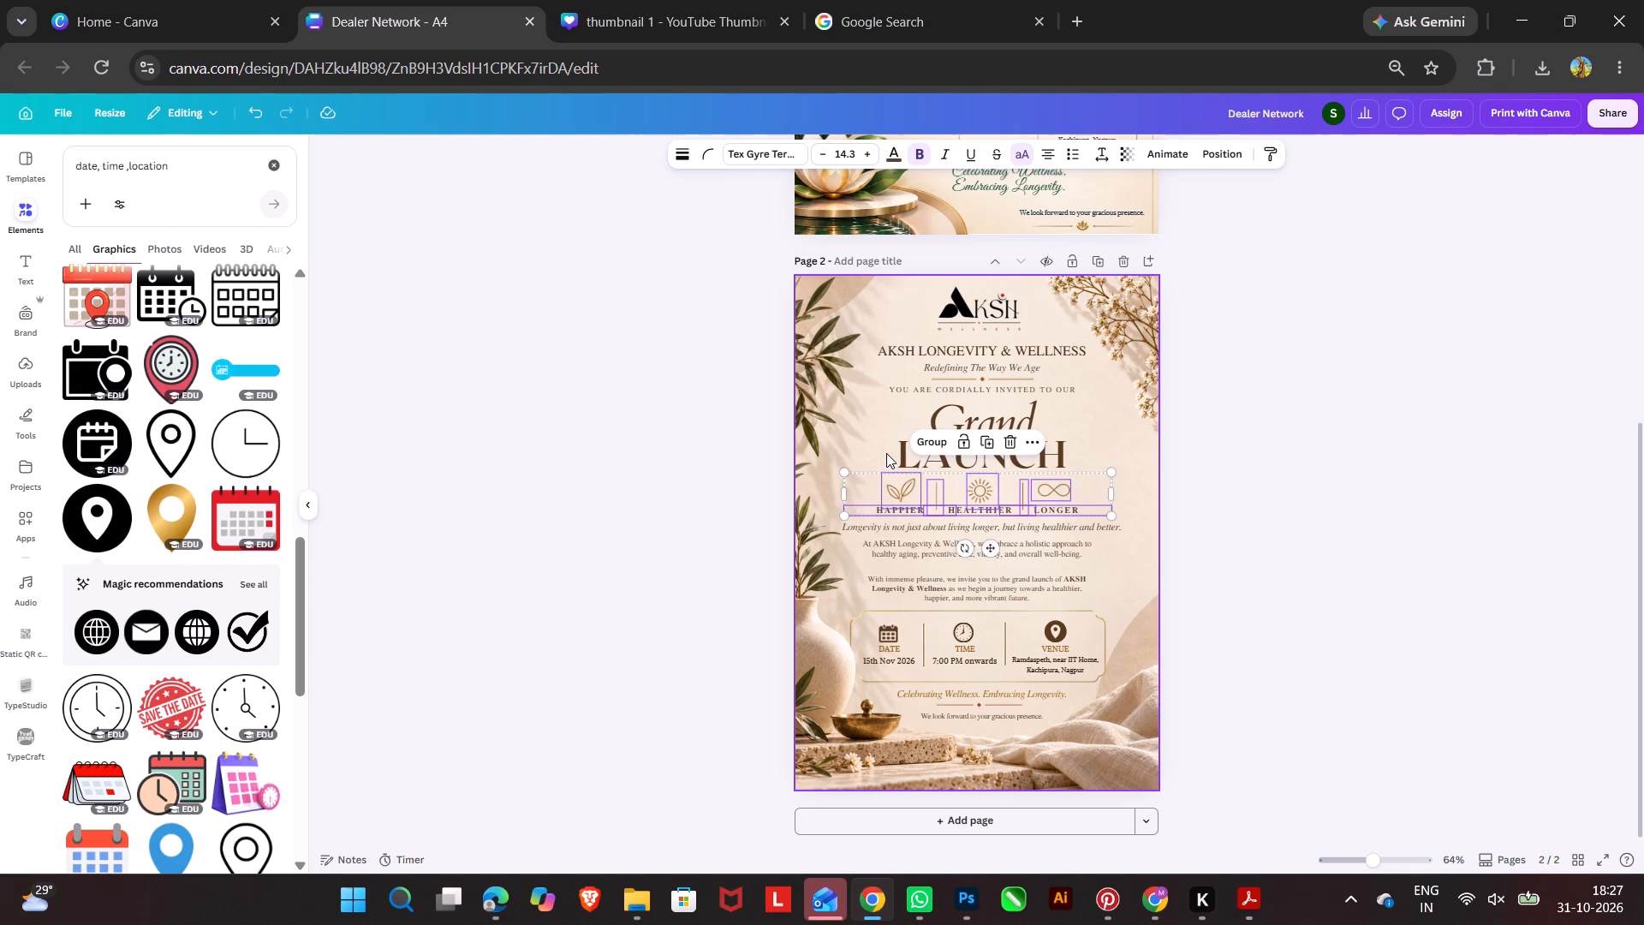
{"action": "double_click", "coordinate": [1325, 398]}
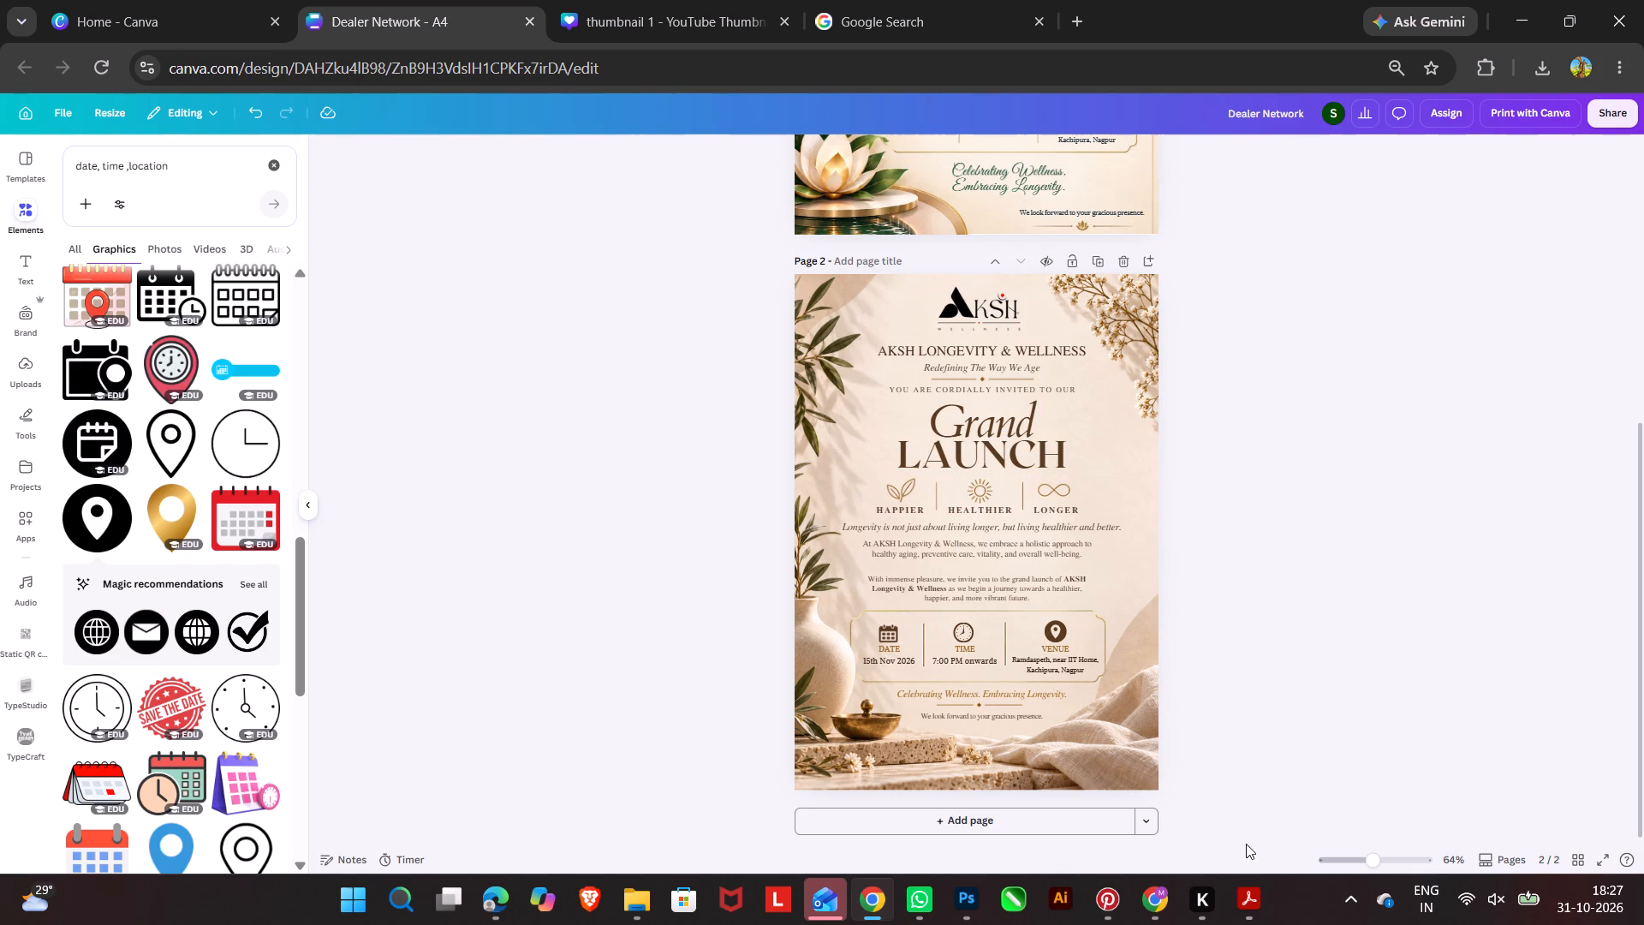
{"action": "left_click", "coordinate": [620, 504]}
{"action": "left_click", "coordinate": [1525, 577]}
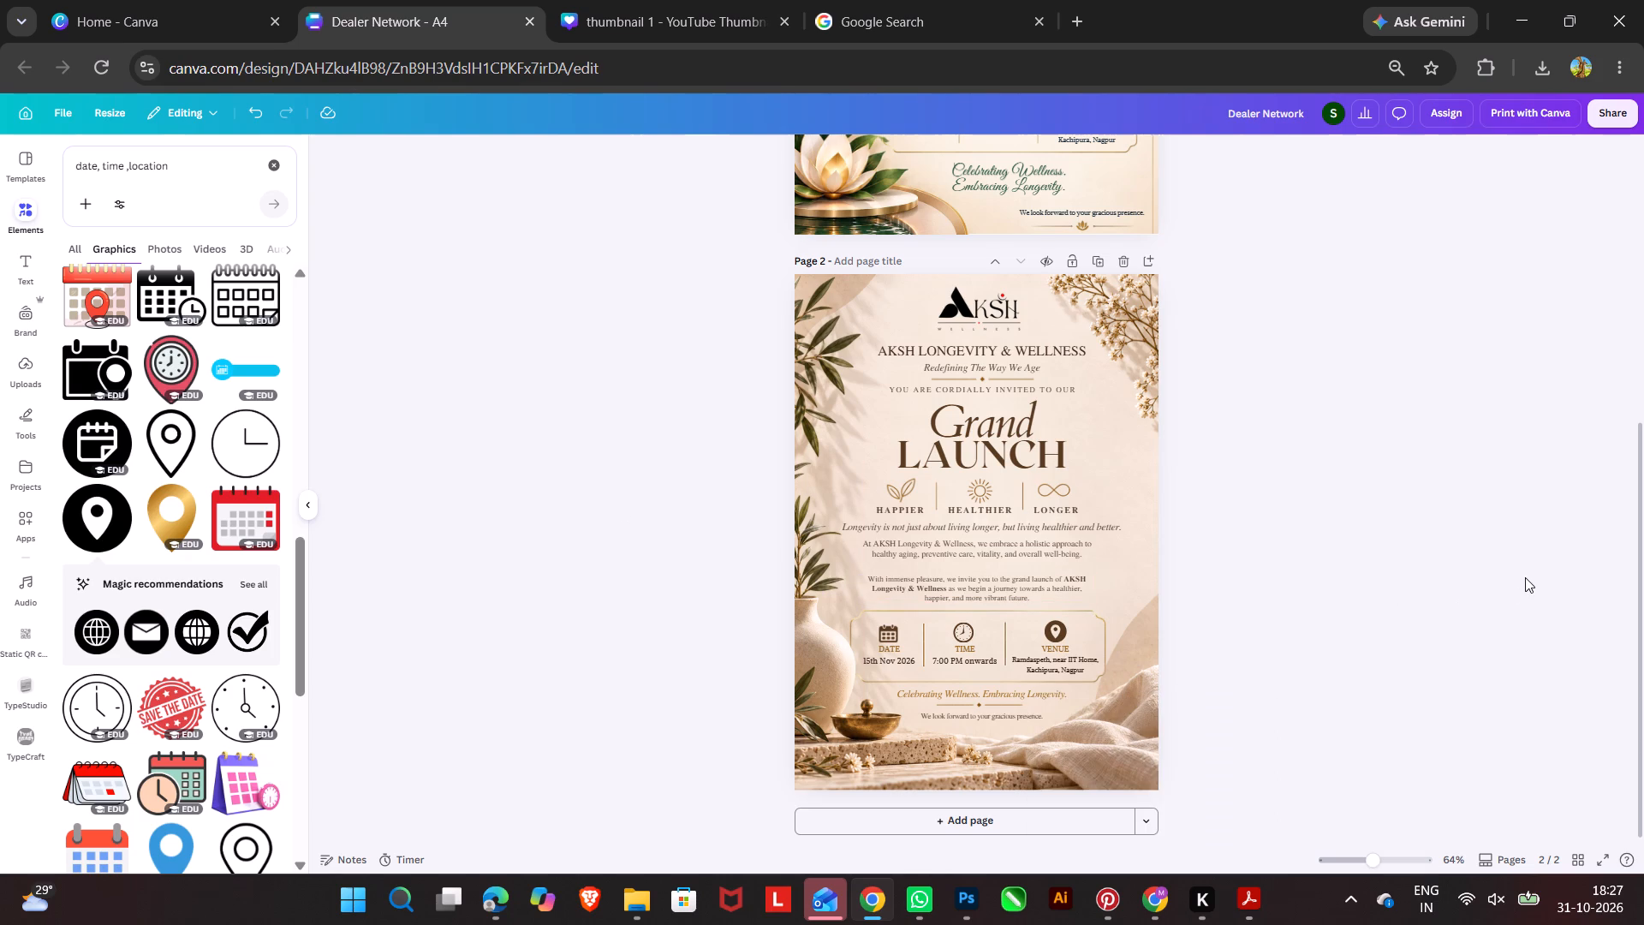
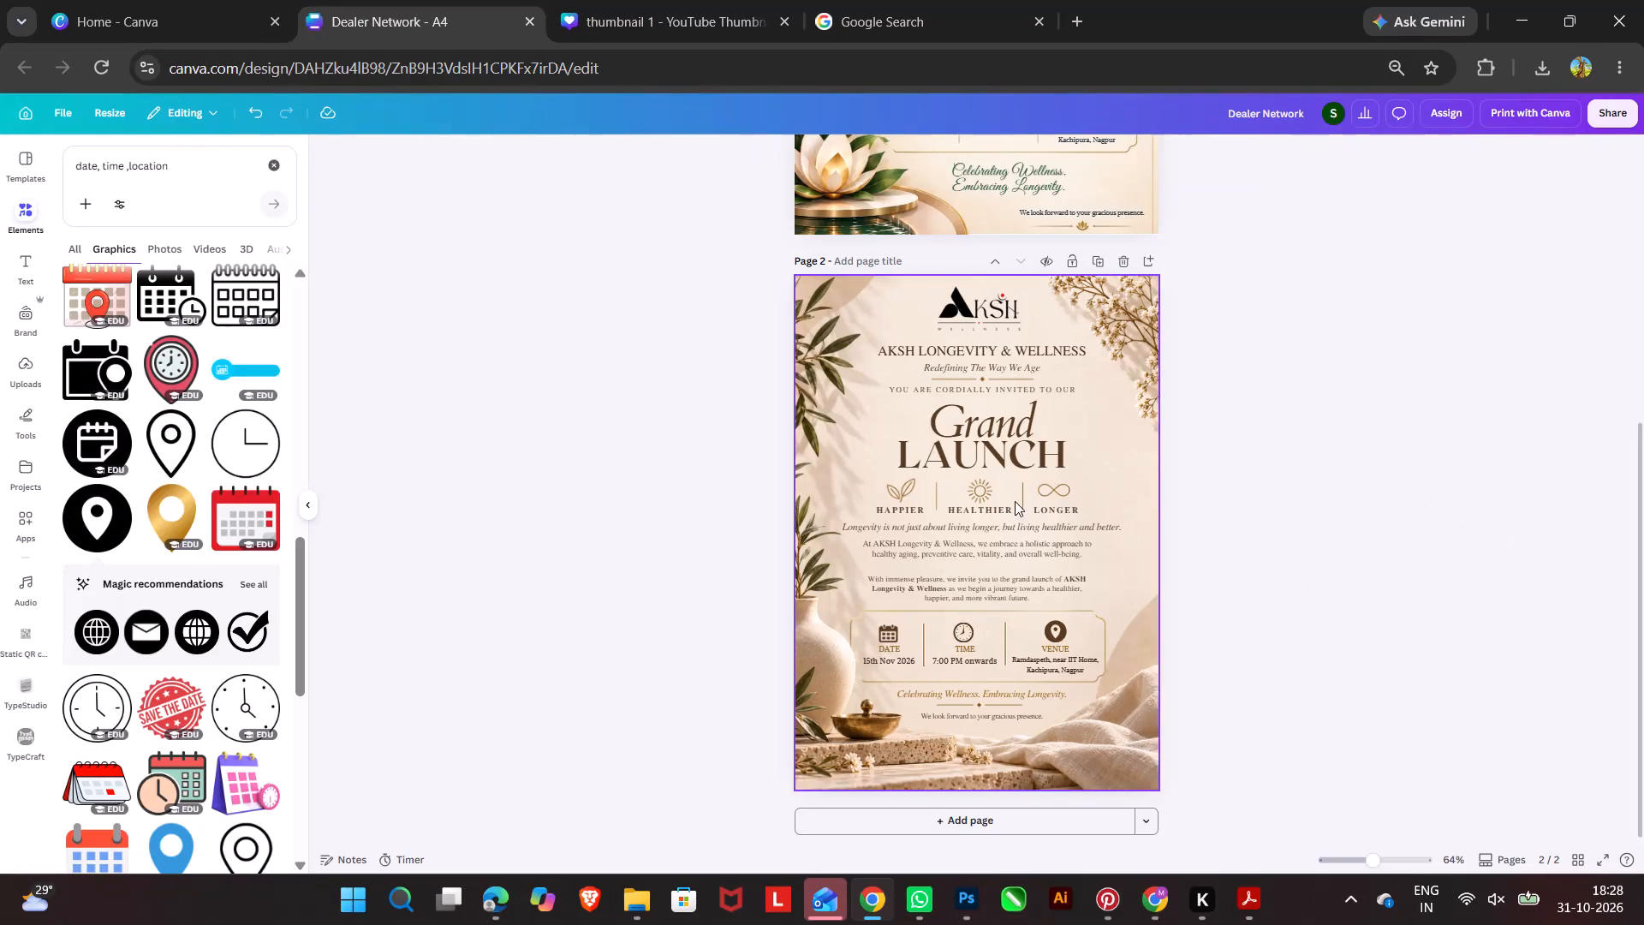
Download only page 2, the beige Grand Launch invitation, as a PNG file.
{"action": "left_click", "coordinate": [1376, 399]}
{"action": "left_click", "coordinate": [1606, 114]}
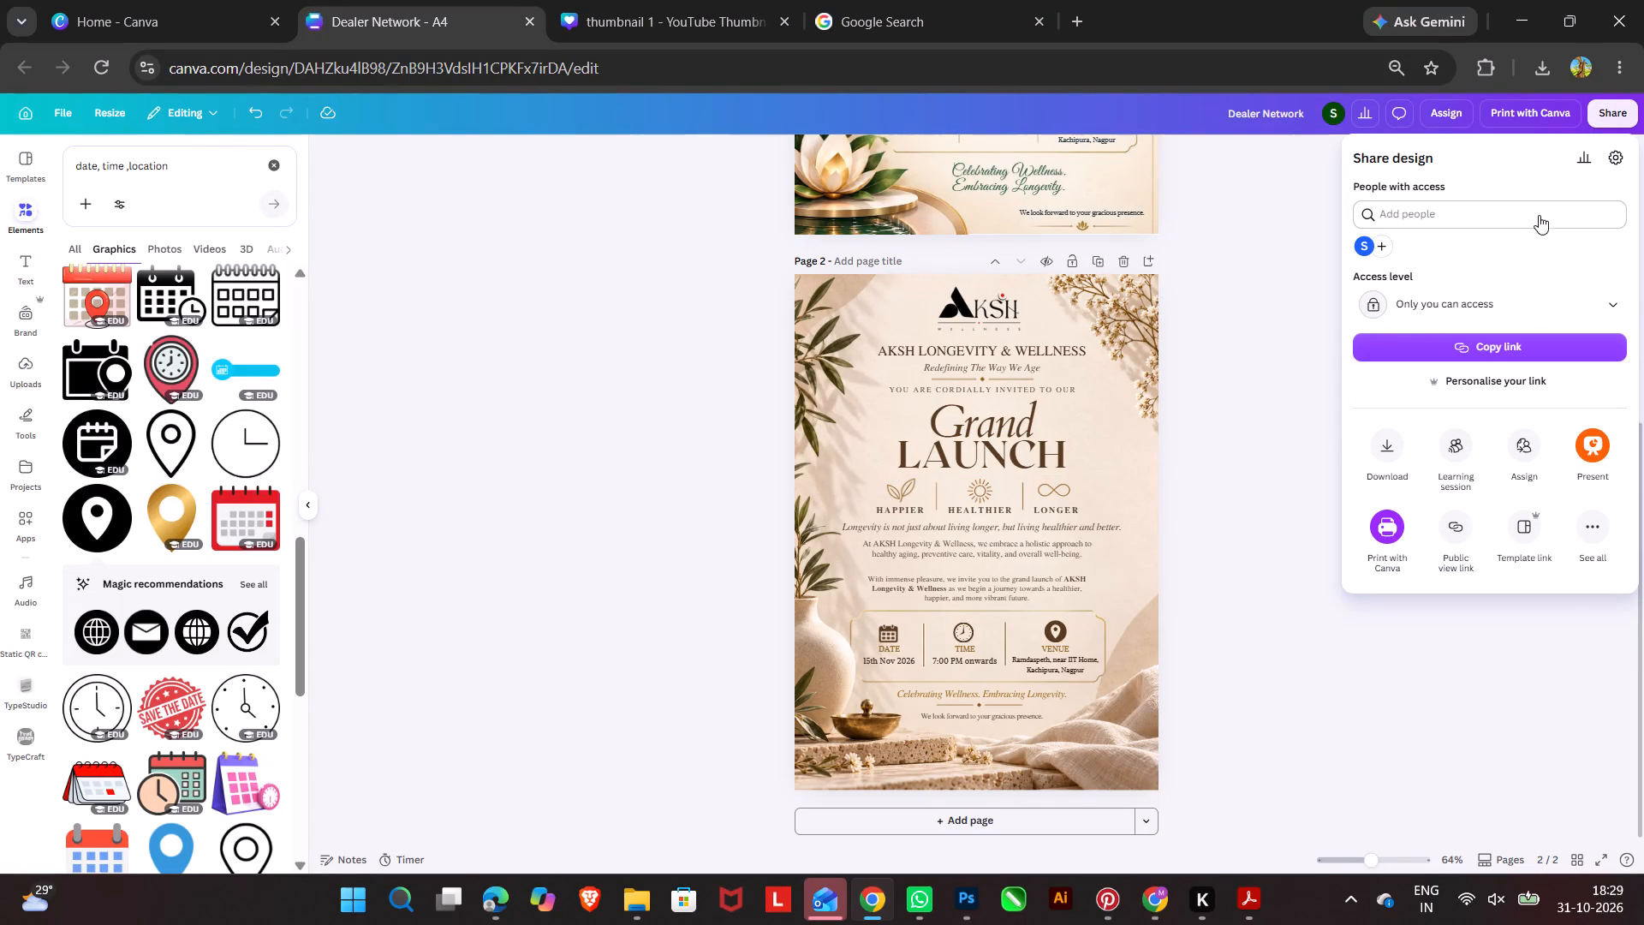
{"action": "left_click", "coordinate": [1392, 448]}
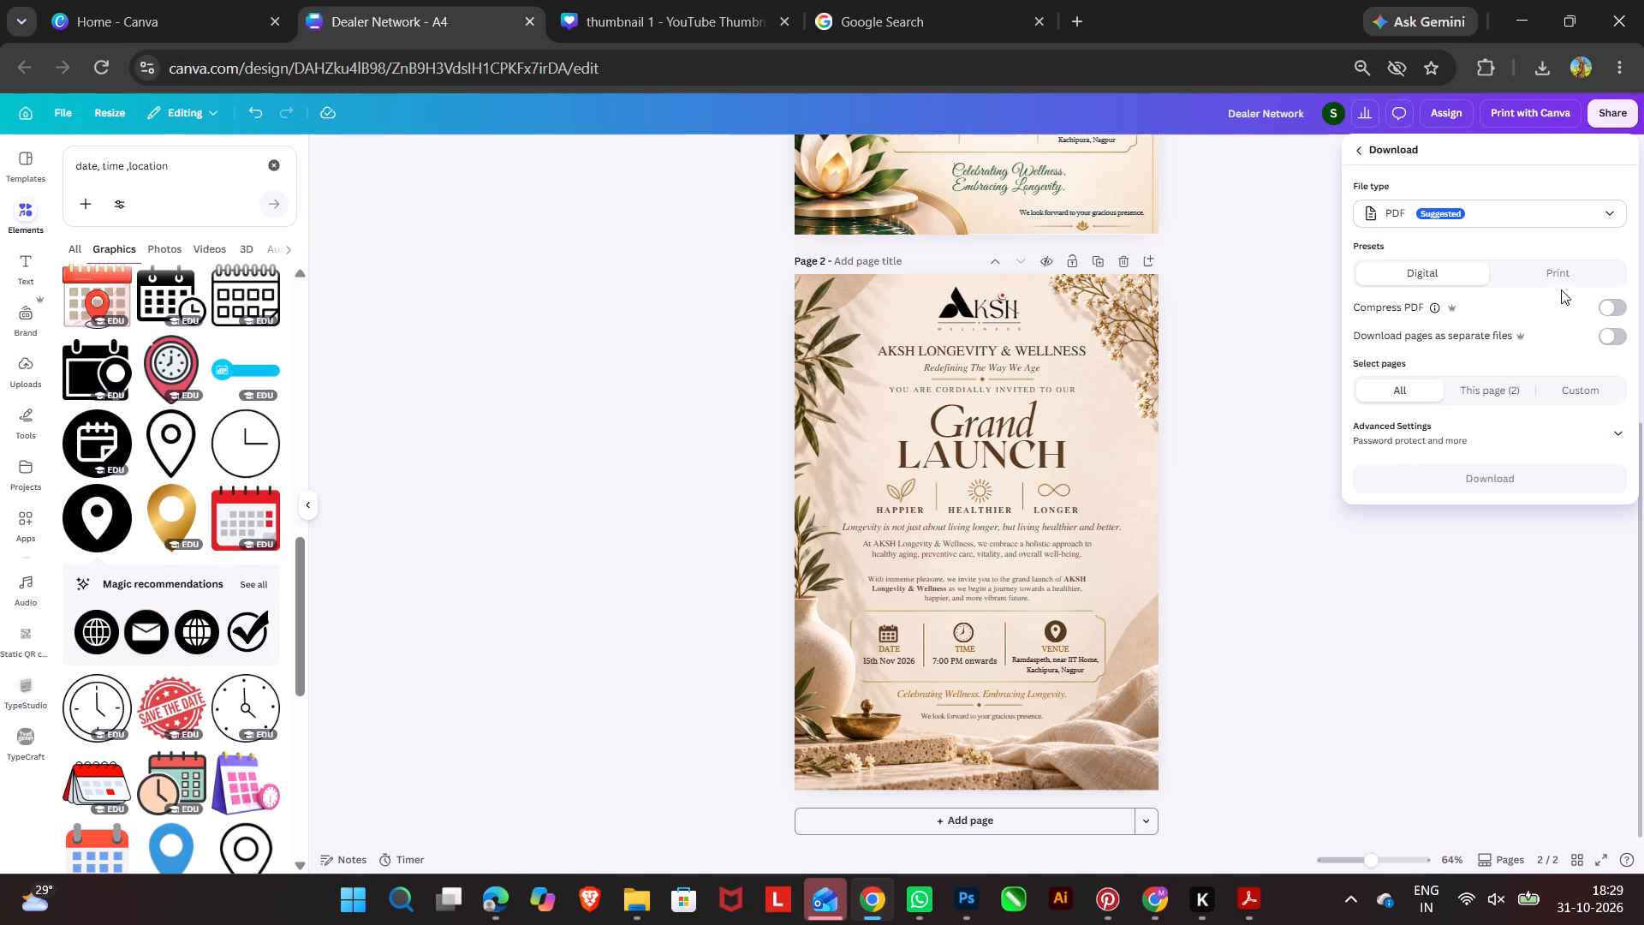
{"action": "left_click", "coordinate": [1497, 391]}
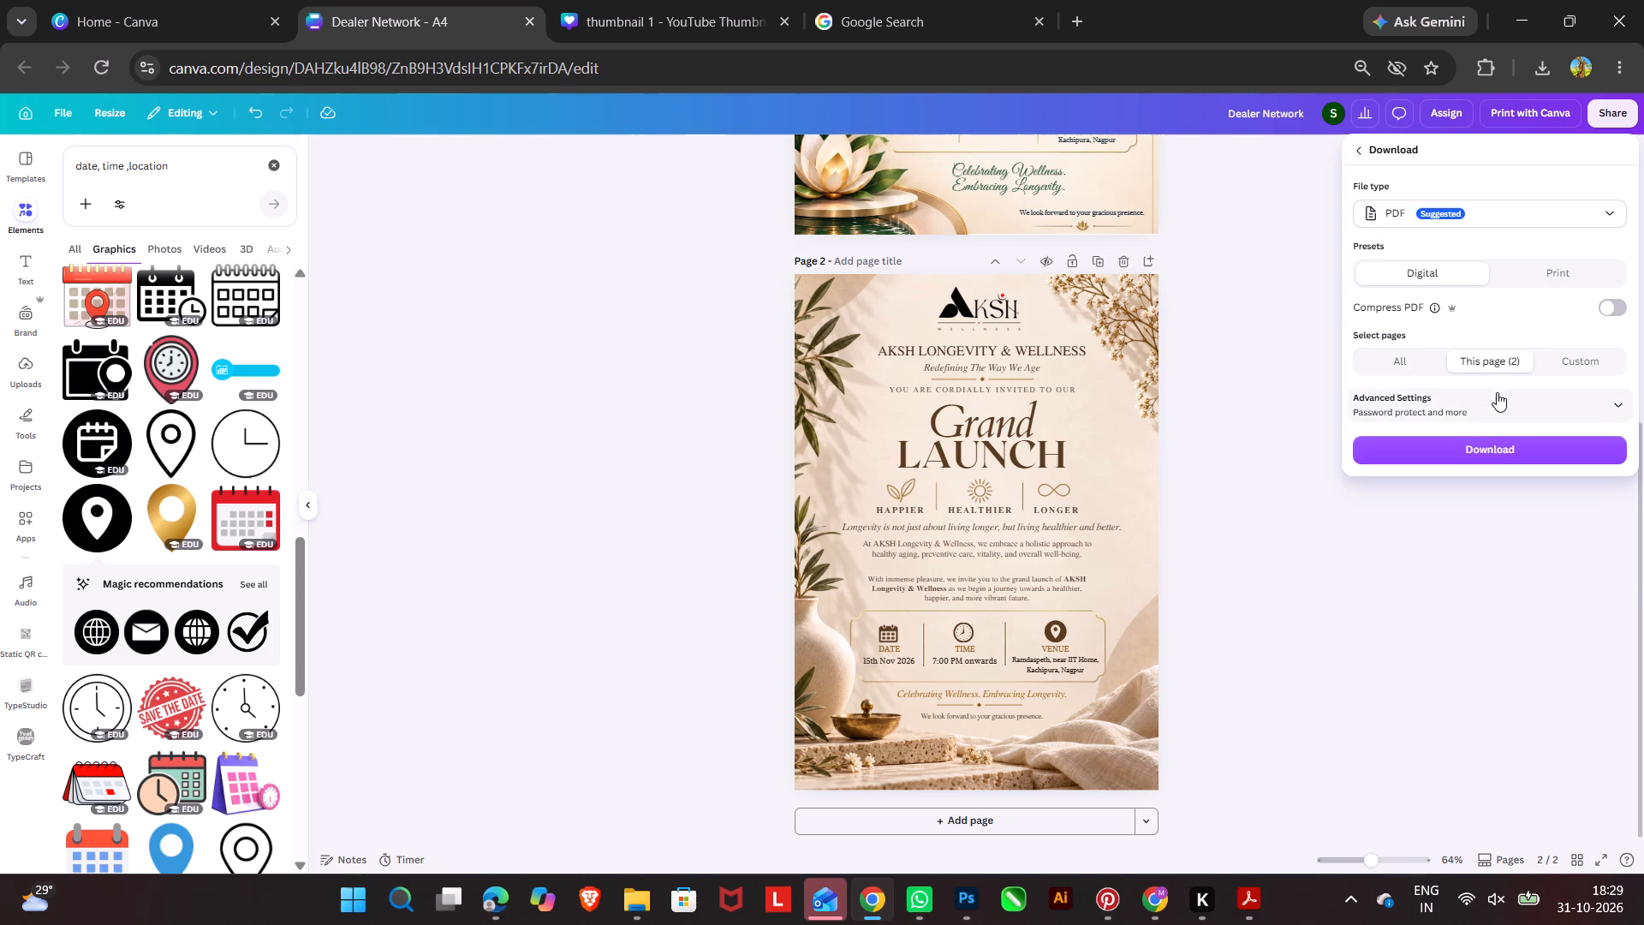
{"action": "left_click", "coordinate": [1574, 208]}
{"action": "left_click", "coordinate": [1484, 298]}
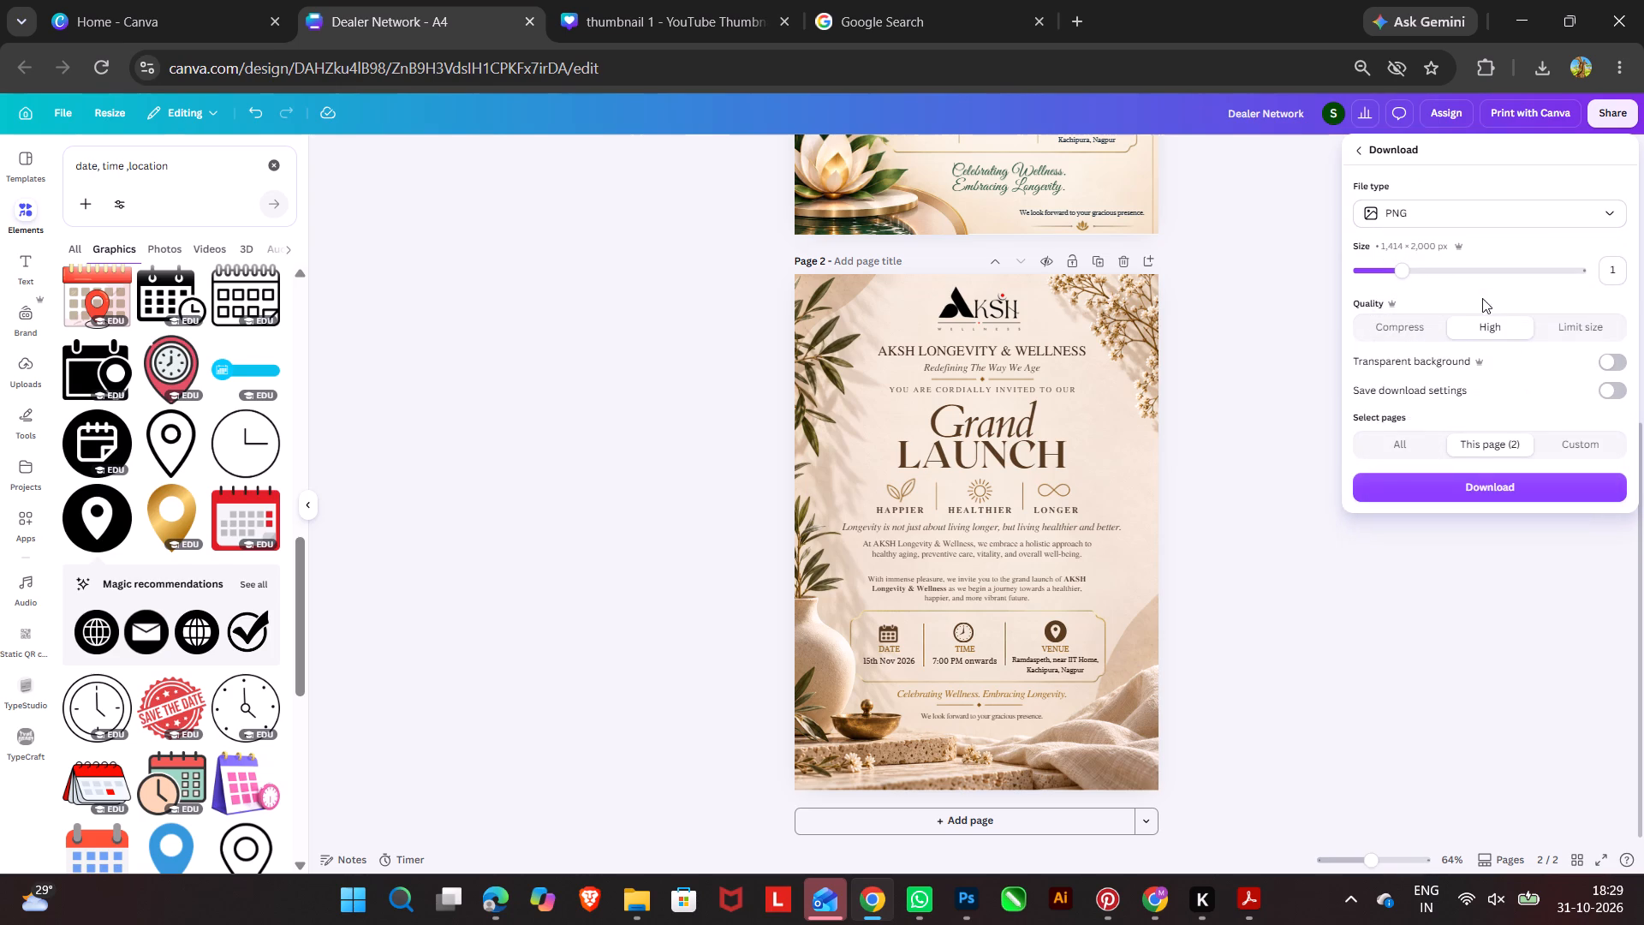
{"action": "left_click", "coordinate": [1480, 481]}
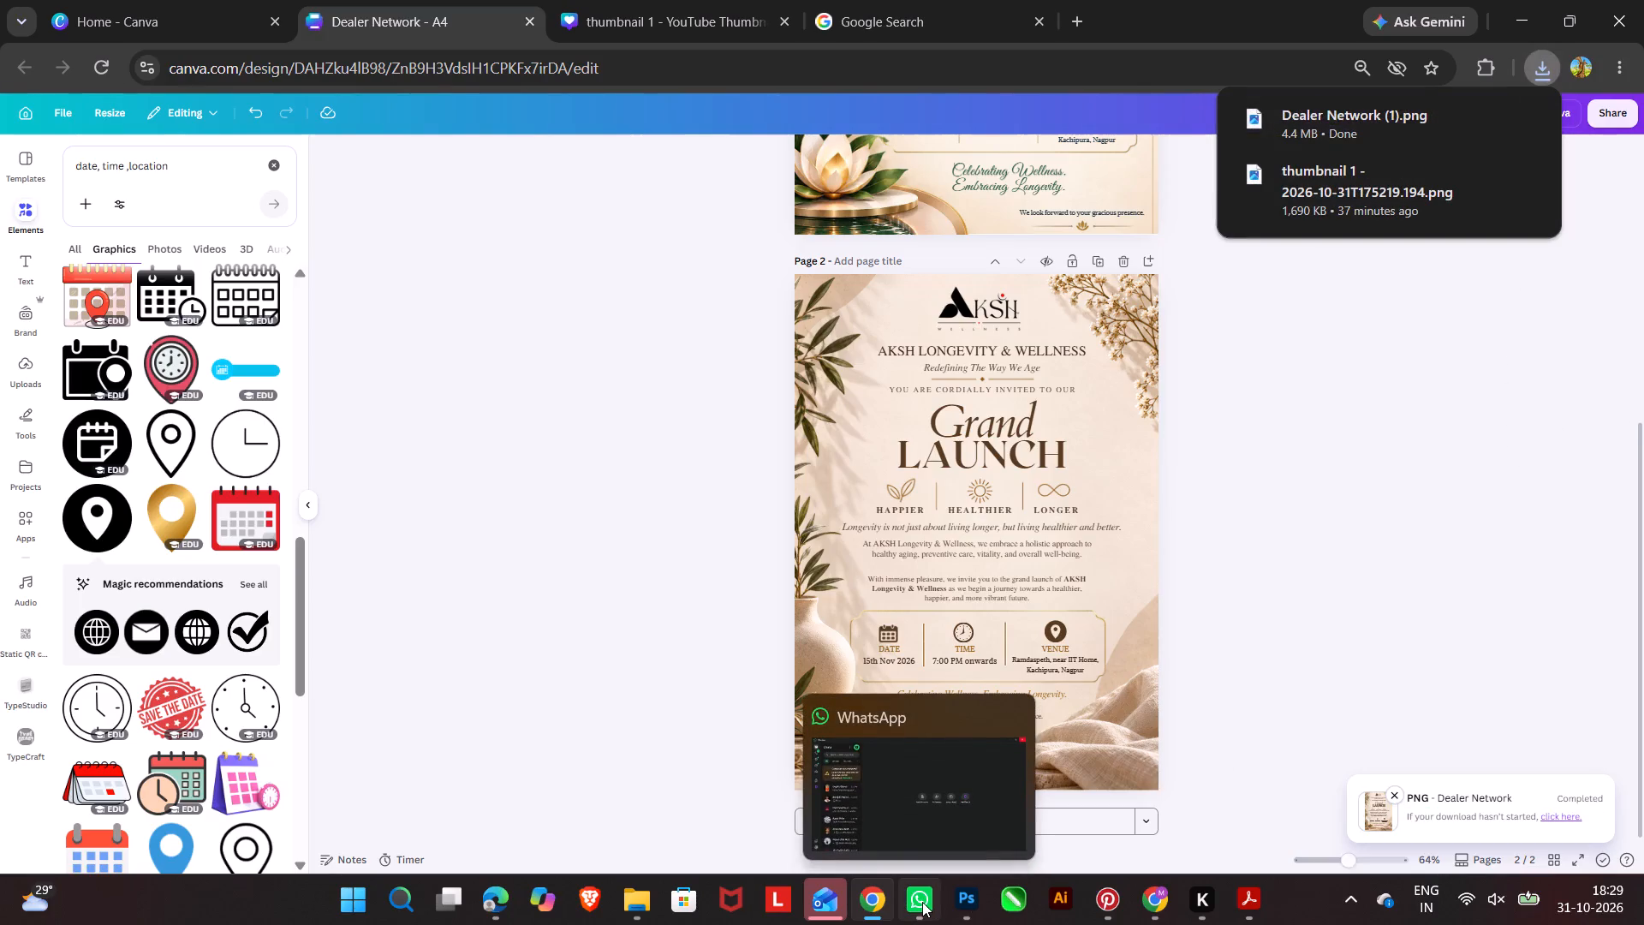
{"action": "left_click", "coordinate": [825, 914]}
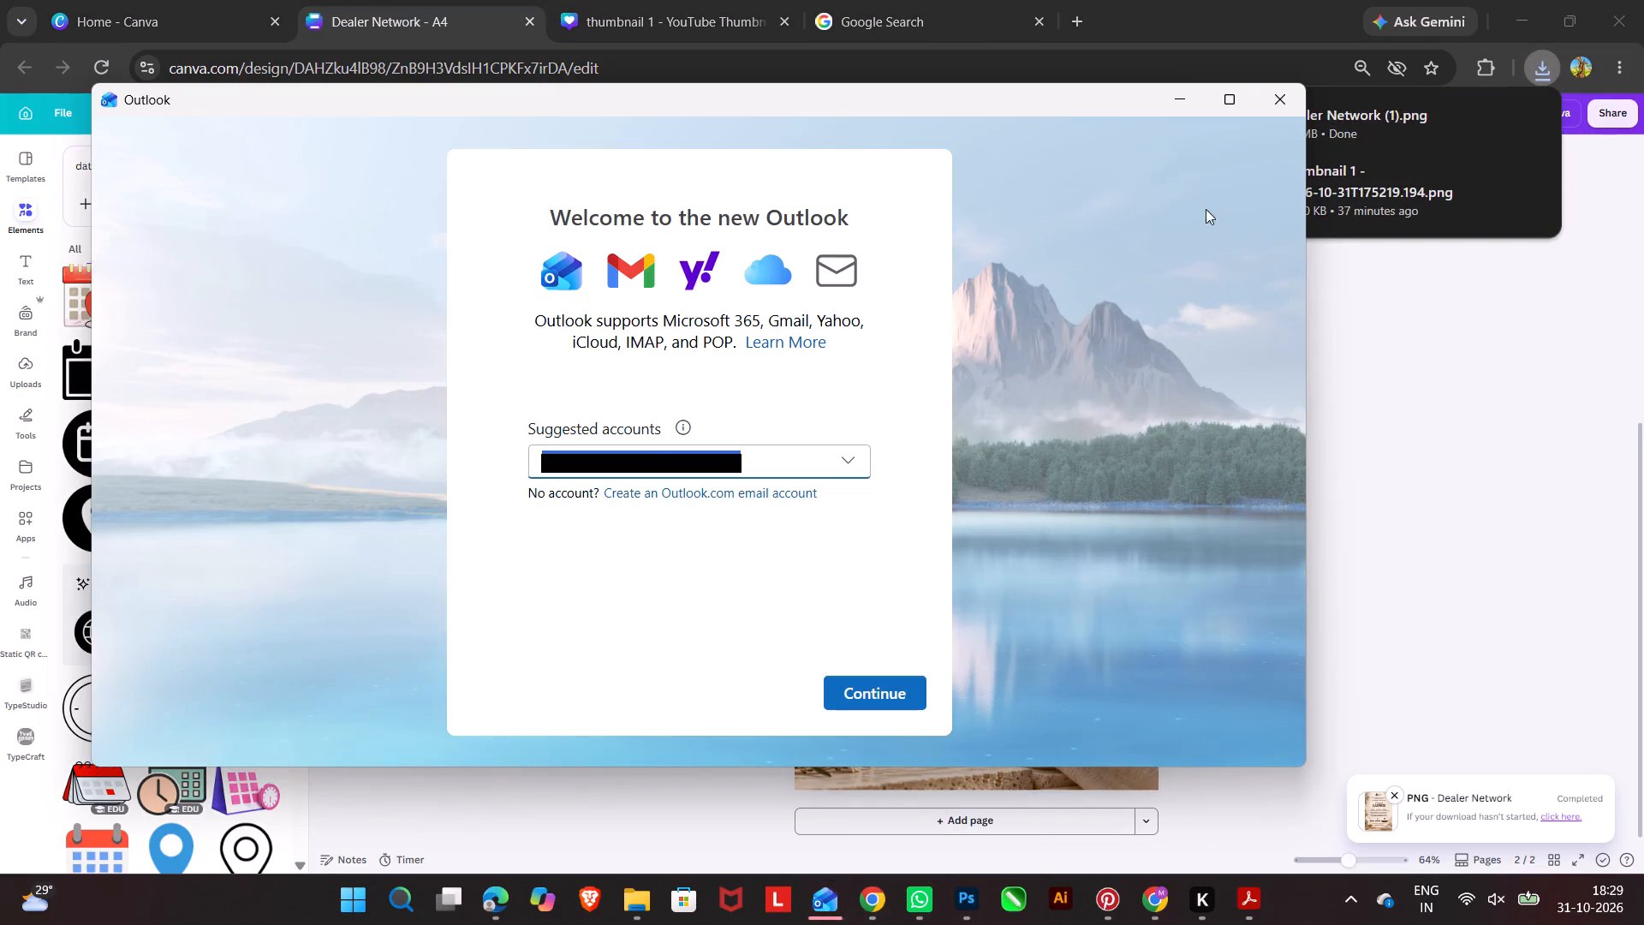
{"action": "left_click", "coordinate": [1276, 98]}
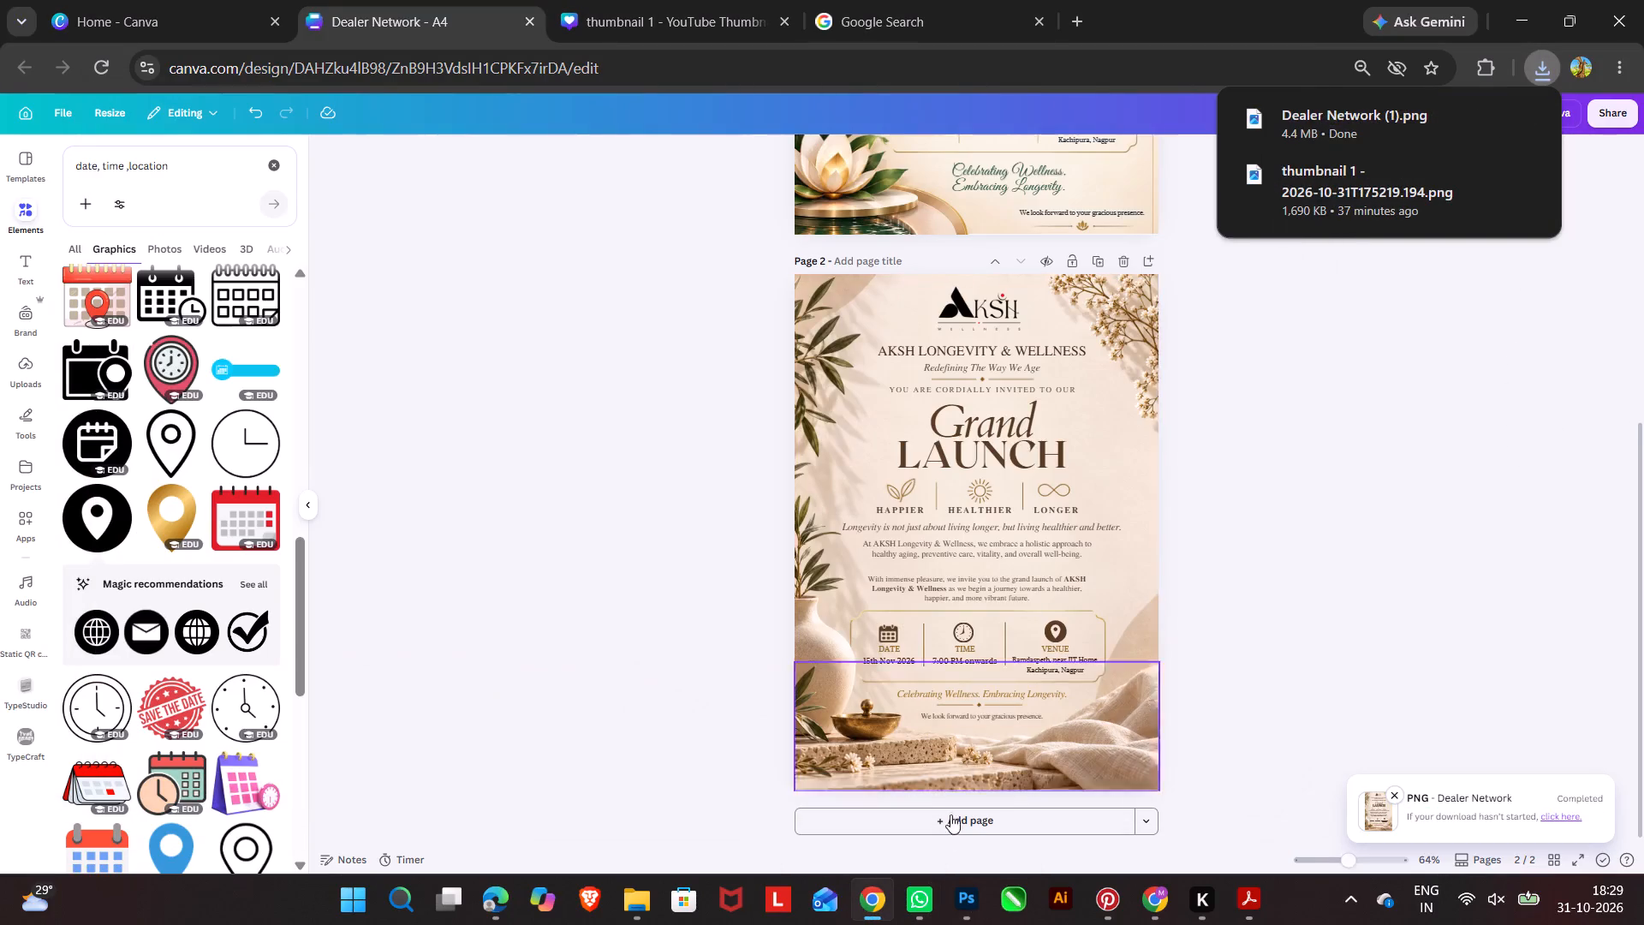